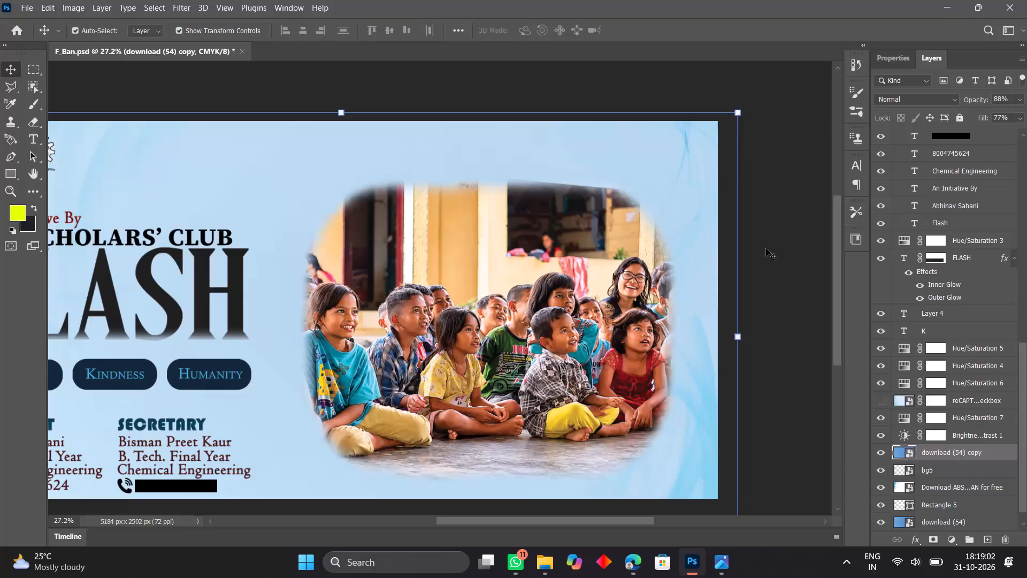
# Rotate the bg5 wave layer at the banner's upper-right corner to an angle of about 147°.
pyautogui.click(951, 469)
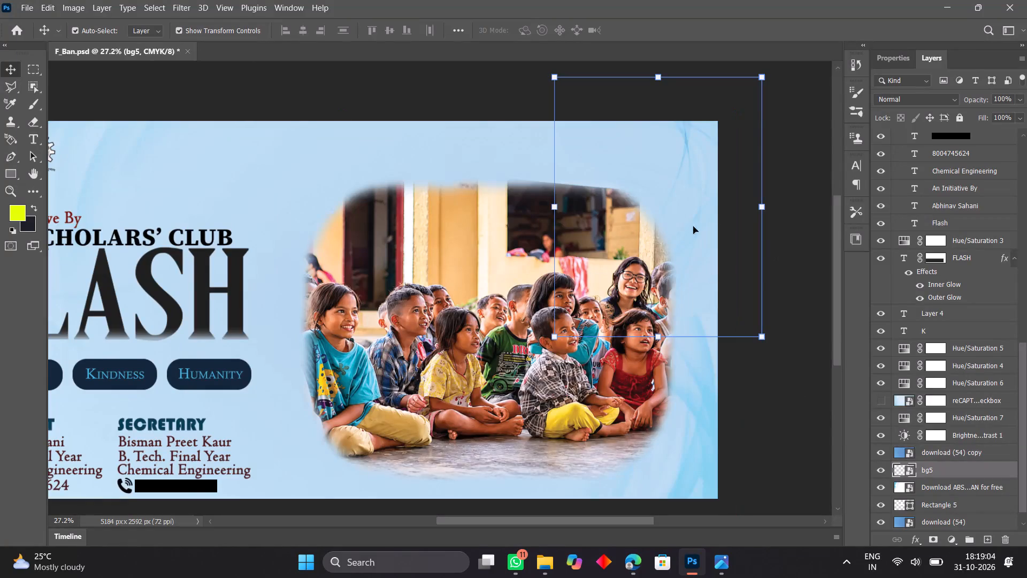
pyautogui.moveTo(548, 72); pyautogui.dragTo(530, 79)
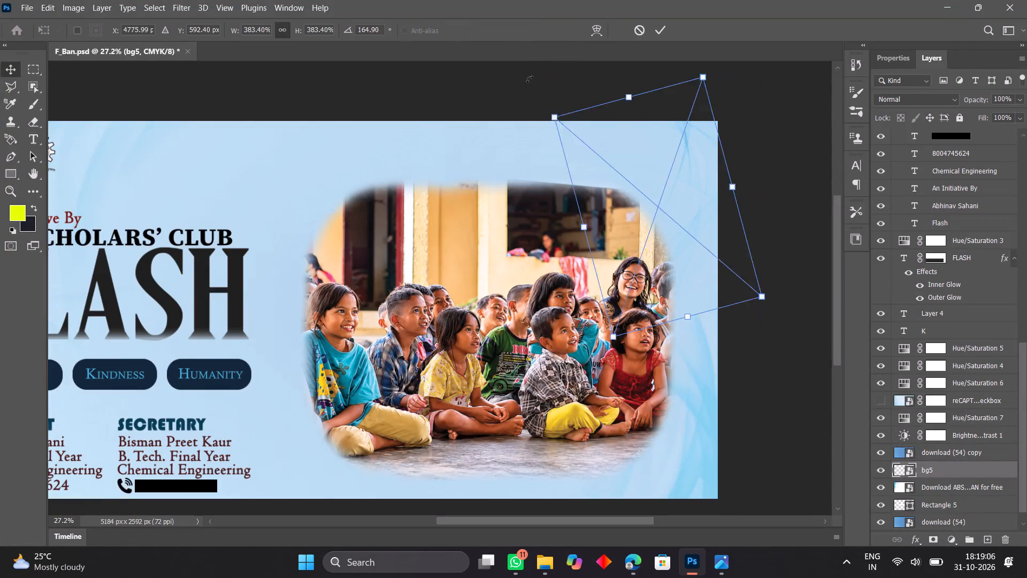
pyautogui.moveTo(530, 79); pyautogui.dragTo(524, 126)
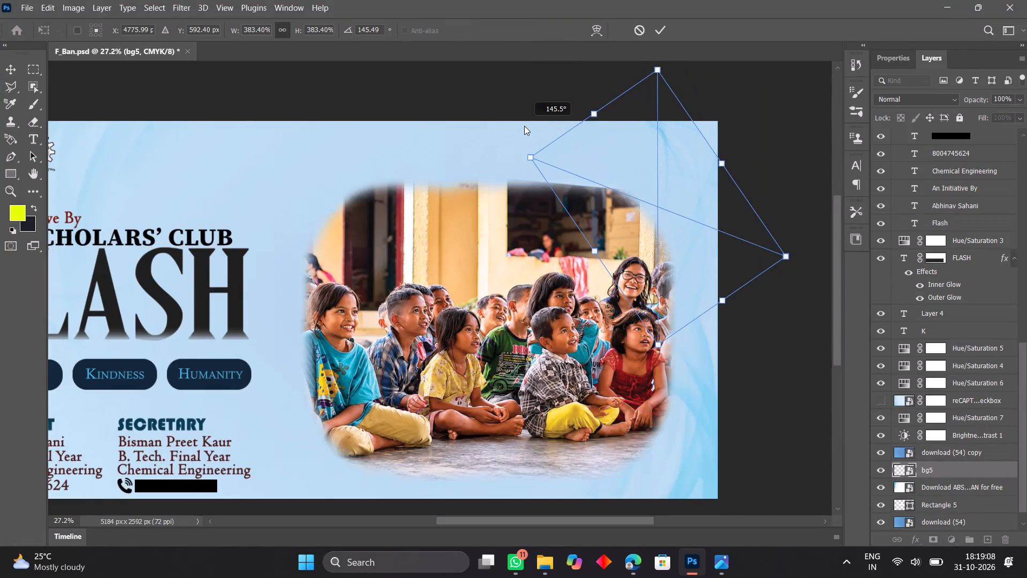
pyautogui.moveTo(524, 126); pyautogui.dragTo(527, 122)
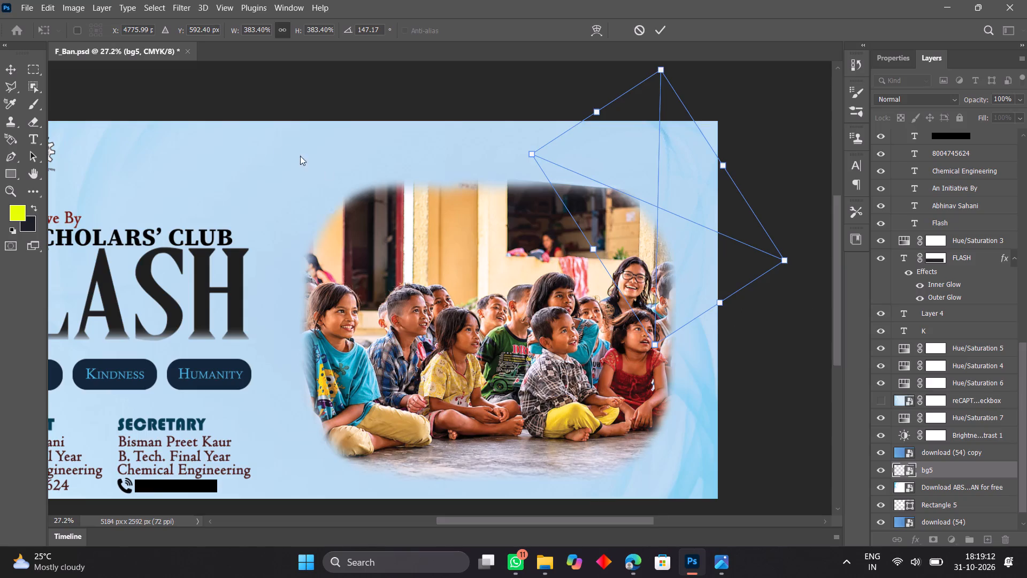
pyautogui.click(231, 96)
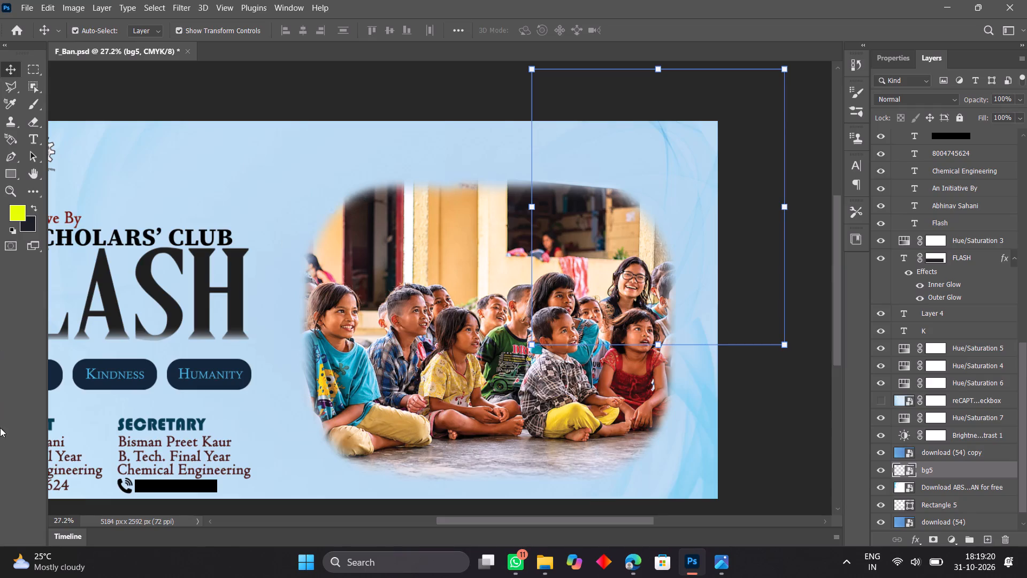
# Switch to Pinterest in Microsoft Edge and examine the related pins for blue abstract wave backgrounds.
pyautogui.click(936, 1)
pyautogui.click(954, 13)
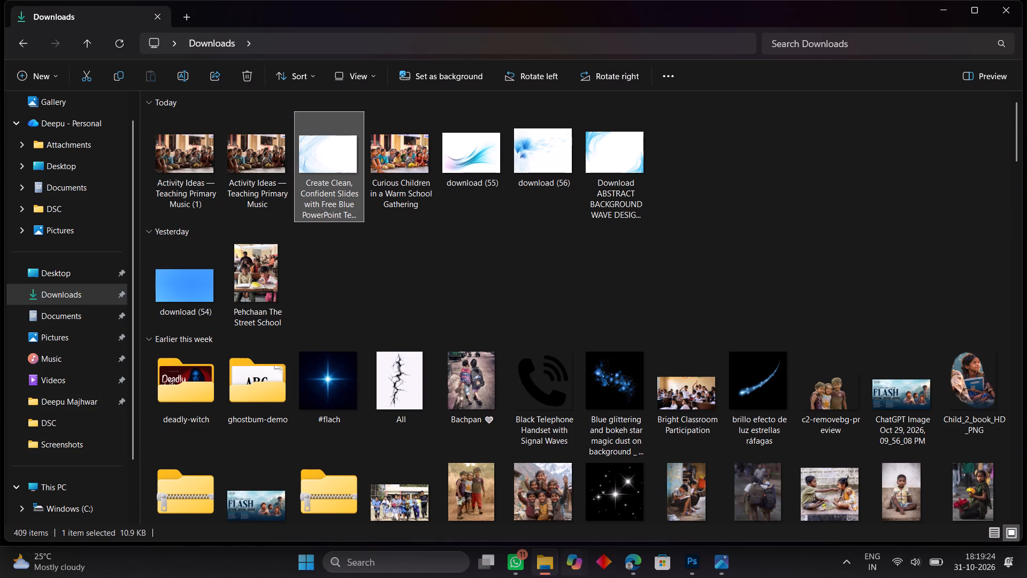
pyautogui.click(634, 568)
pyautogui.scroll(-2, 515, 381)
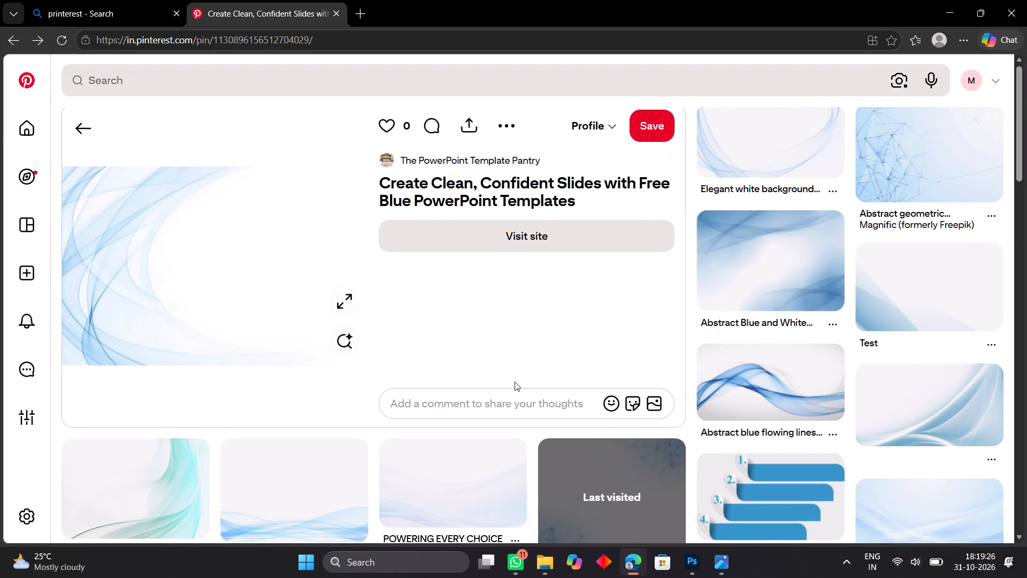
pyautogui.scroll(-5, 515, 382)
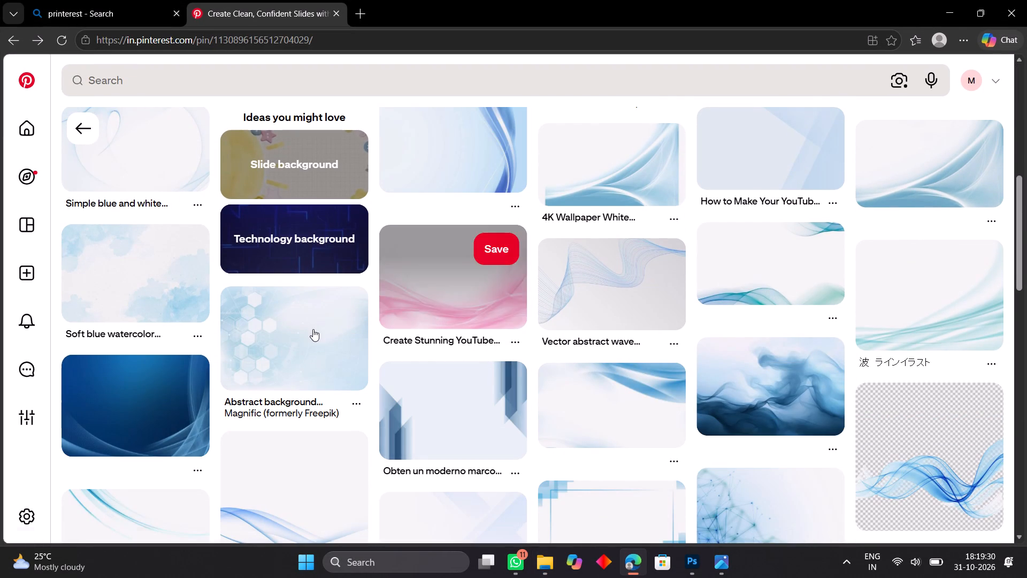
pyautogui.scroll(-3, 427, 352)
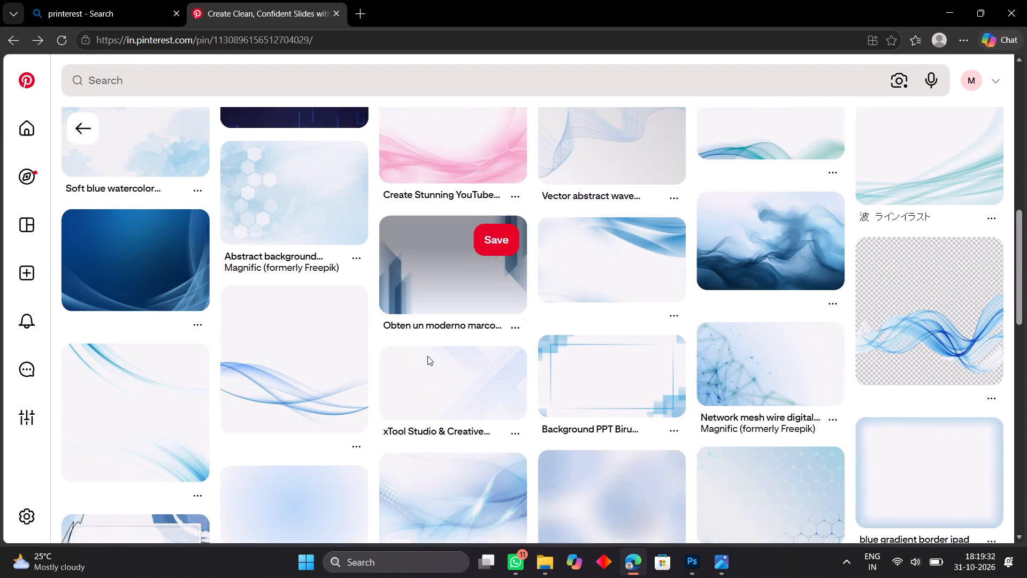
pyautogui.scroll(-2, 427, 356)
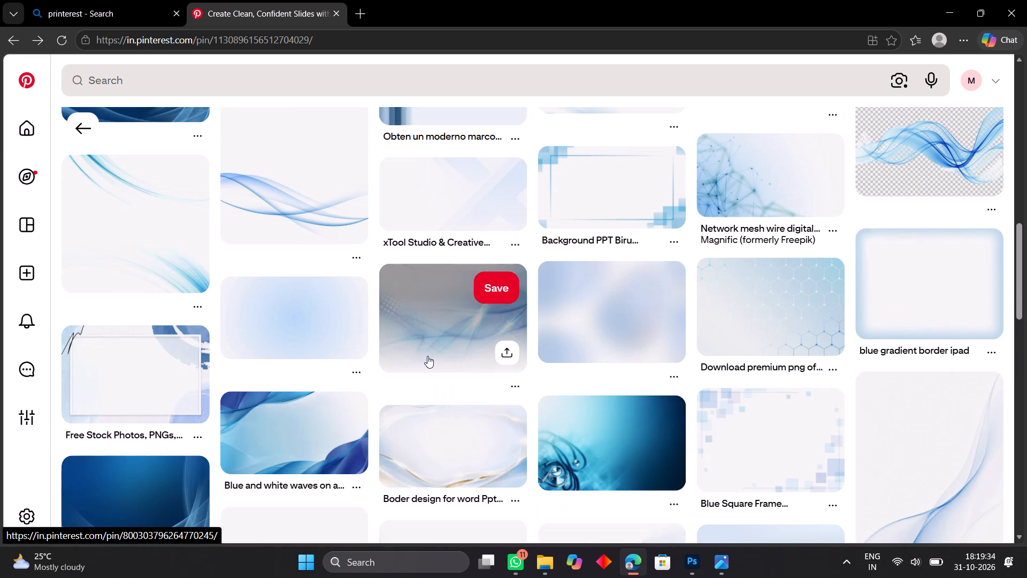
pyautogui.scroll(-1, 427, 356)
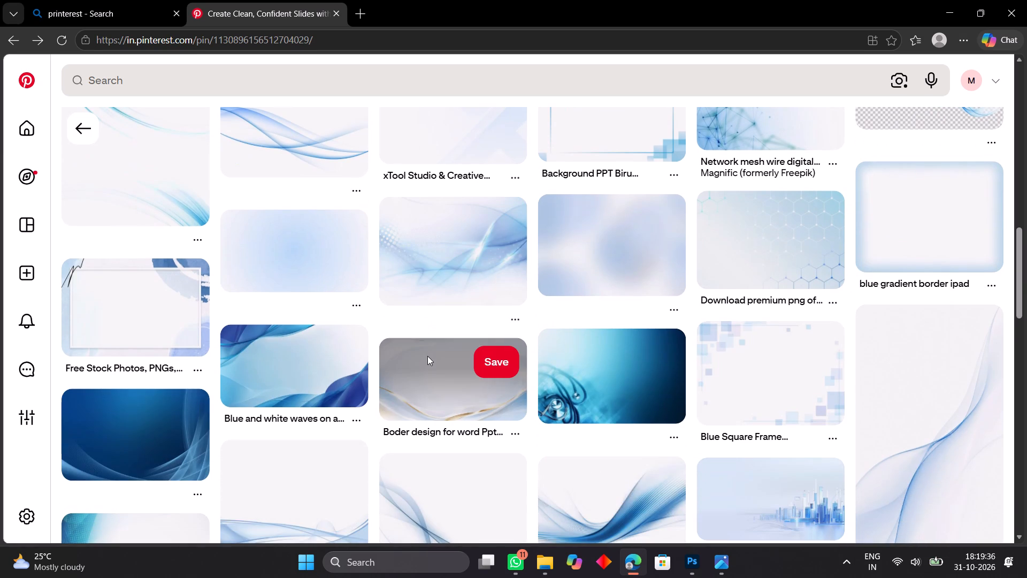
pyautogui.scroll(-4, 581, 415)
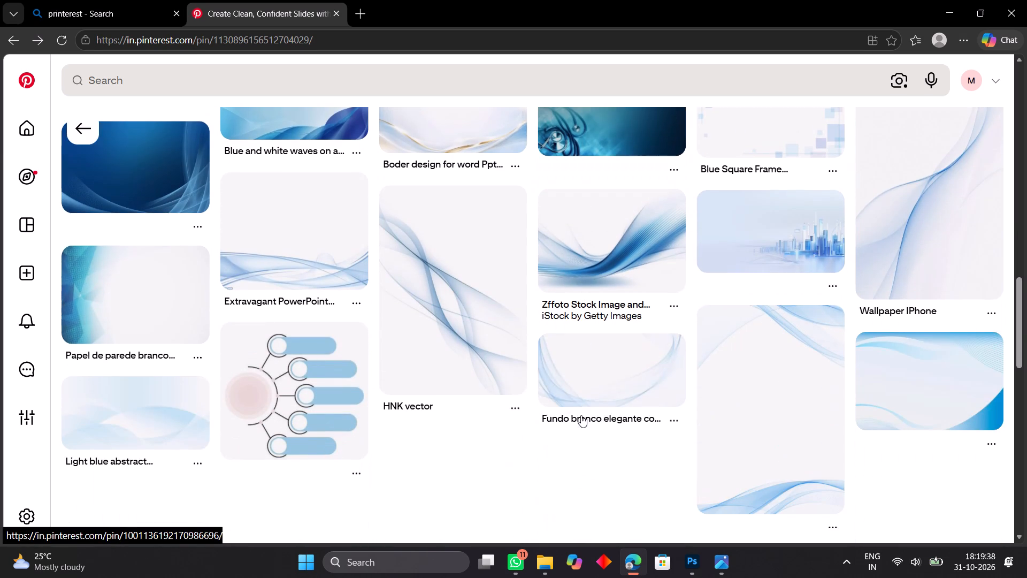
pyautogui.scroll(-10, 581, 417)
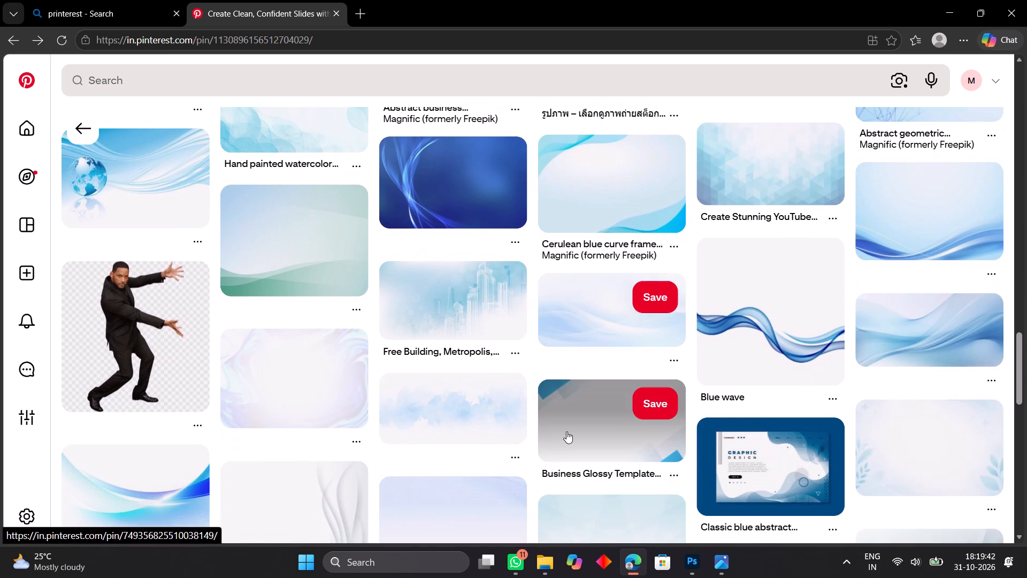
pyautogui.scroll(-5, 566, 431)
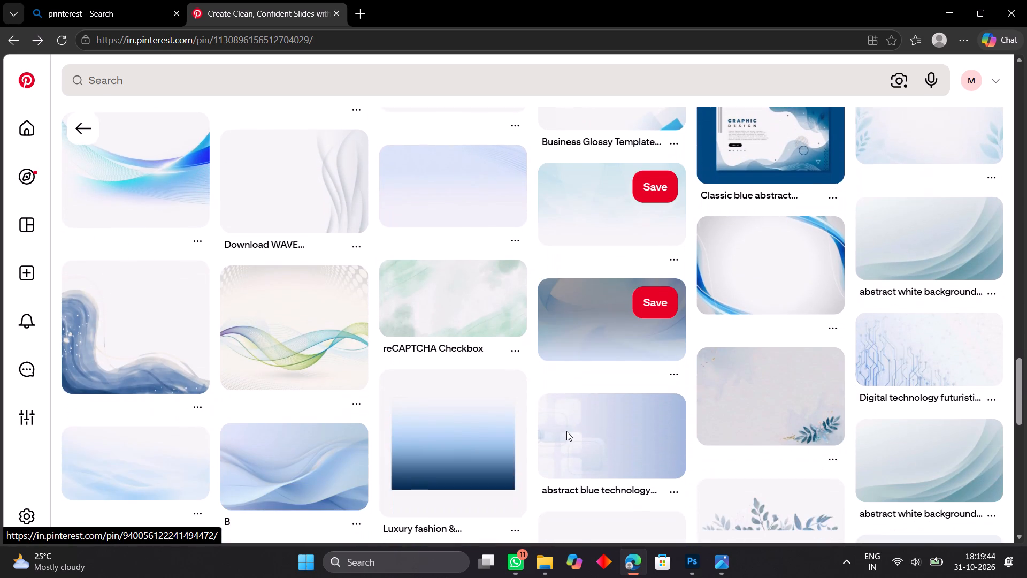
pyautogui.scroll(-4, 565, 436)
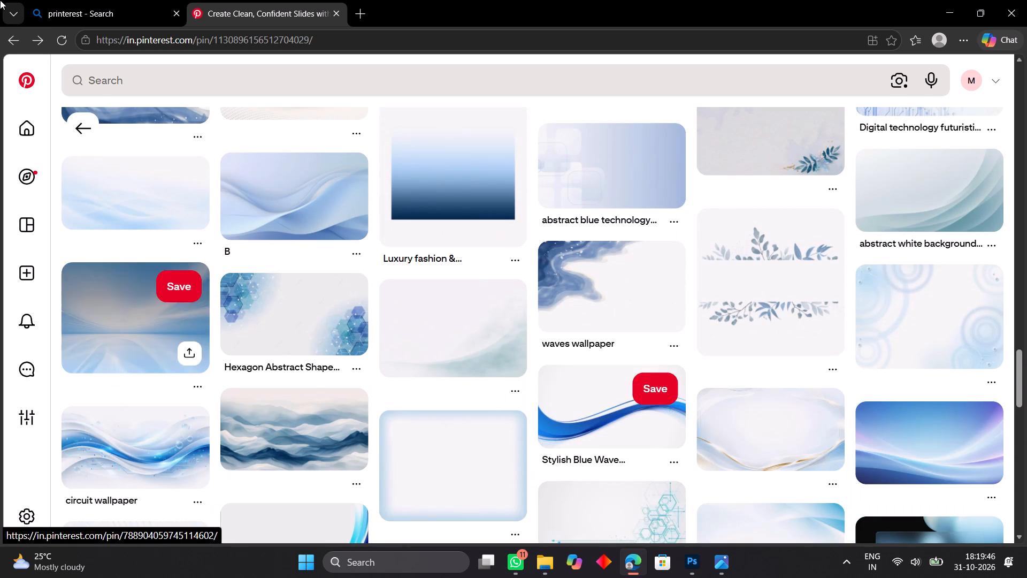
# Reuse the recent search "elements for banner" and extend it to search for "elements for banner behind the image".
pyautogui.click(112, 86)
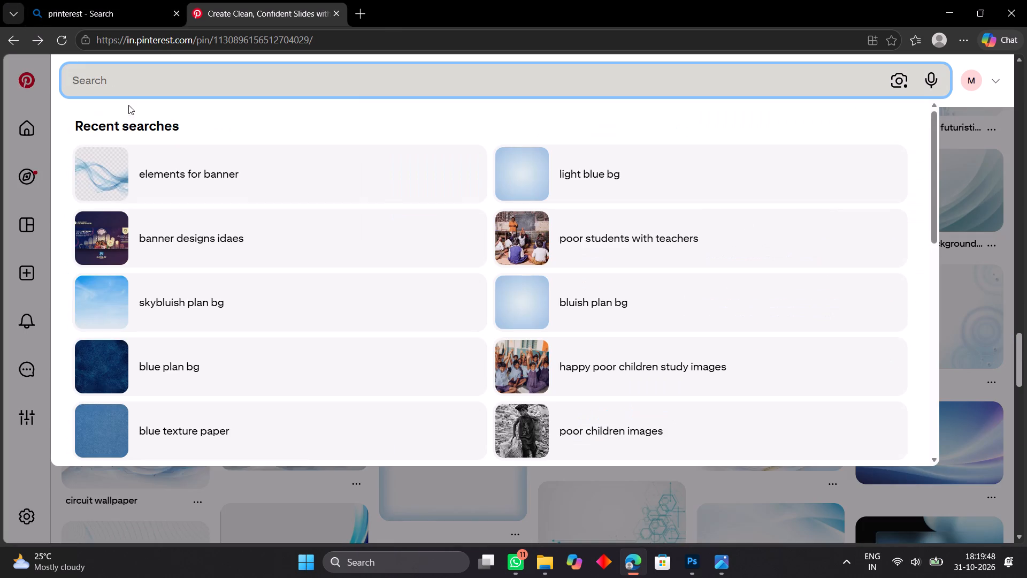
pyautogui.click(242, 185)
pyautogui.click(201, 88)
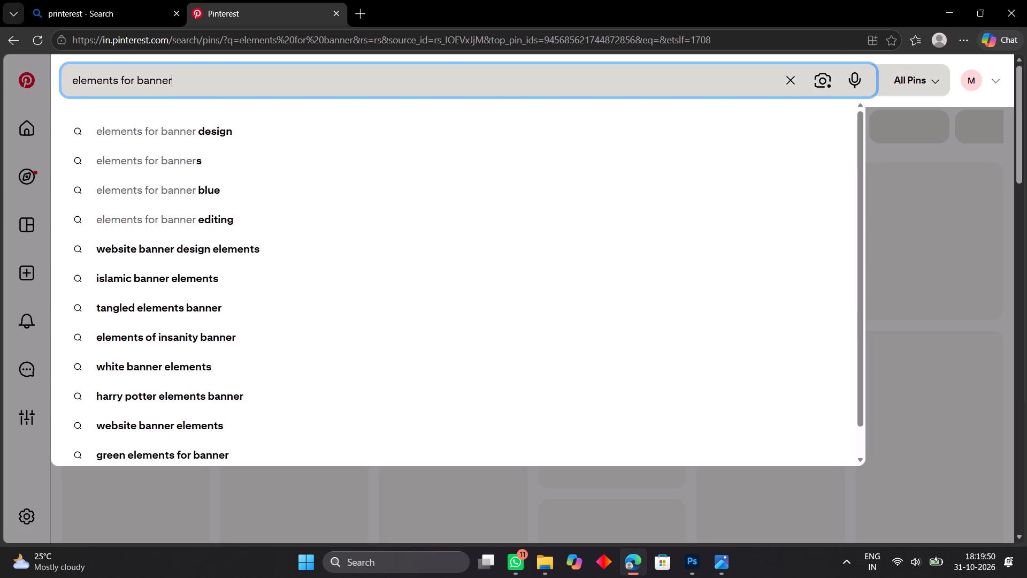
pyautogui.write('bhind the image')
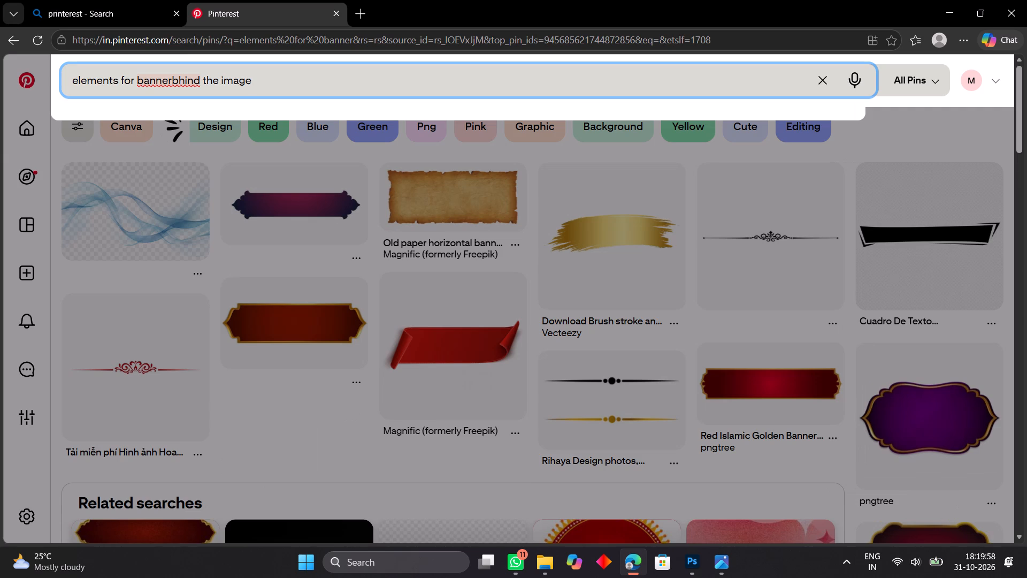
pyautogui.click(171, 82)
pyautogui.press('space')
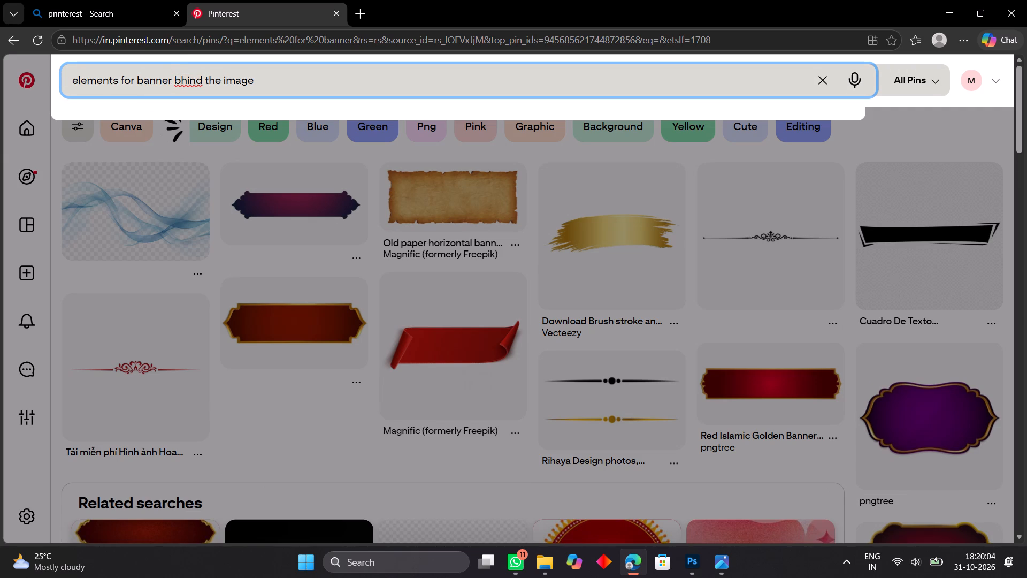
pyautogui.click(180, 80)
pyautogui.press('e')
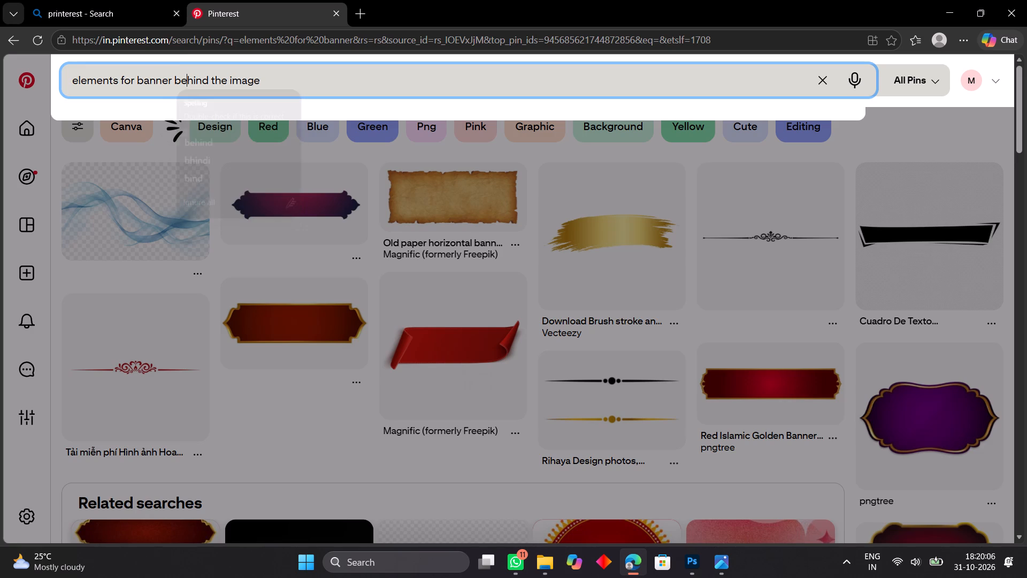
pyautogui.press('Return')
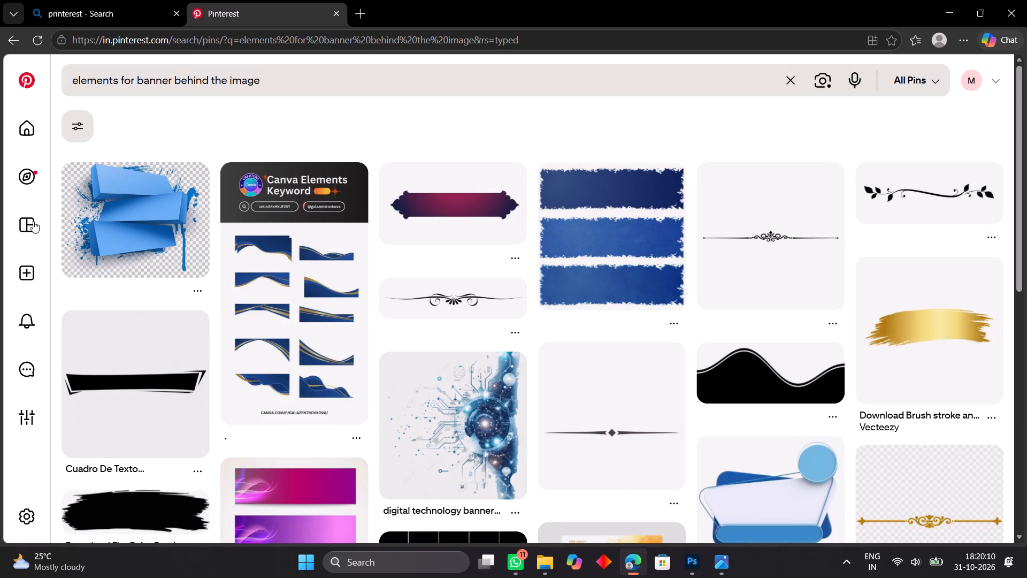
# Examine the pins found for "elements for banner behind the image" for a decorative element that suits the banner.
pyautogui.scroll(-3, 386, 320)
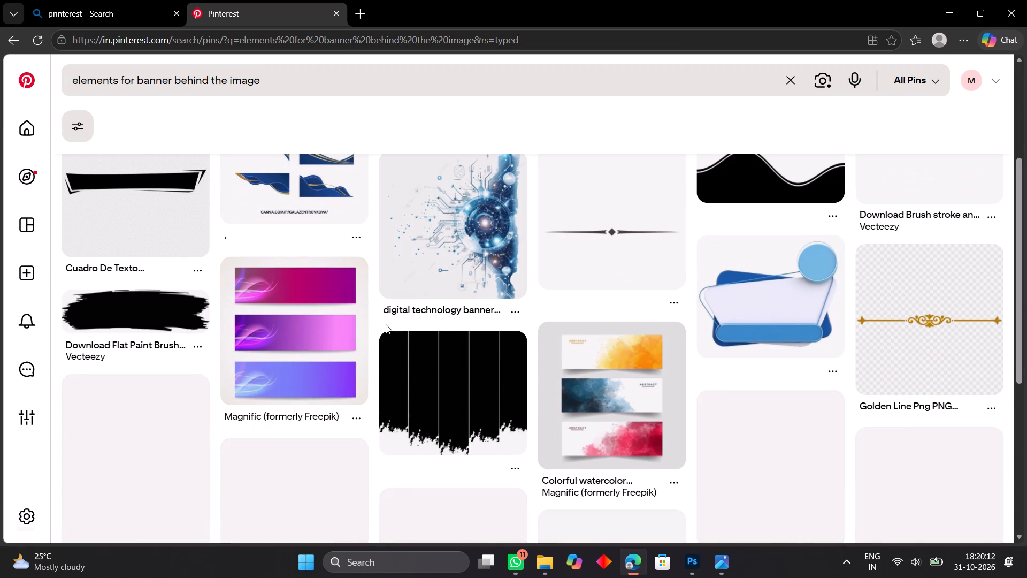
pyautogui.scroll(-3, 386, 324)
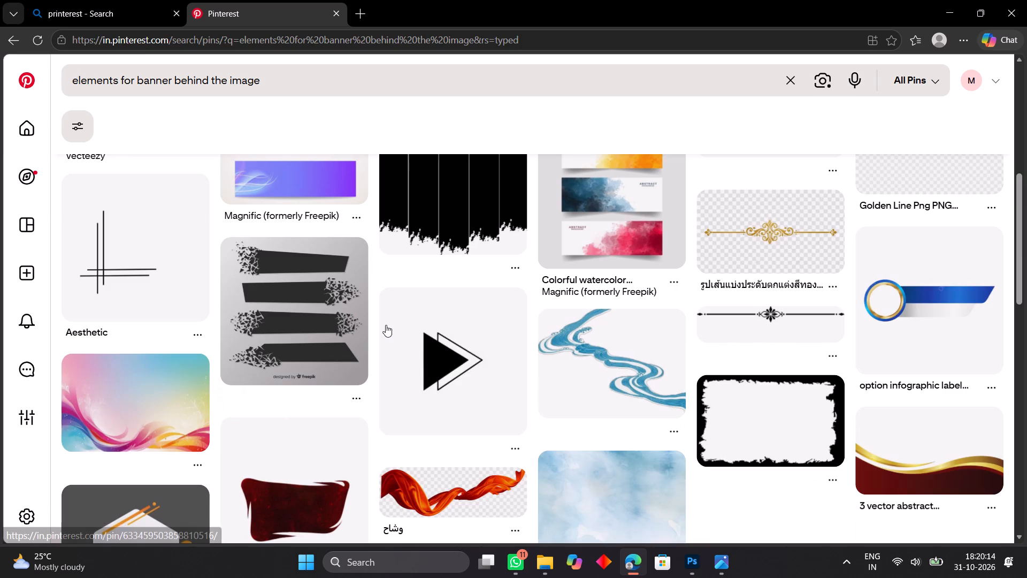
pyautogui.scroll(-3, 386, 332)
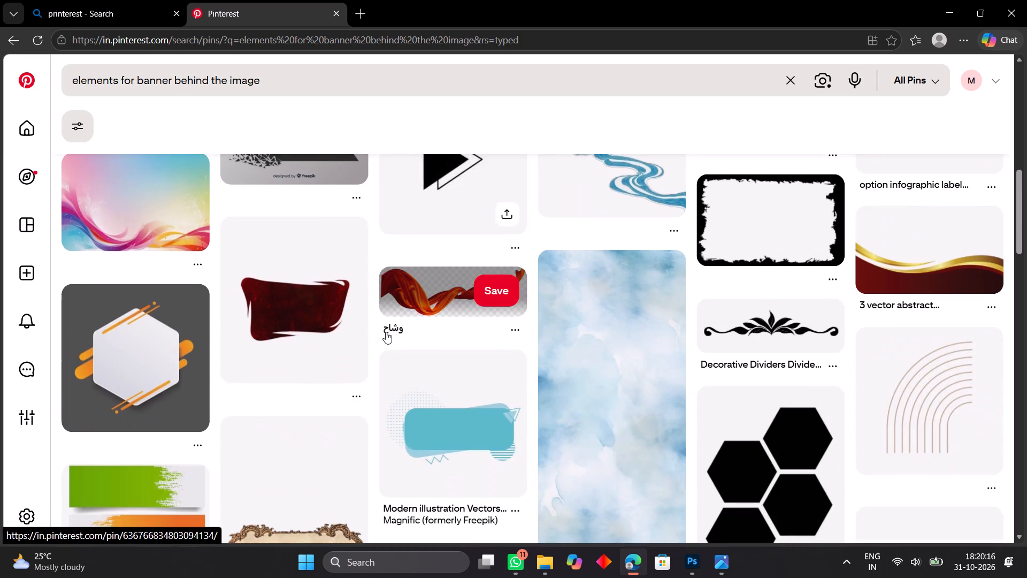
pyautogui.scroll(-13, 386, 332)
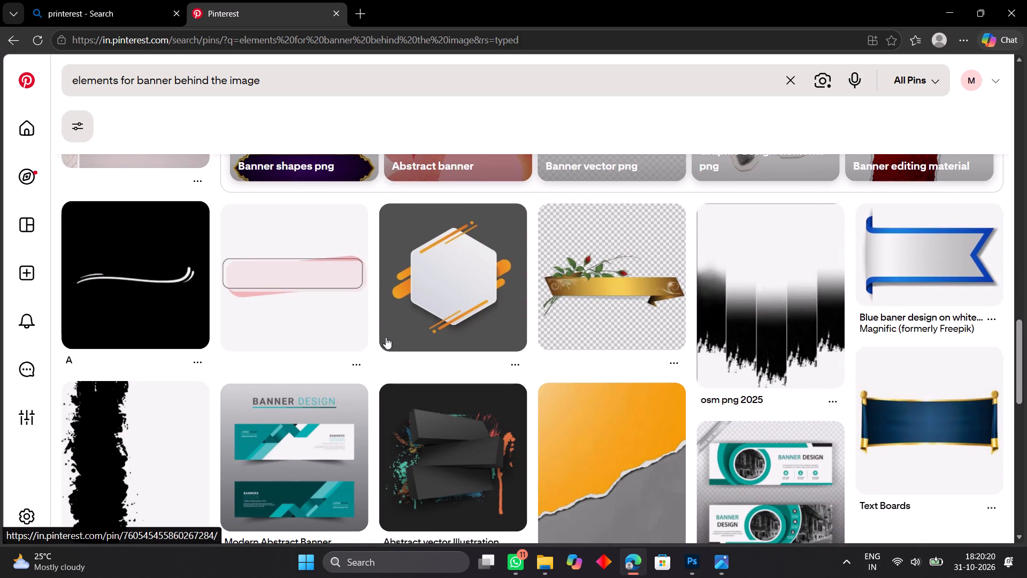
pyautogui.scroll(-8, 386, 338)
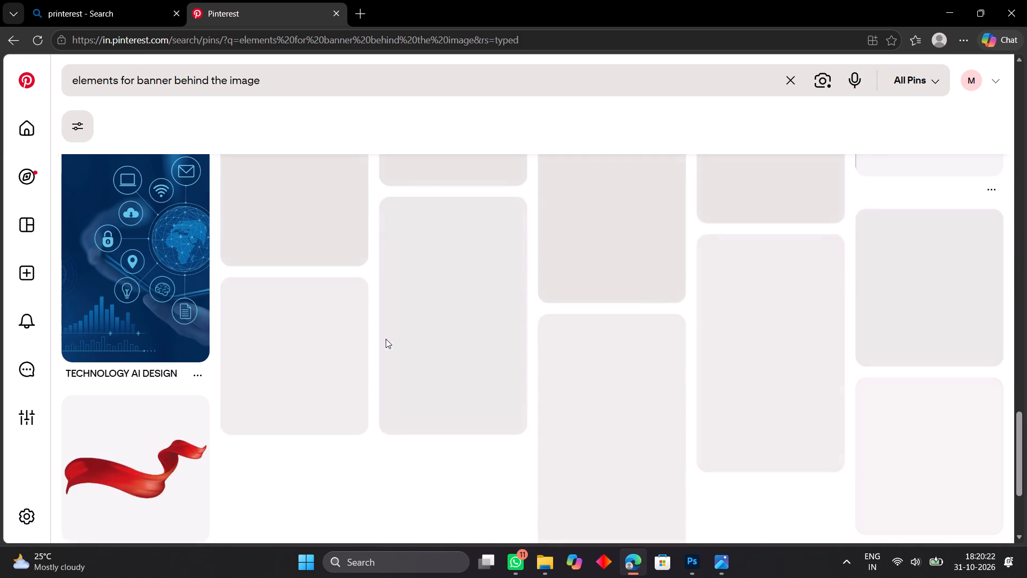
pyautogui.scroll(-9, 385, 343)
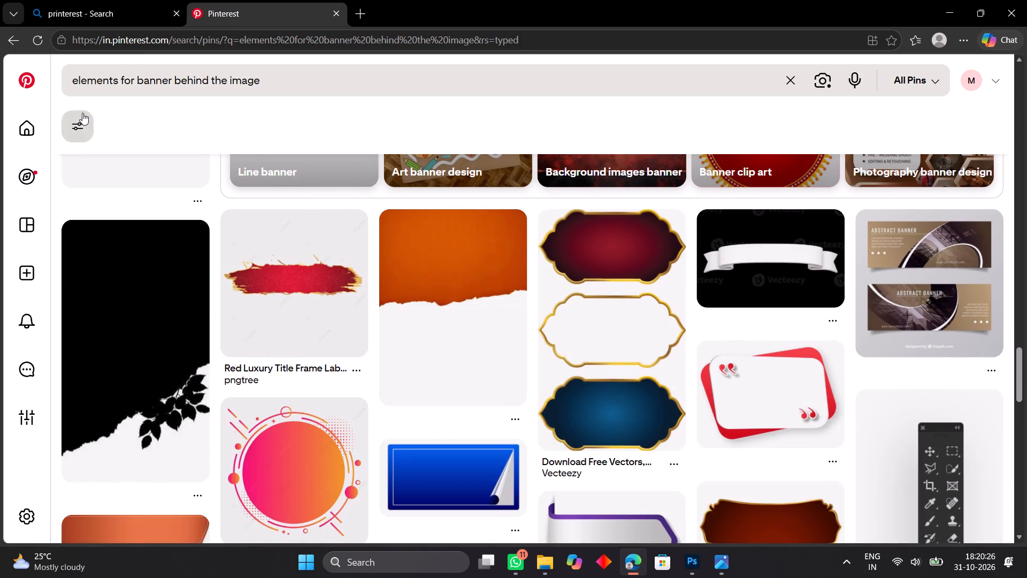
pyautogui.scroll(7, 82, 113)
# Return to the "elements for banner" results and examine them for a suitable decorative element.
pyautogui.click(20, 45)
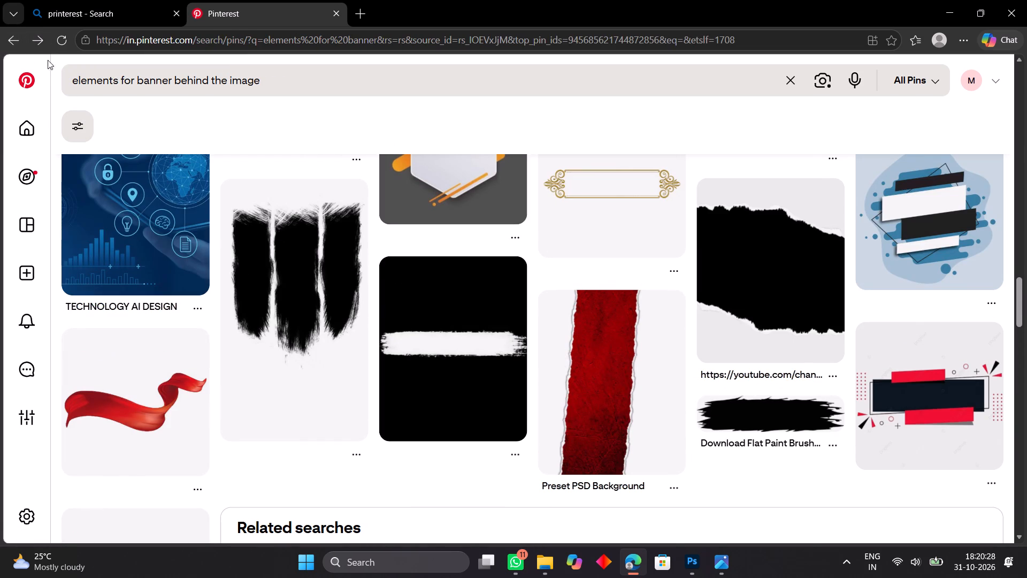
pyautogui.scroll(-12, 257, 266)
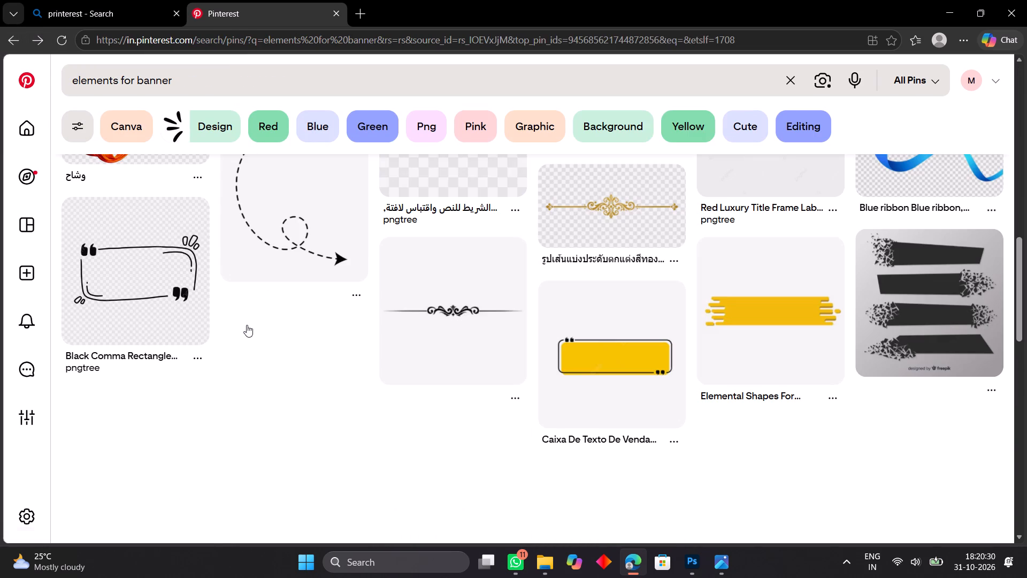
pyautogui.scroll(-6, 244, 325)
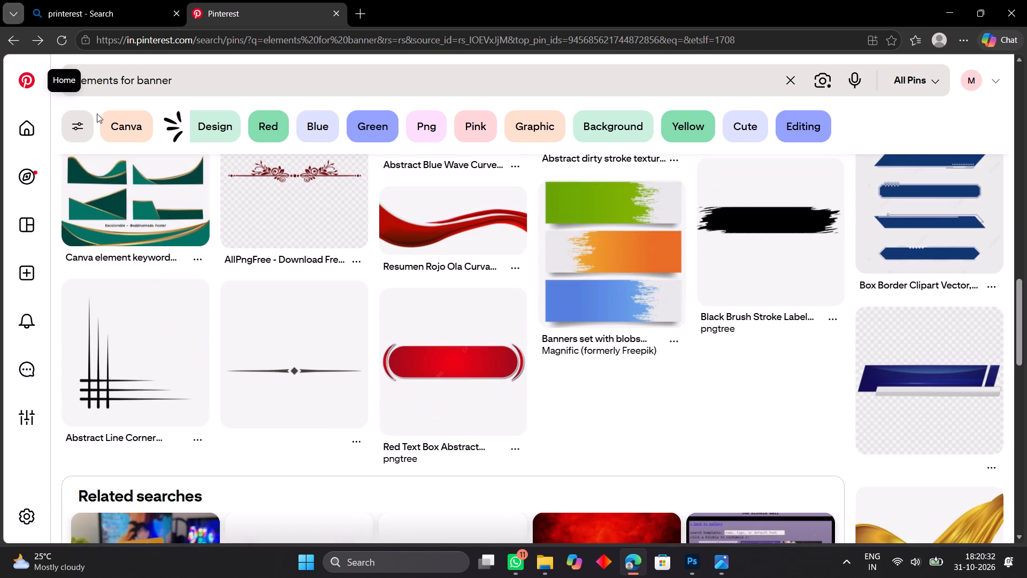
pyautogui.scroll(3, 281, 397)
pyautogui.scroll(-11, 281, 398)
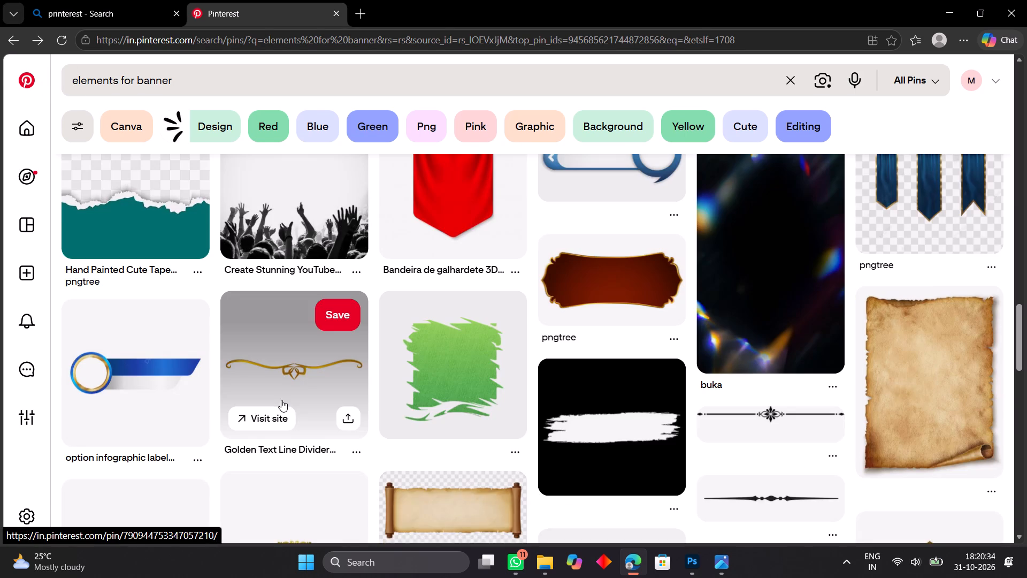
pyautogui.scroll(-7, 281, 435)
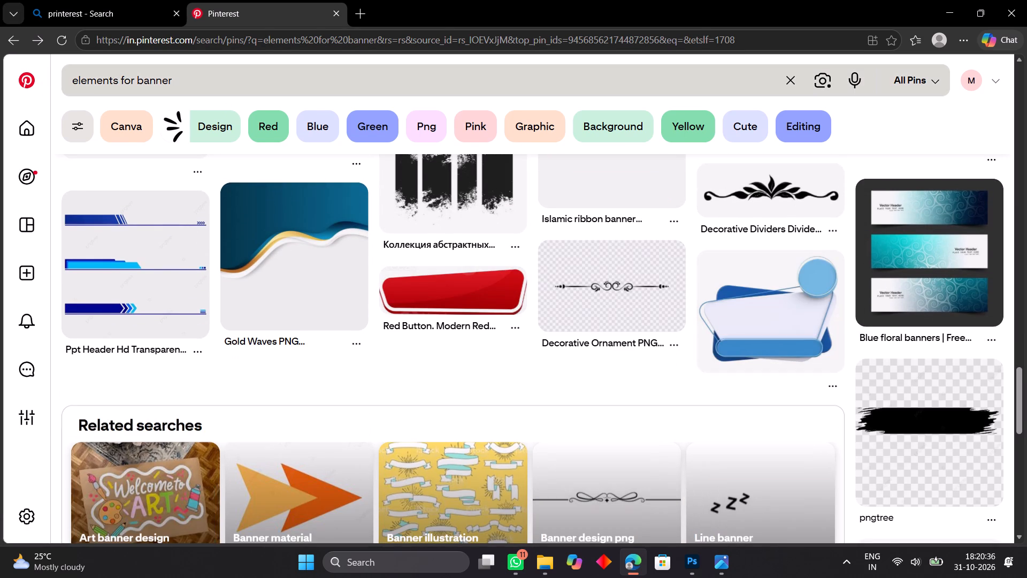
# Search for the suggested query "elements for banner design".
pyautogui.click(200, 83)
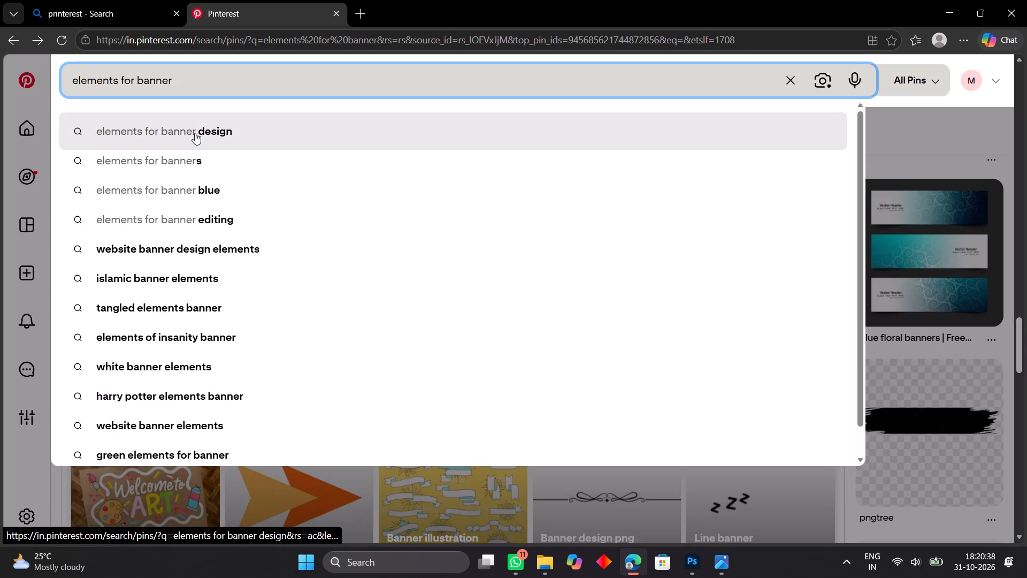
pyautogui.click(195, 133)
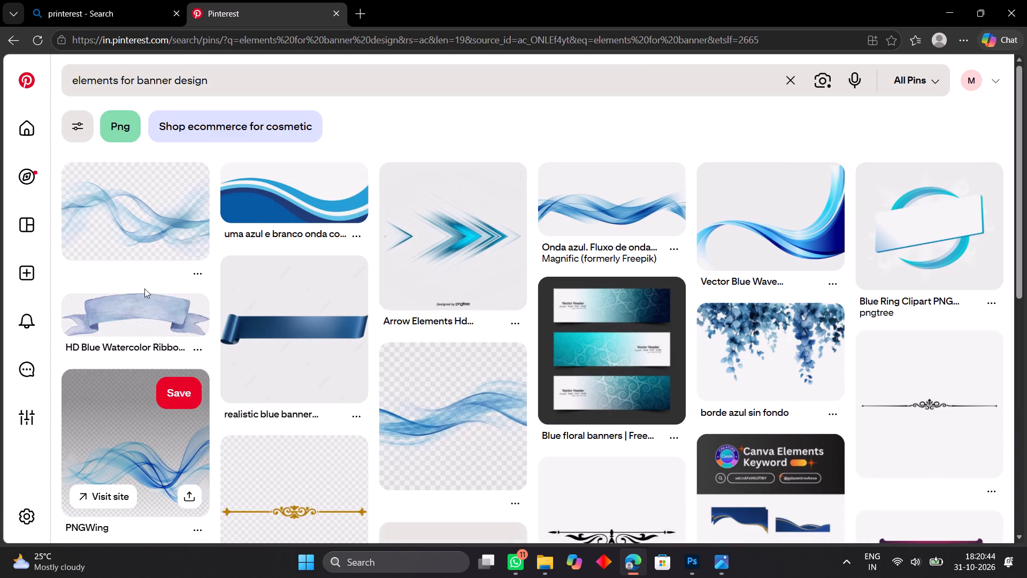
# Look through the "elements for banner design" results and open the pin of thin light-blue waves on a transparent background.
pyautogui.scroll(-5, 144, 314)
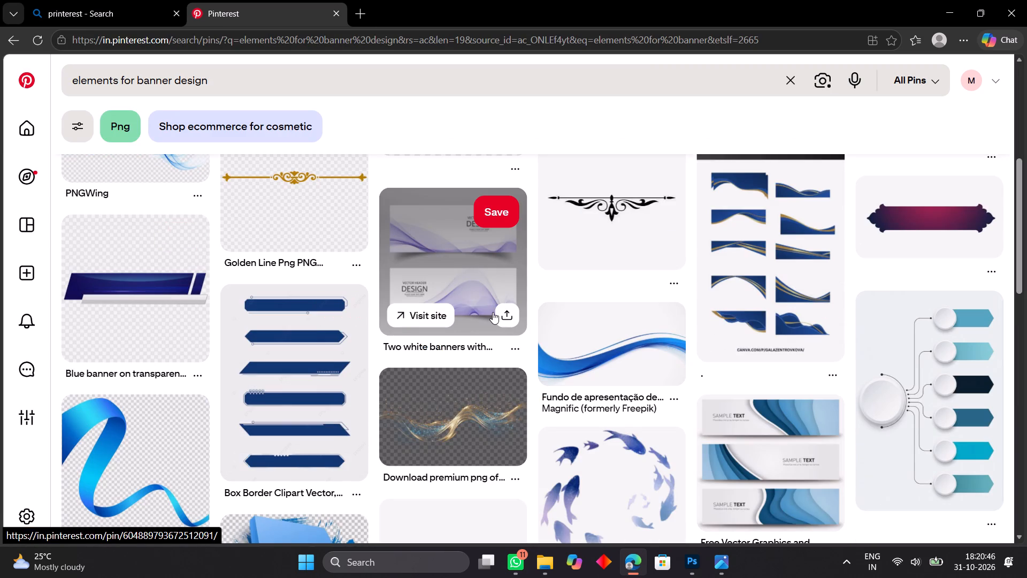
pyautogui.scroll(10, 516, 308)
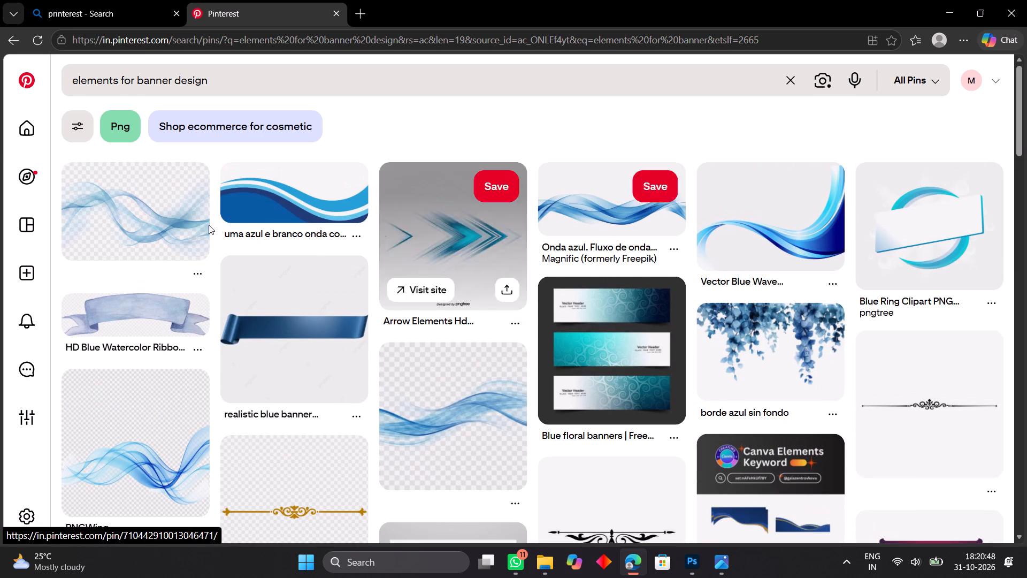
pyautogui.click(108, 201)
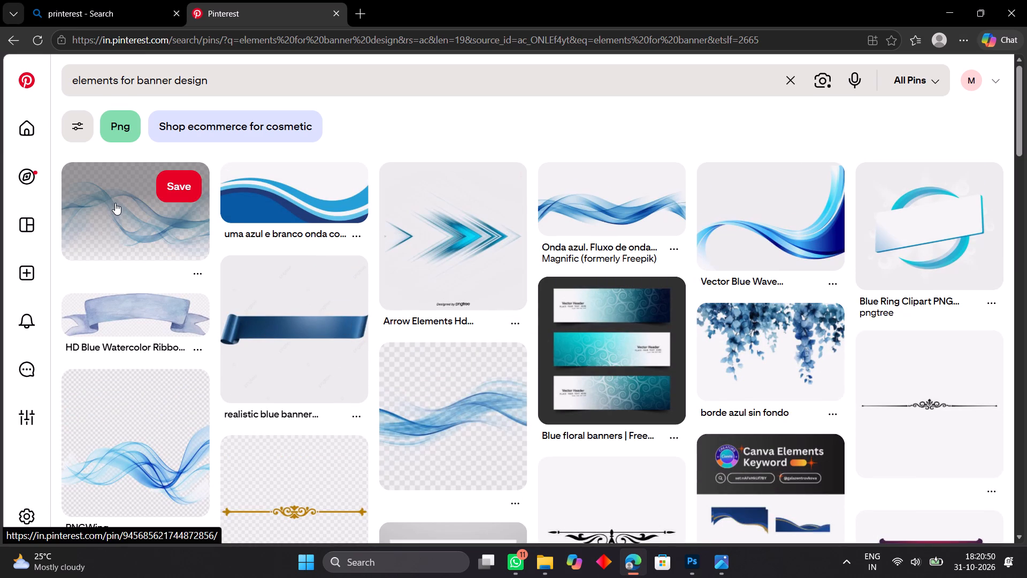
pyautogui.click(115, 203)
# Examine the pins related to the blue wave pin for a decorative element that suits the banner.
pyautogui.scroll(-6, 485, 293)
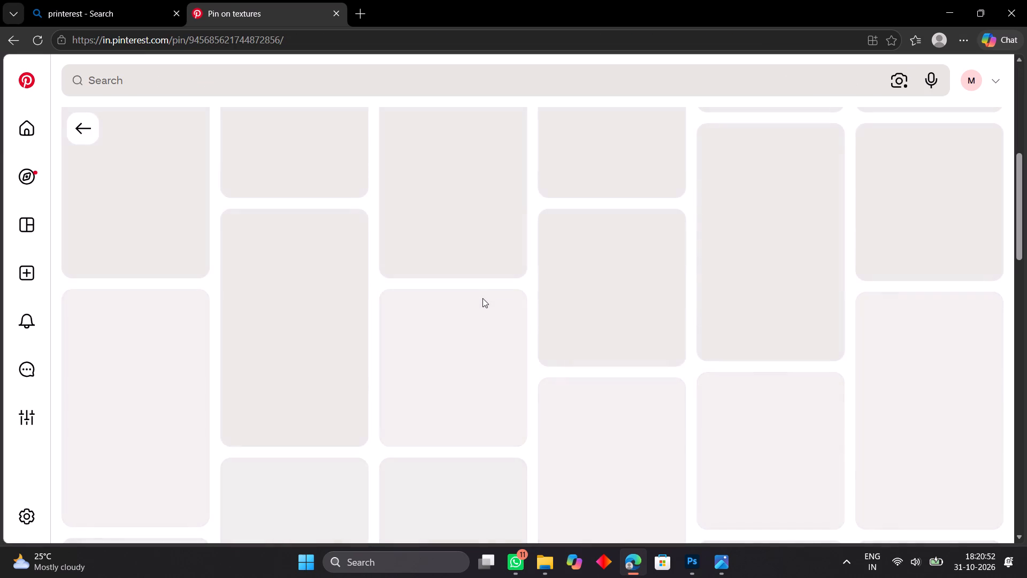
pyautogui.scroll(-5, 481, 301)
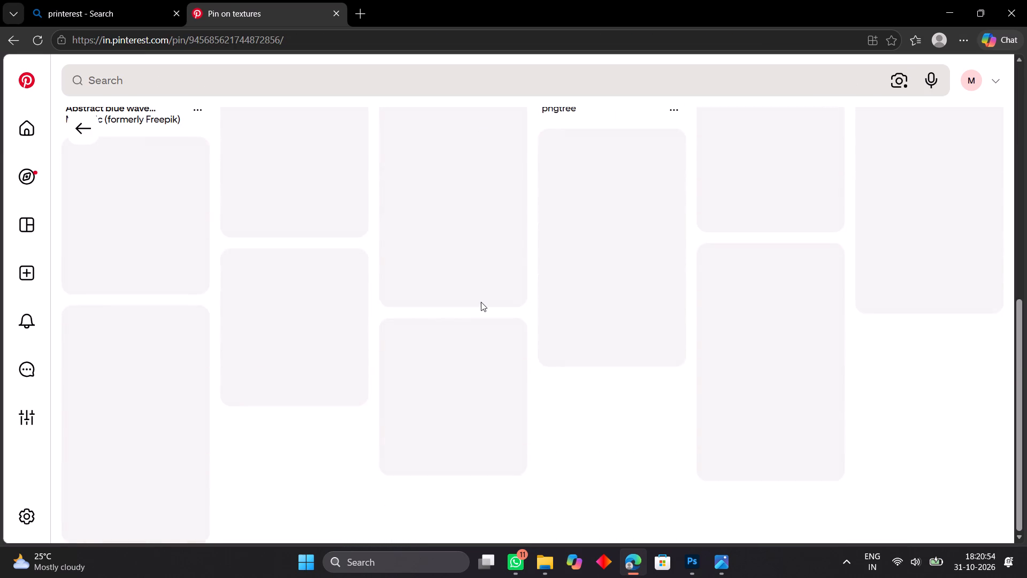
pyautogui.scroll(-1, 467, 331)
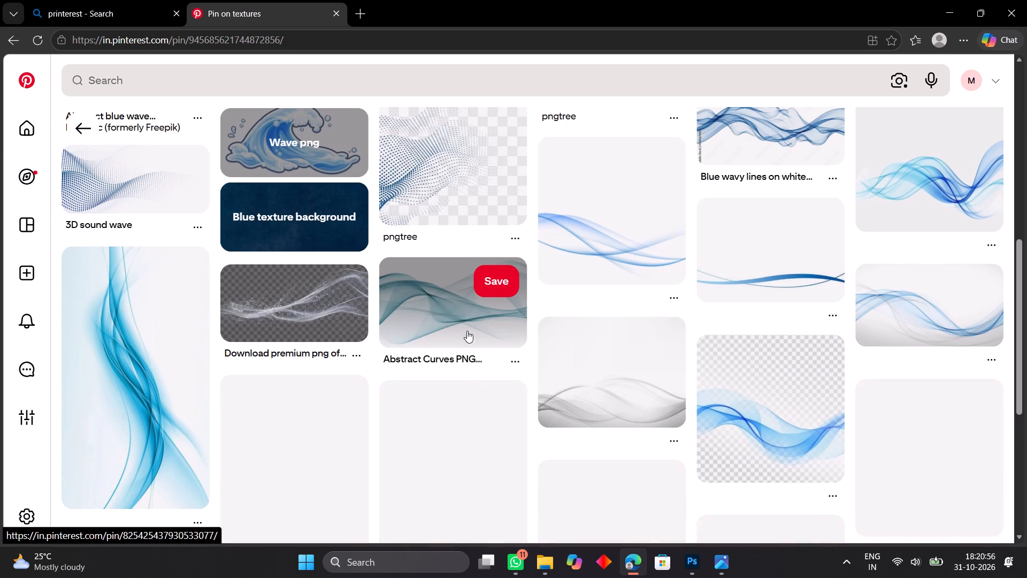
pyautogui.scroll(-11, 467, 331)
pyautogui.scroll(-5, 282, 429)
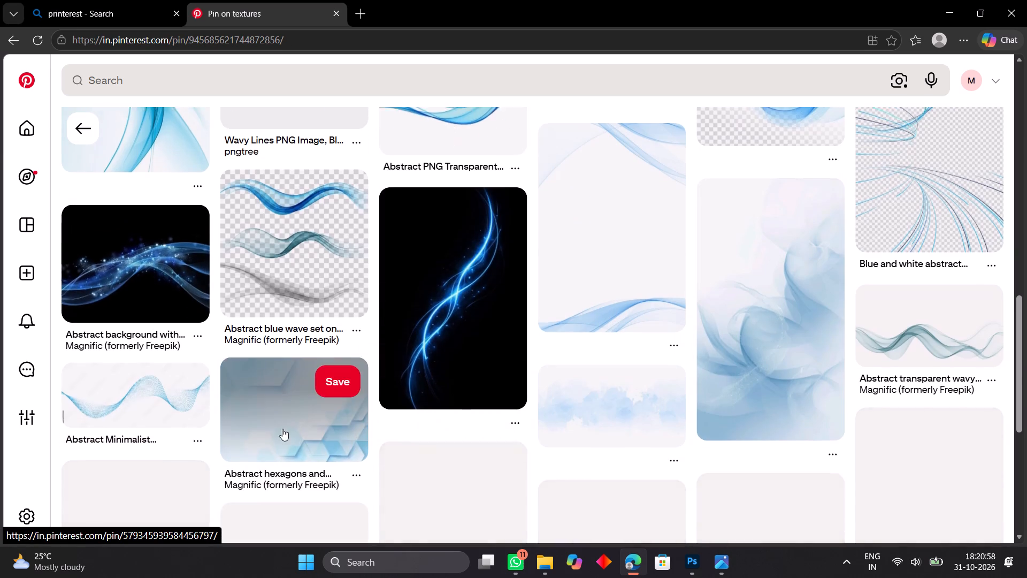
pyautogui.scroll(4, 281, 421)
pyautogui.scroll(-4, 275, 483)
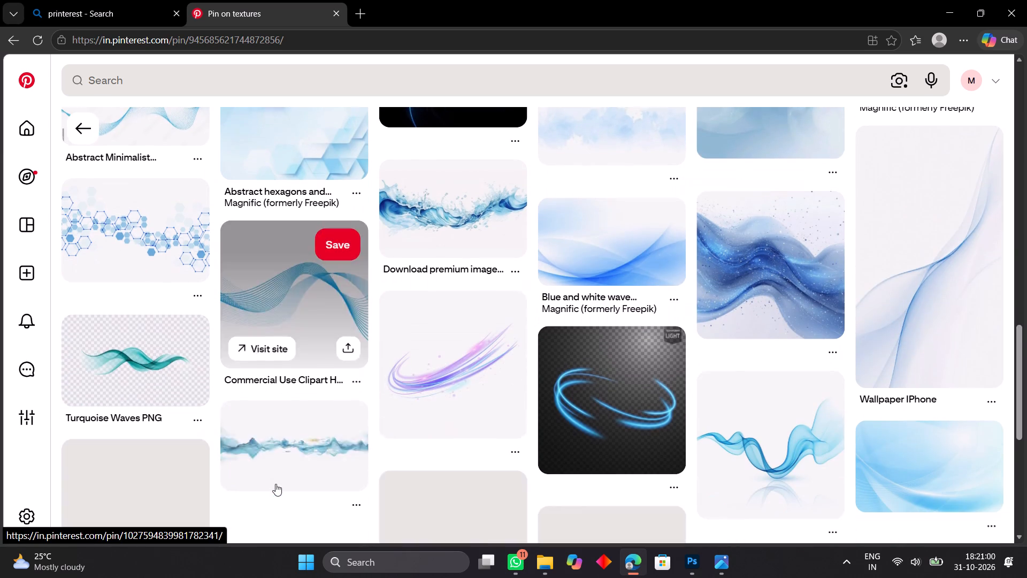
pyautogui.scroll(-5, 275, 484)
pyautogui.scroll(2, 275, 484)
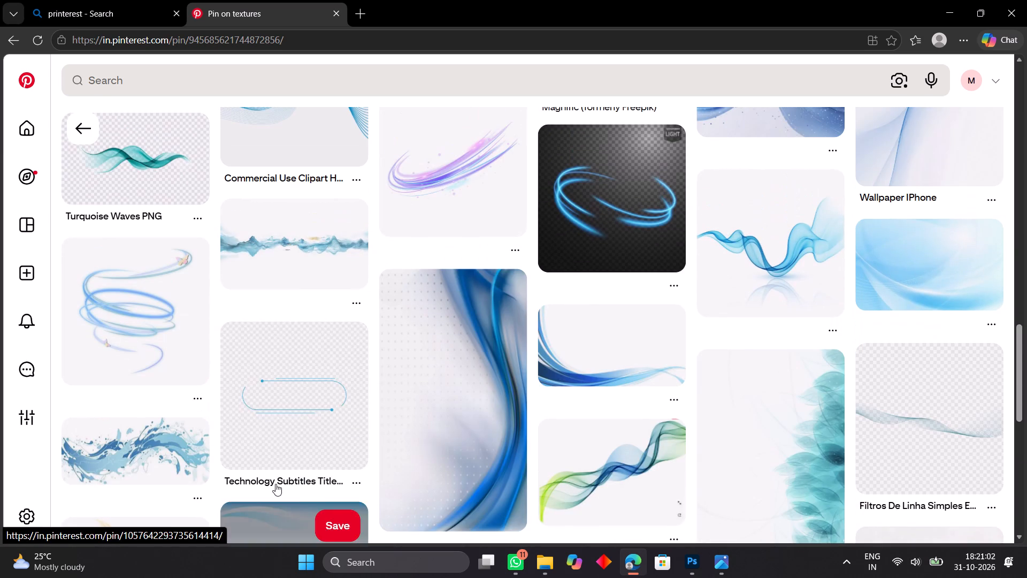
pyautogui.scroll(-5, 274, 488)
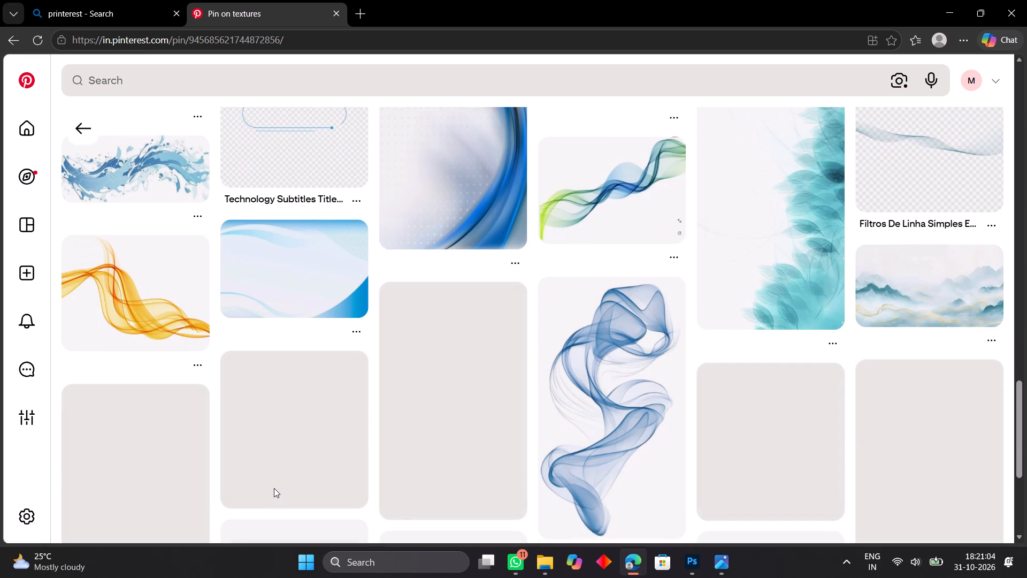
pyautogui.scroll(4, 395, 404)
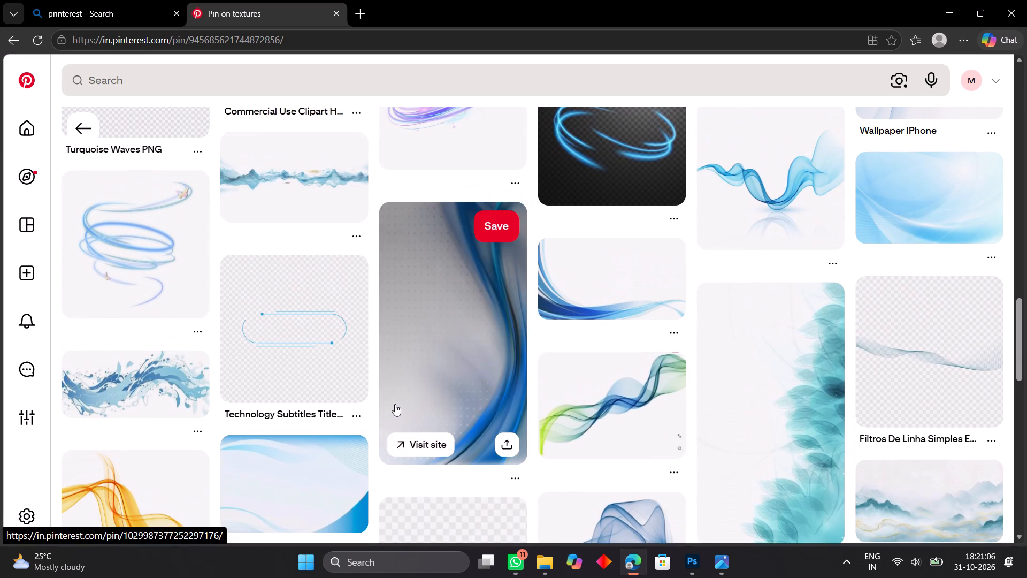
pyautogui.scroll(-6, 746, 398)
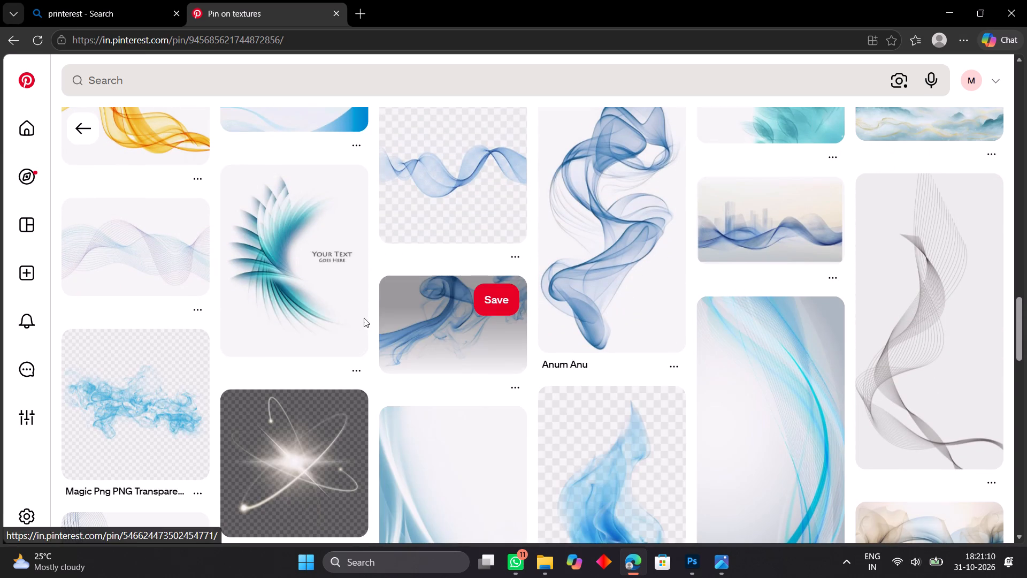
pyautogui.scroll(-4, 338, 309)
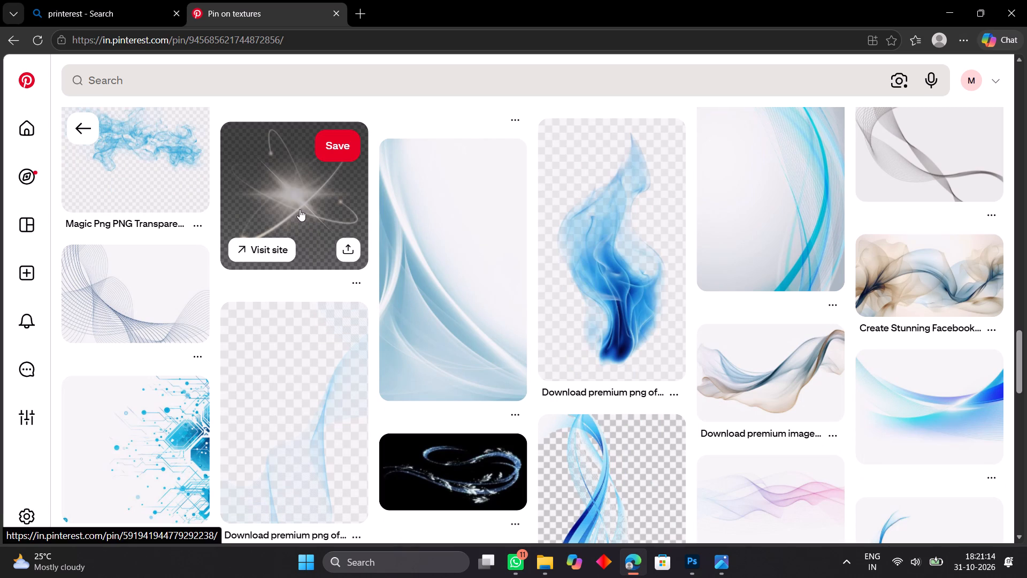
pyautogui.scroll(-6, 300, 211)
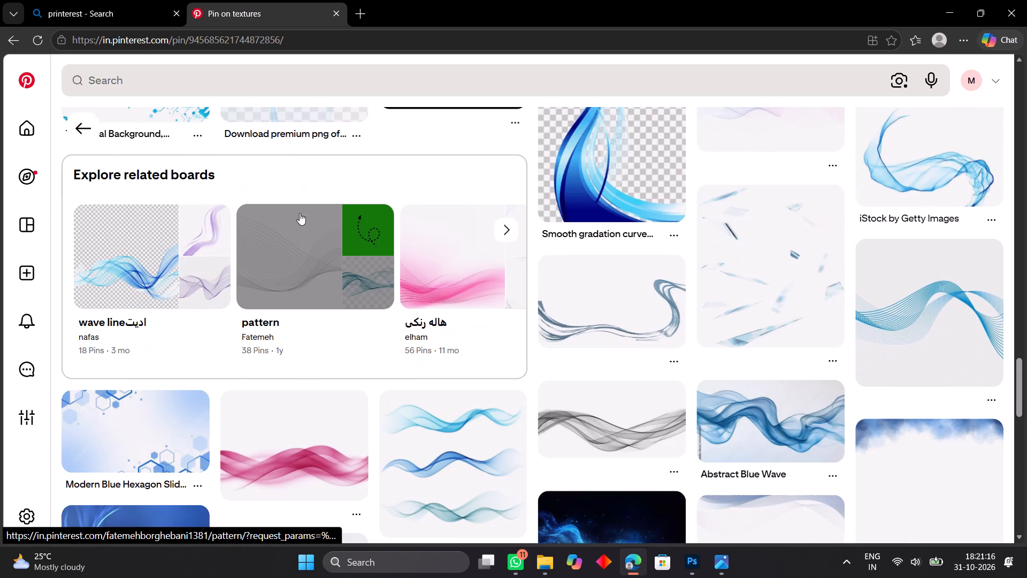
# Open the pin of the white light flare with orbiting trails and examine its related light-effect pins.
pyautogui.scroll(5, 300, 214)
pyautogui.click(309, 174)
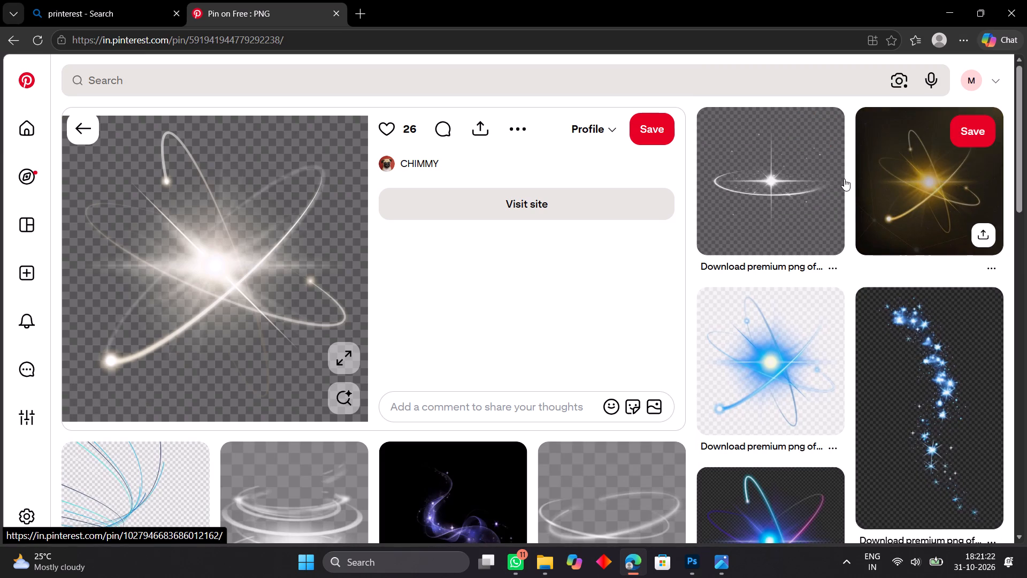
pyautogui.scroll(-5, 462, 263)
pyautogui.scroll(1, 460, 268)
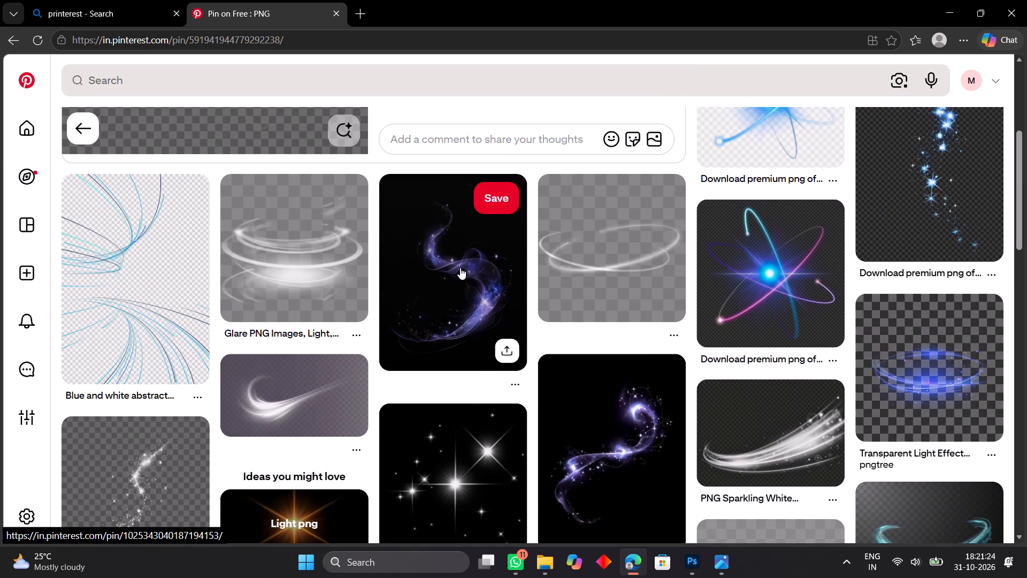
pyautogui.scroll(-2, 438, 276)
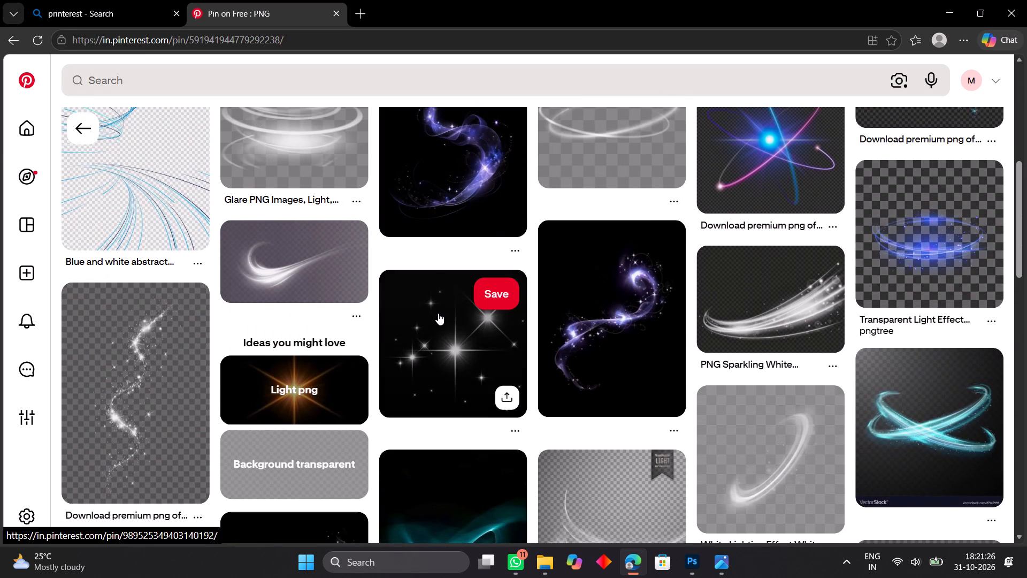
# Open the pin of white sparkling stars on a black background and download its image.
pyautogui.click(438, 313)
pyautogui.click(239, 132)
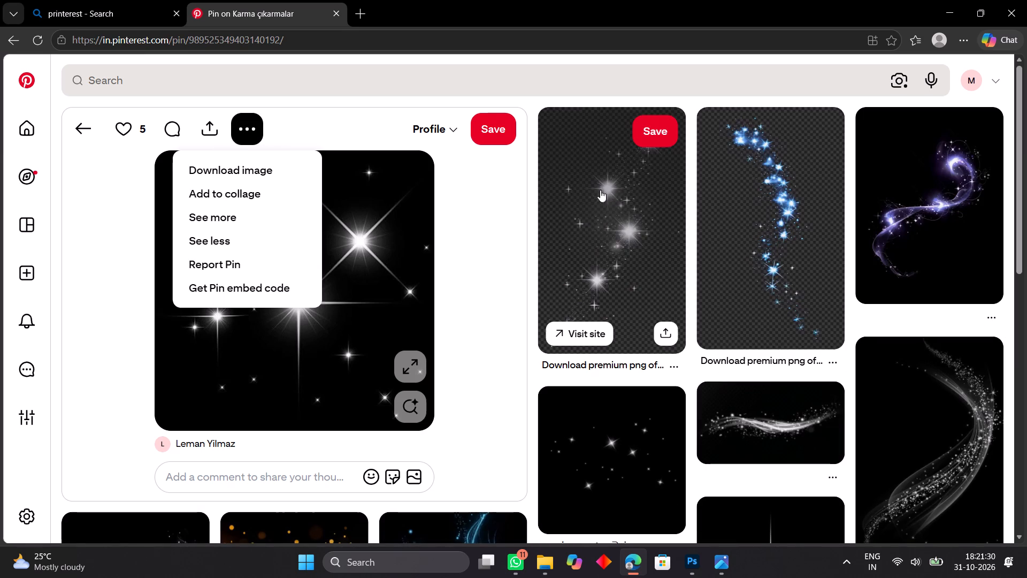
pyautogui.click(267, 173)
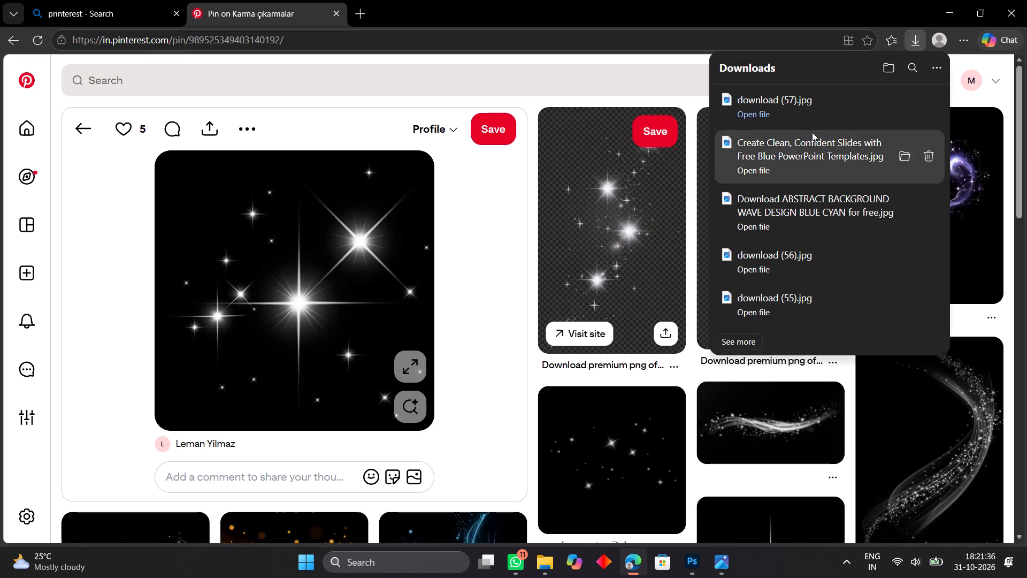
# Place the downloaded image download (57).jpg into the Photoshop banner, between the club logos and the children's photo, at its original size.
pyautogui.moveTo(856, 95); pyautogui.dragTo(685, 573)
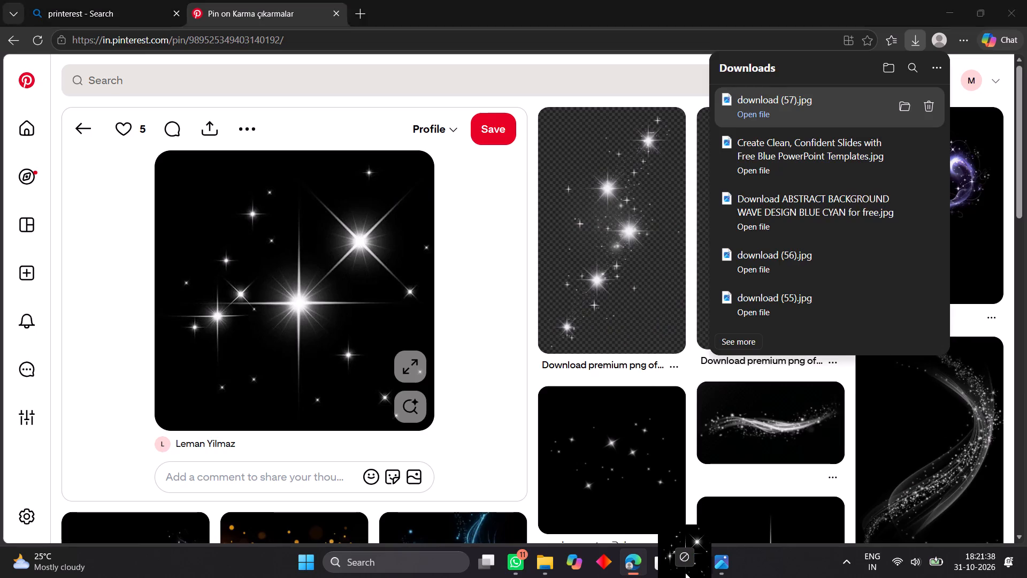
pyautogui.moveTo(685, 573); pyautogui.dragTo(259, 167)
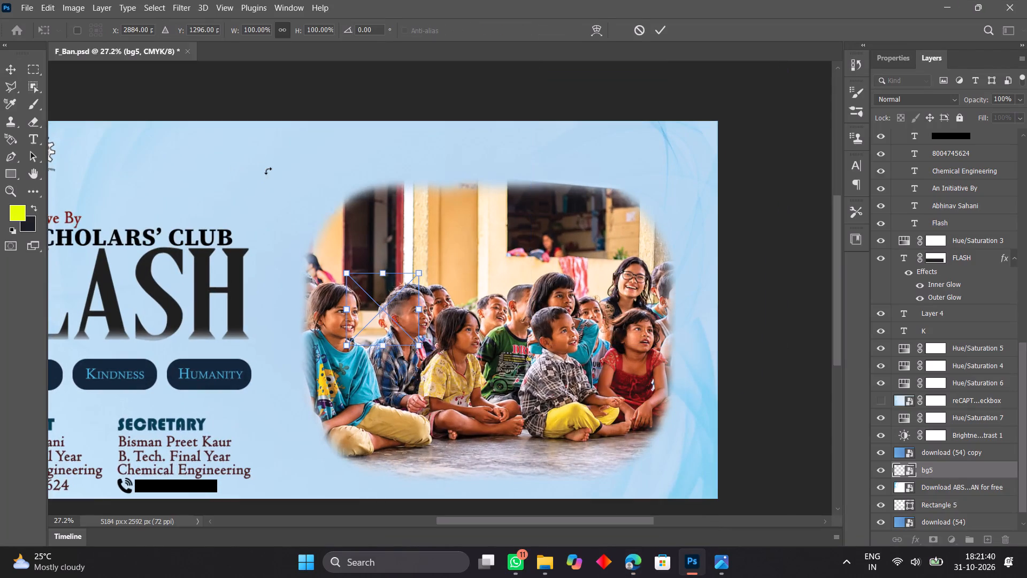
pyautogui.moveTo(377, 300); pyautogui.dragTo(333, 248)
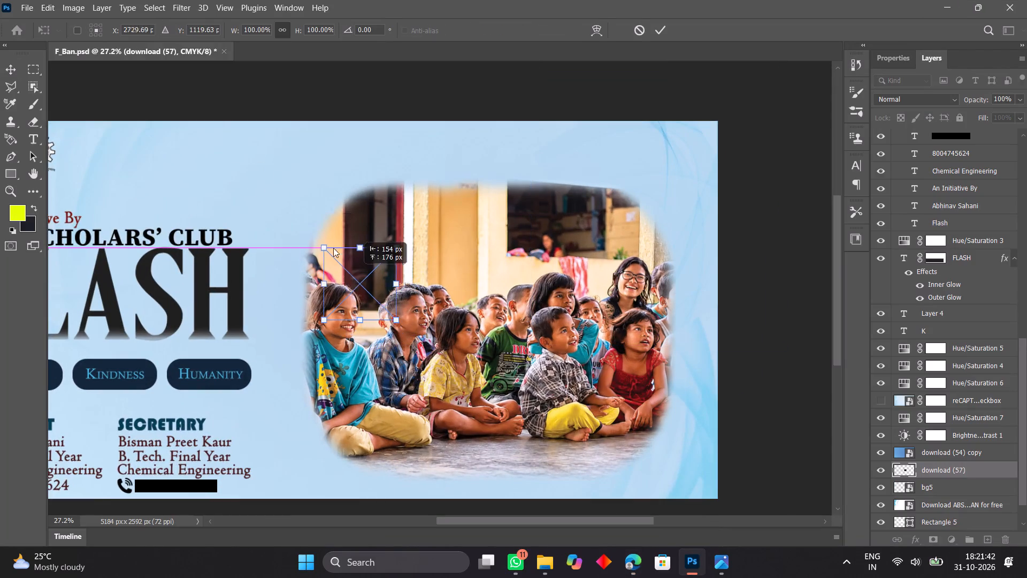
pyautogui.moveTo(333, 248); pyautogui.dragTo(261, 179)
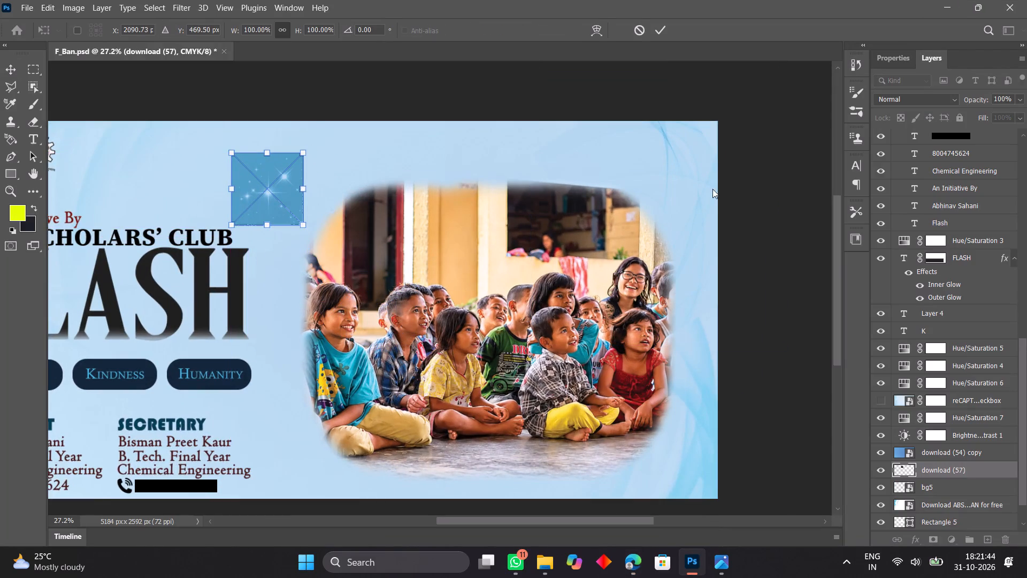
pyautogui.click(132, 170)
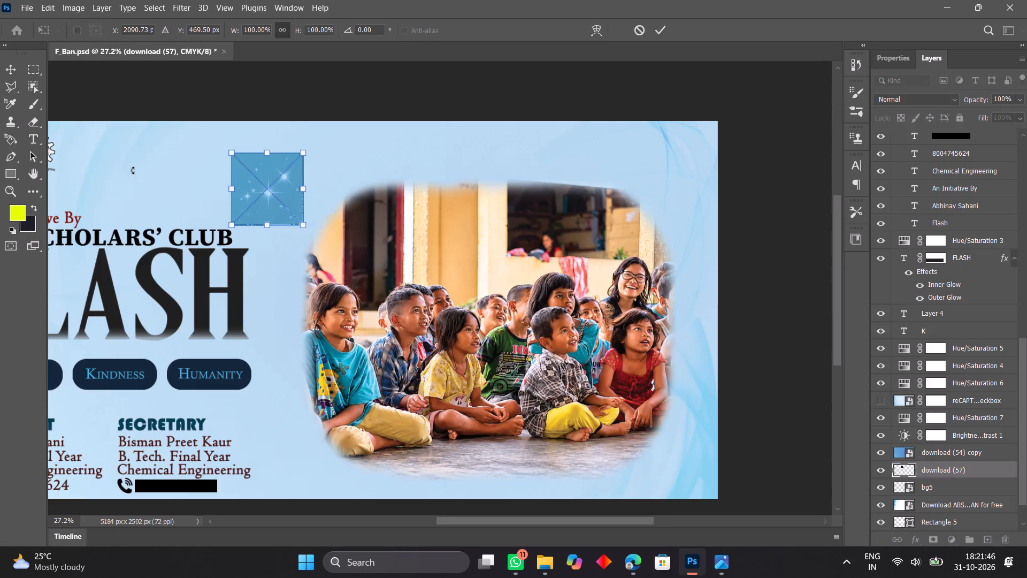
pyautogui.click(9, 73)
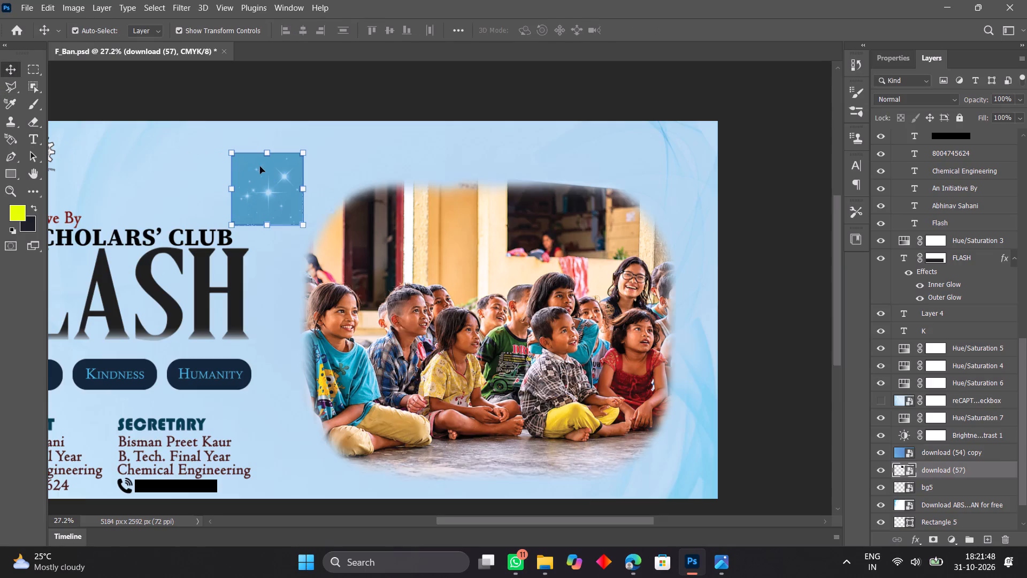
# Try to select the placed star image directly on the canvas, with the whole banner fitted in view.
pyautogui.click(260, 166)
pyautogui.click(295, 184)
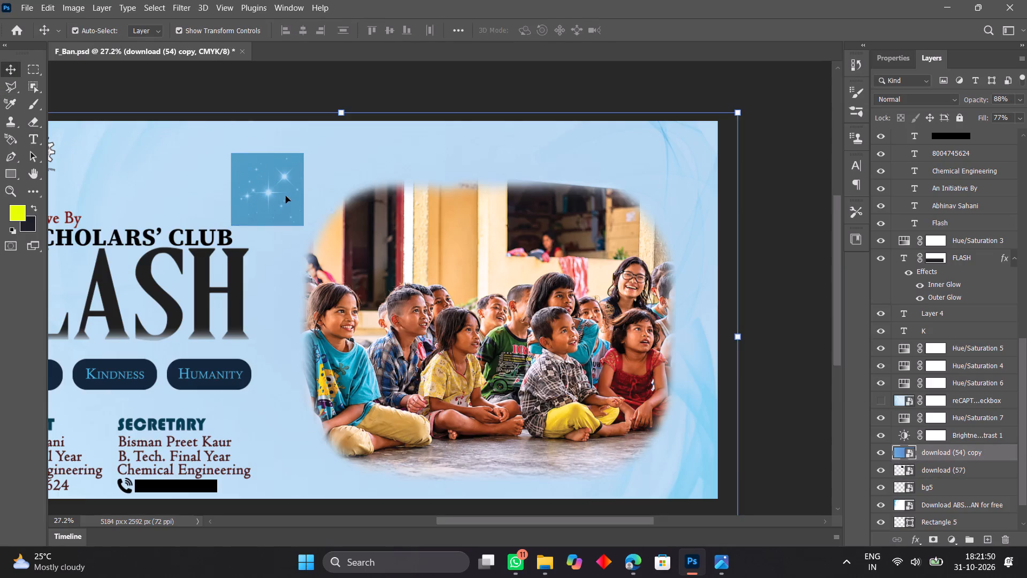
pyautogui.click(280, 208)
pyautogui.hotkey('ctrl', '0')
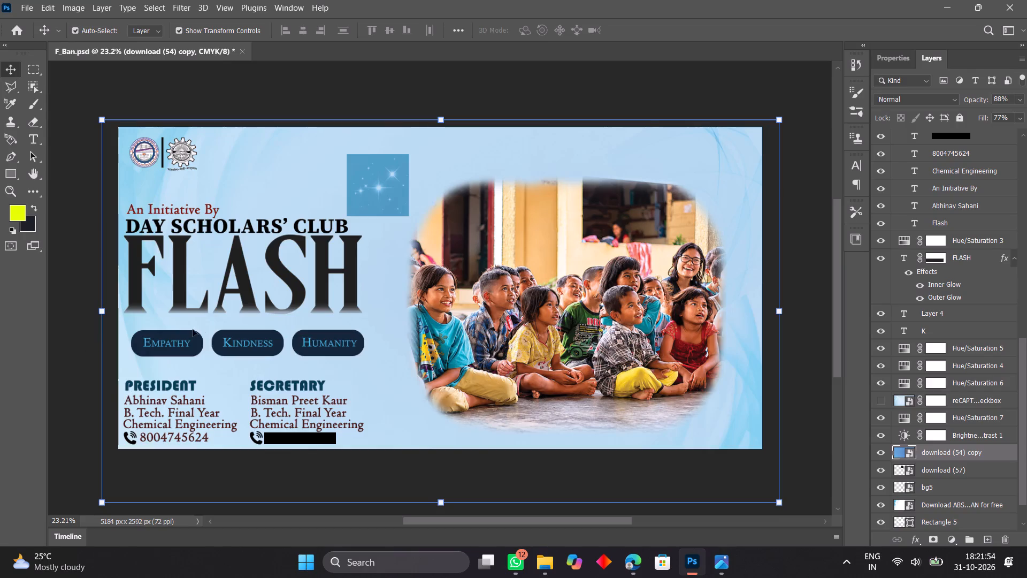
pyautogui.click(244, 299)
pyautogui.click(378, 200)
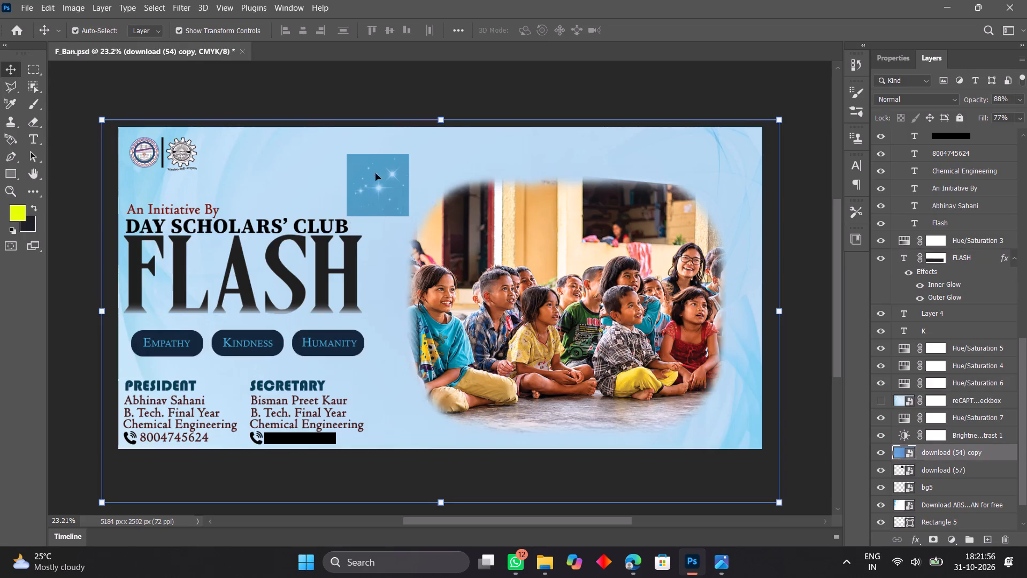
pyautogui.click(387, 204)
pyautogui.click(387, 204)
# Select the stars in the download (57) layer using Select Subject.
pyautogui.click(983, 468)
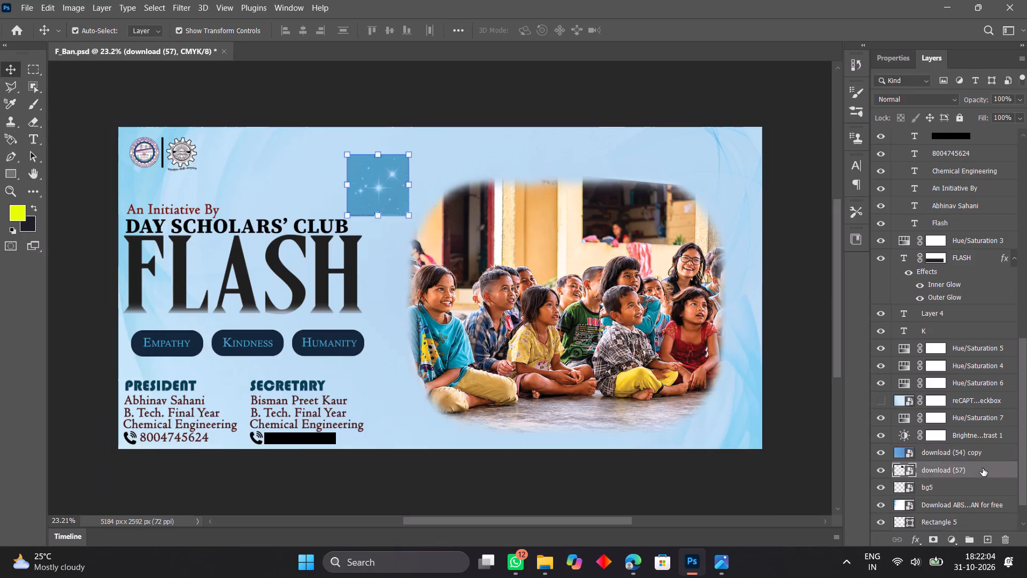
pyautogui.click(162, 9)
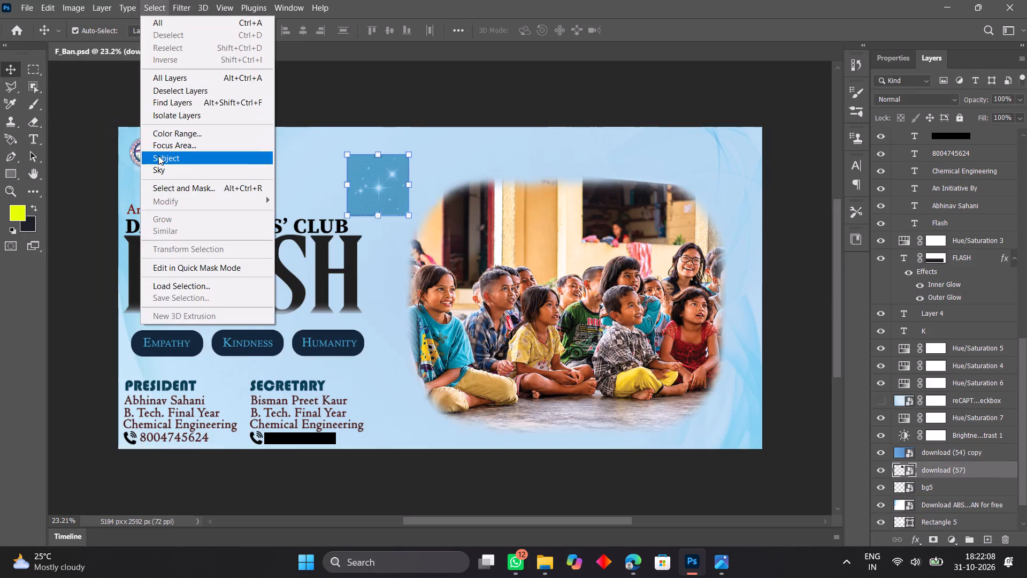
pyautogui.click(158, 156)
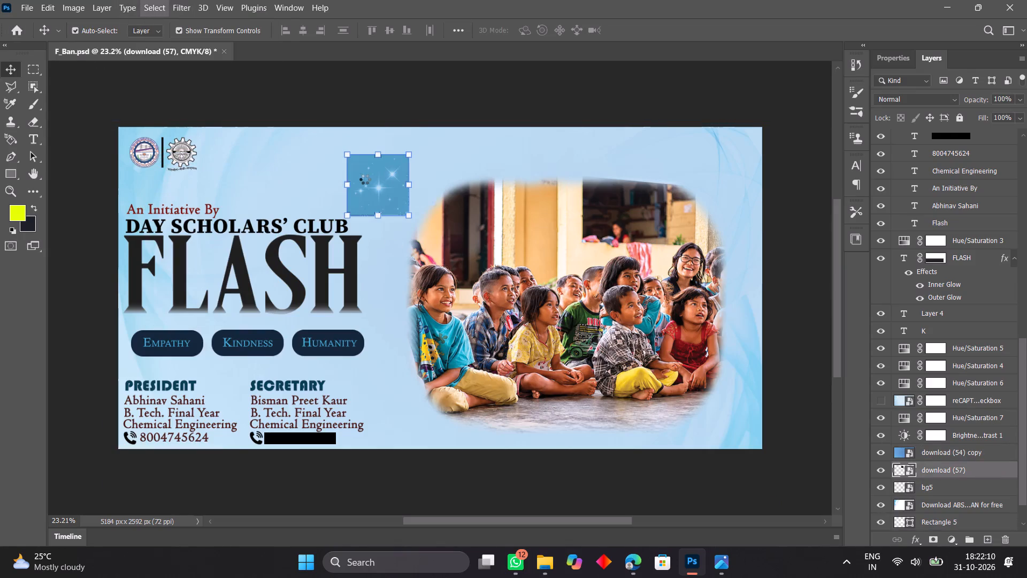
pyautogui.click(365, 179)
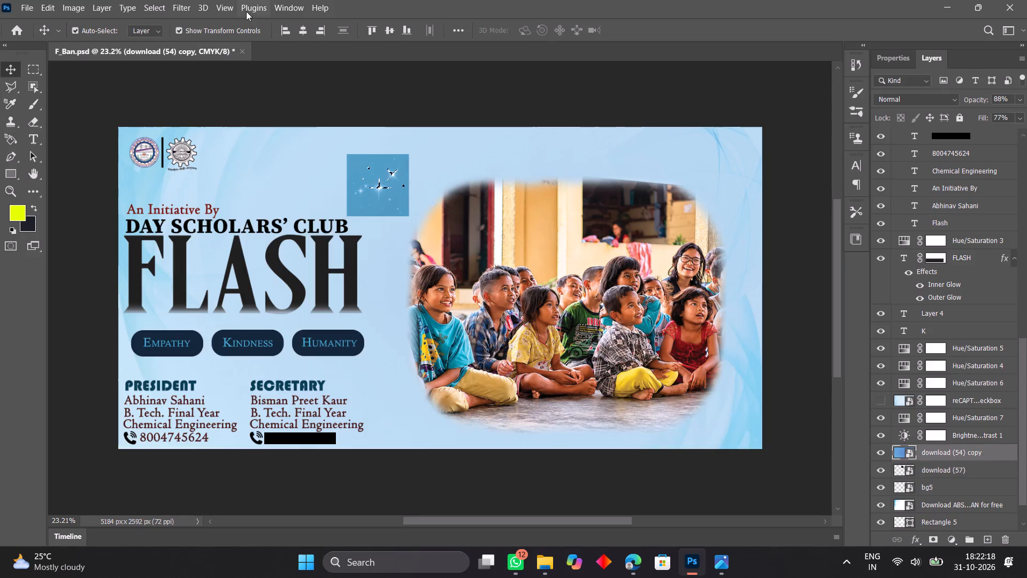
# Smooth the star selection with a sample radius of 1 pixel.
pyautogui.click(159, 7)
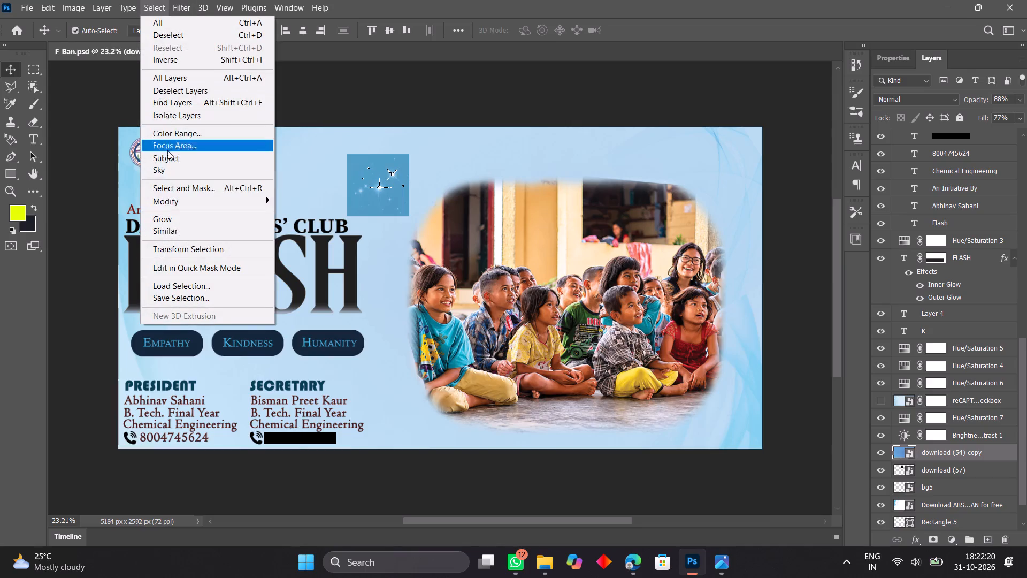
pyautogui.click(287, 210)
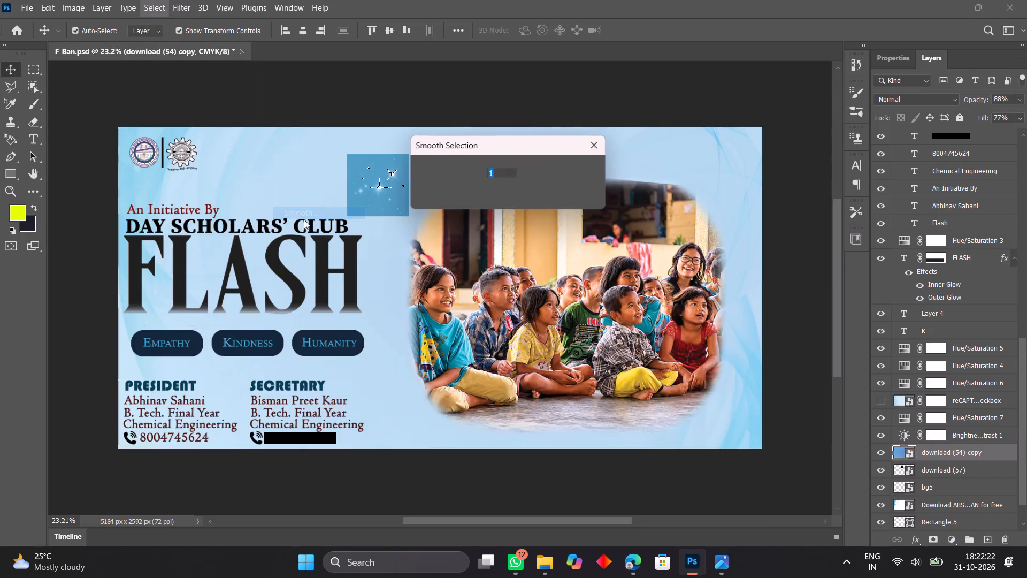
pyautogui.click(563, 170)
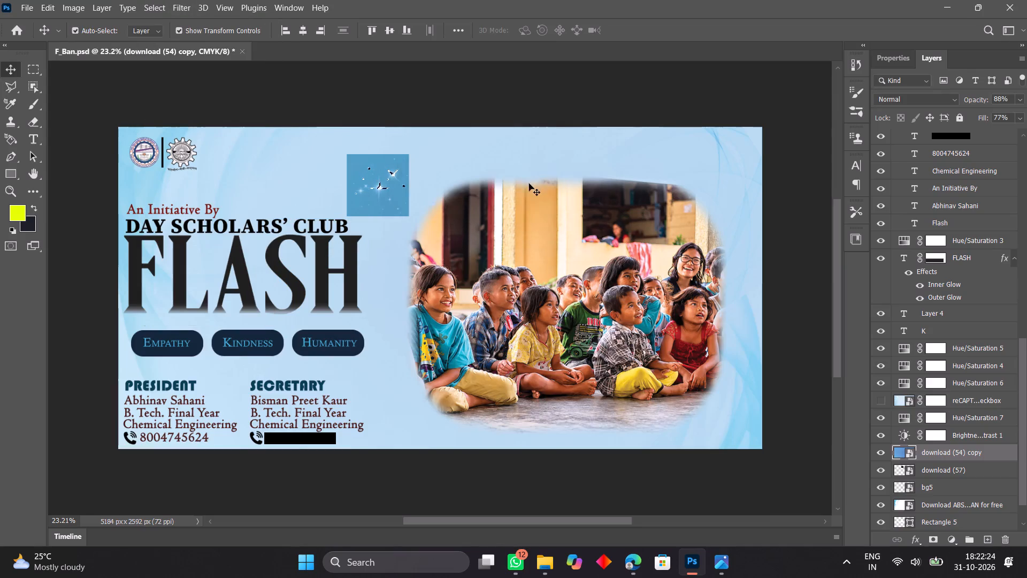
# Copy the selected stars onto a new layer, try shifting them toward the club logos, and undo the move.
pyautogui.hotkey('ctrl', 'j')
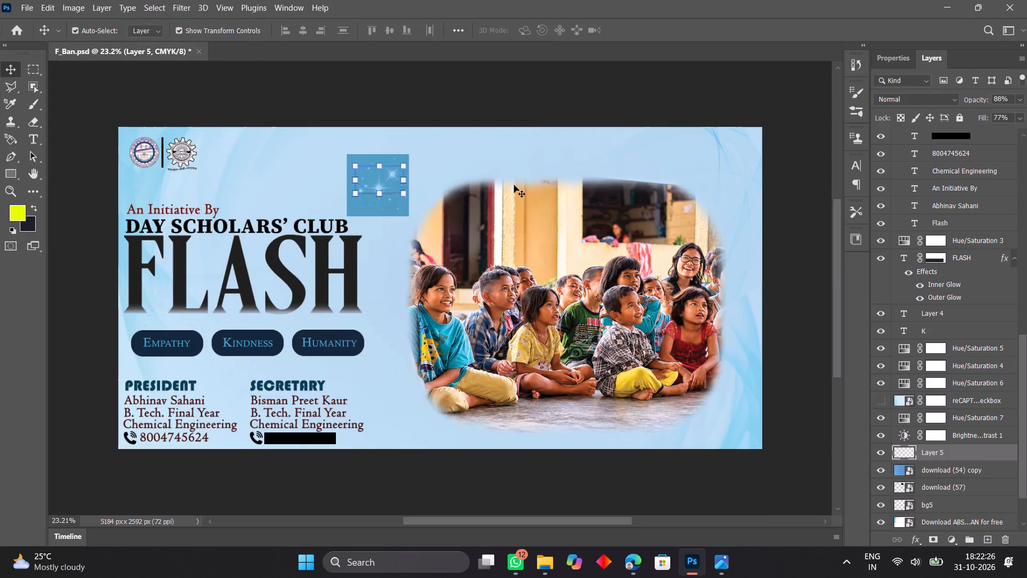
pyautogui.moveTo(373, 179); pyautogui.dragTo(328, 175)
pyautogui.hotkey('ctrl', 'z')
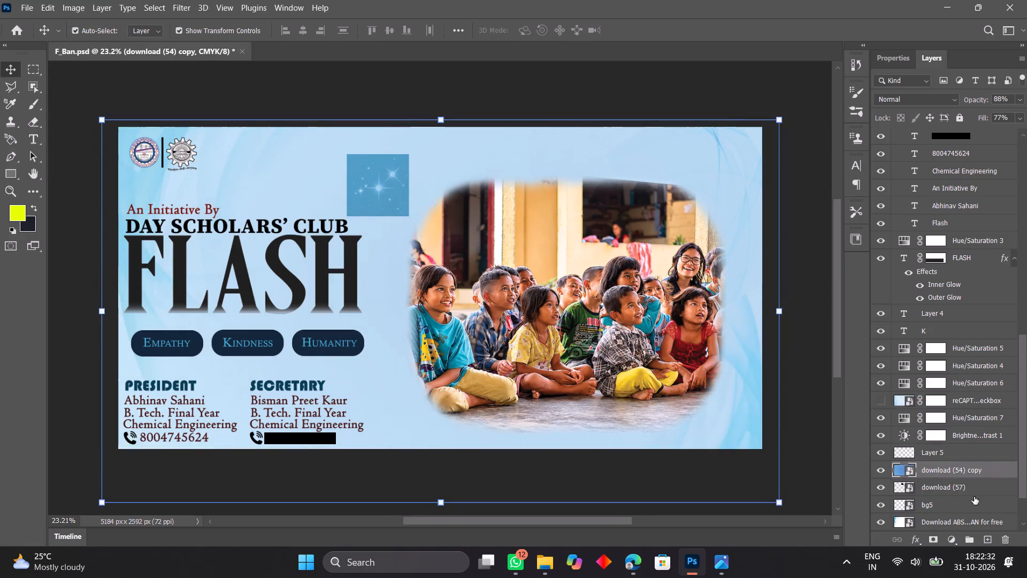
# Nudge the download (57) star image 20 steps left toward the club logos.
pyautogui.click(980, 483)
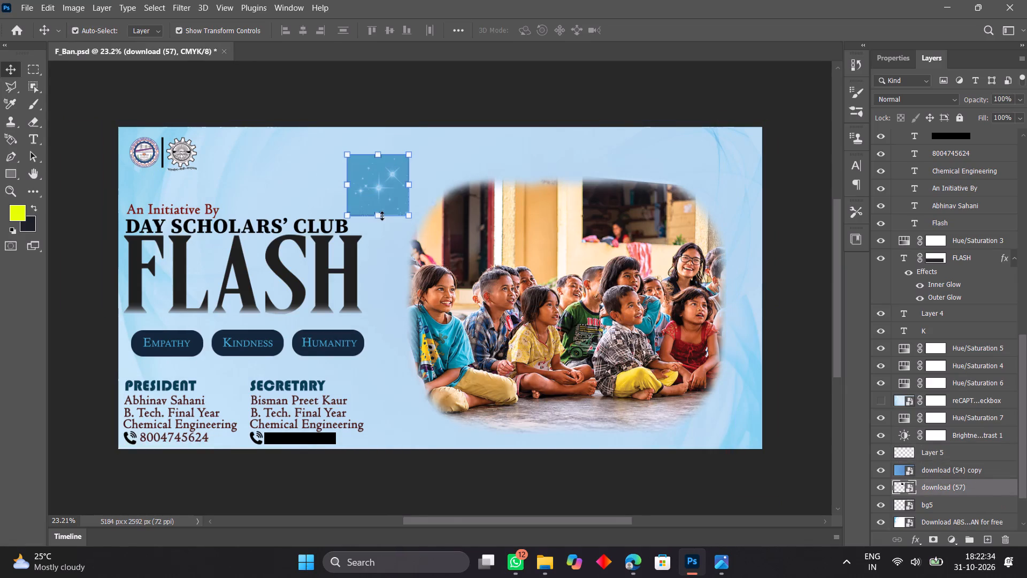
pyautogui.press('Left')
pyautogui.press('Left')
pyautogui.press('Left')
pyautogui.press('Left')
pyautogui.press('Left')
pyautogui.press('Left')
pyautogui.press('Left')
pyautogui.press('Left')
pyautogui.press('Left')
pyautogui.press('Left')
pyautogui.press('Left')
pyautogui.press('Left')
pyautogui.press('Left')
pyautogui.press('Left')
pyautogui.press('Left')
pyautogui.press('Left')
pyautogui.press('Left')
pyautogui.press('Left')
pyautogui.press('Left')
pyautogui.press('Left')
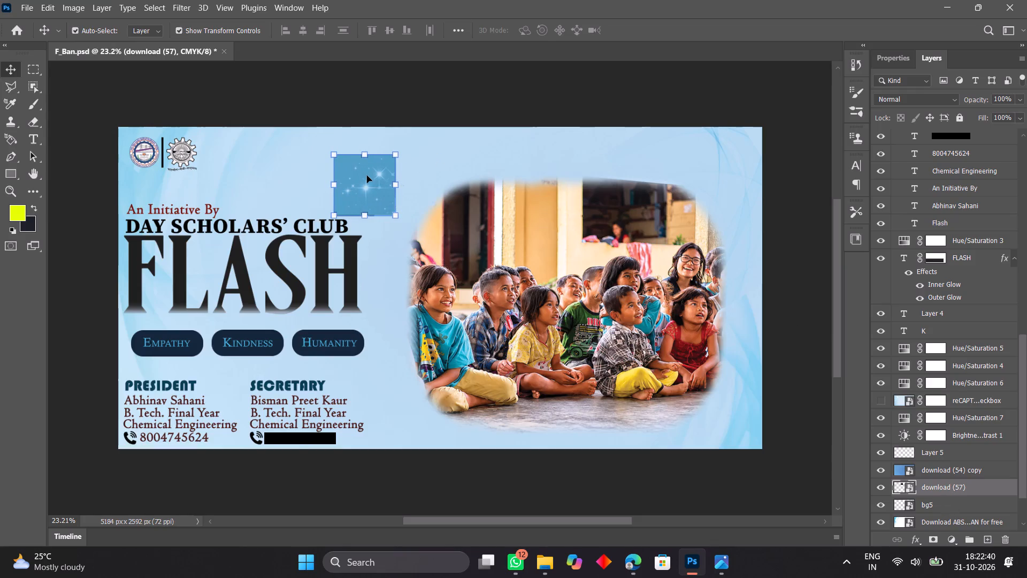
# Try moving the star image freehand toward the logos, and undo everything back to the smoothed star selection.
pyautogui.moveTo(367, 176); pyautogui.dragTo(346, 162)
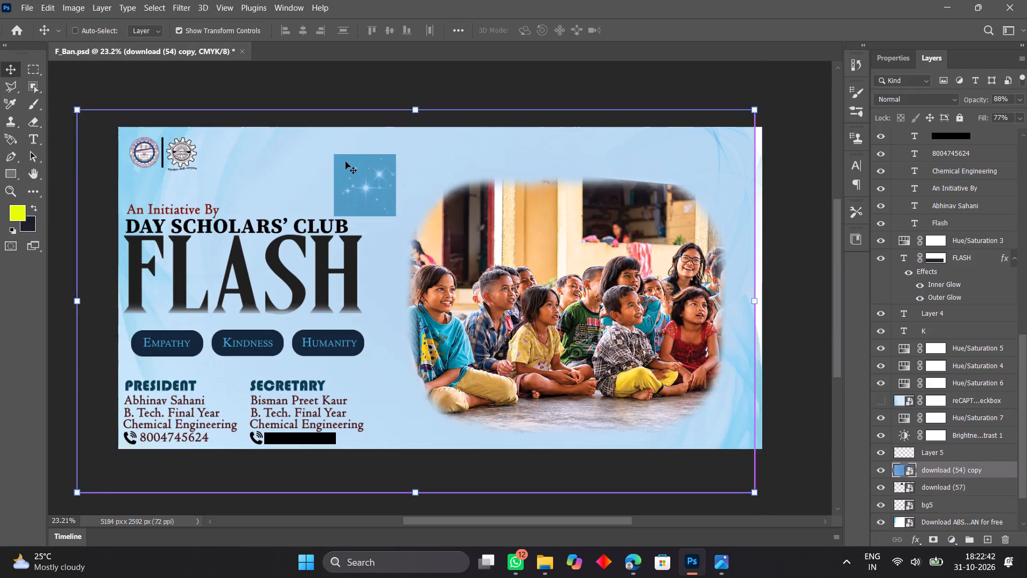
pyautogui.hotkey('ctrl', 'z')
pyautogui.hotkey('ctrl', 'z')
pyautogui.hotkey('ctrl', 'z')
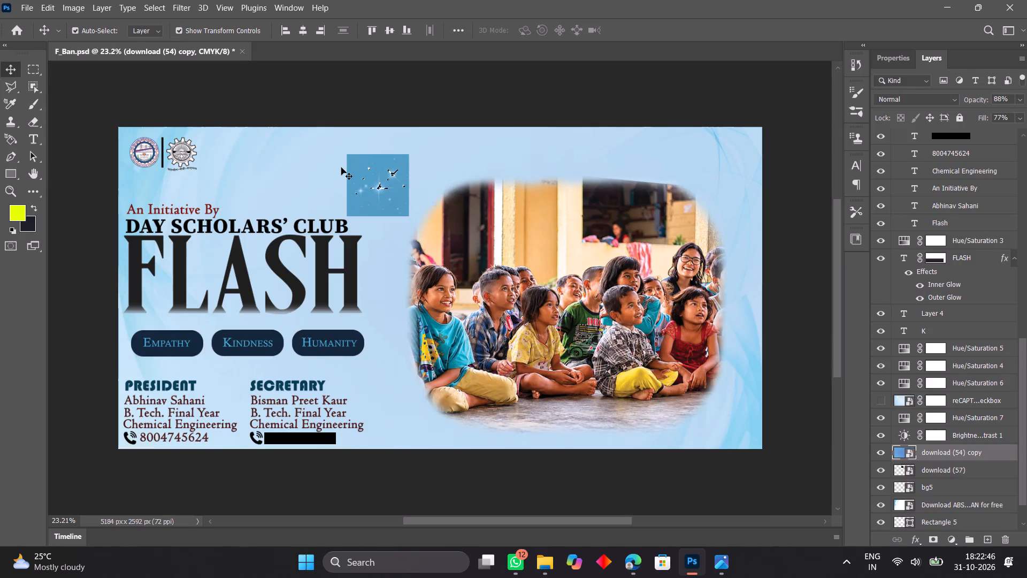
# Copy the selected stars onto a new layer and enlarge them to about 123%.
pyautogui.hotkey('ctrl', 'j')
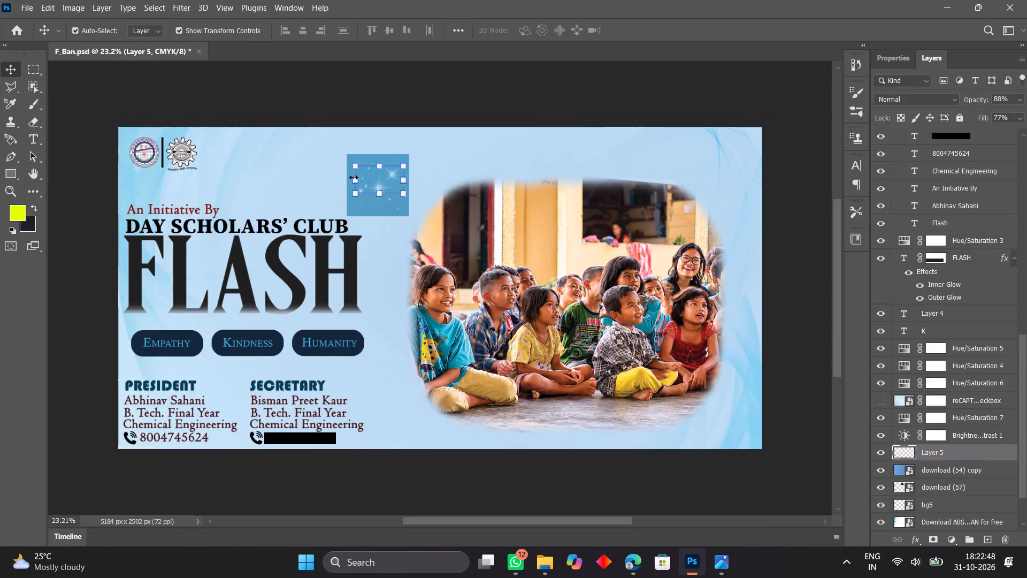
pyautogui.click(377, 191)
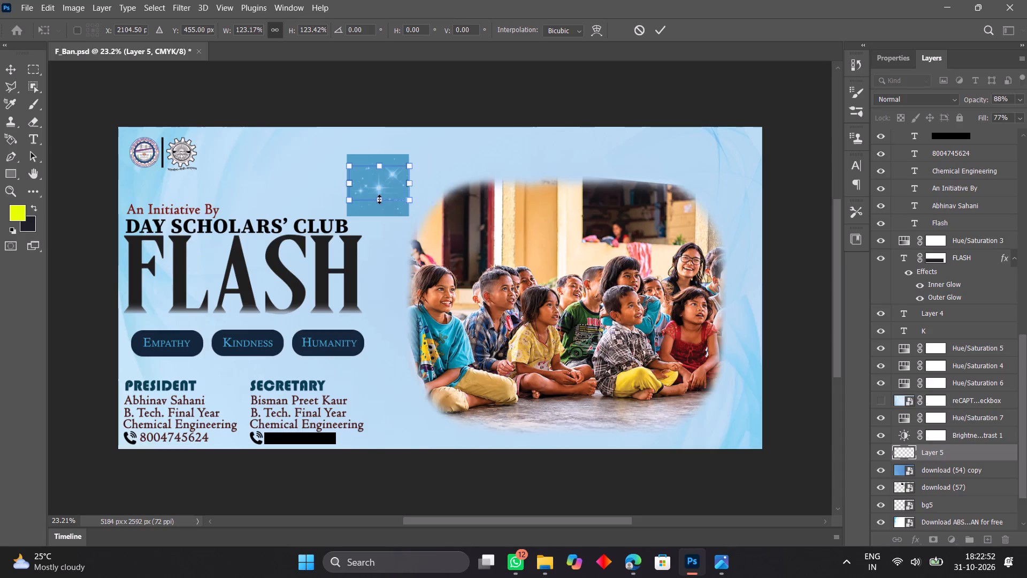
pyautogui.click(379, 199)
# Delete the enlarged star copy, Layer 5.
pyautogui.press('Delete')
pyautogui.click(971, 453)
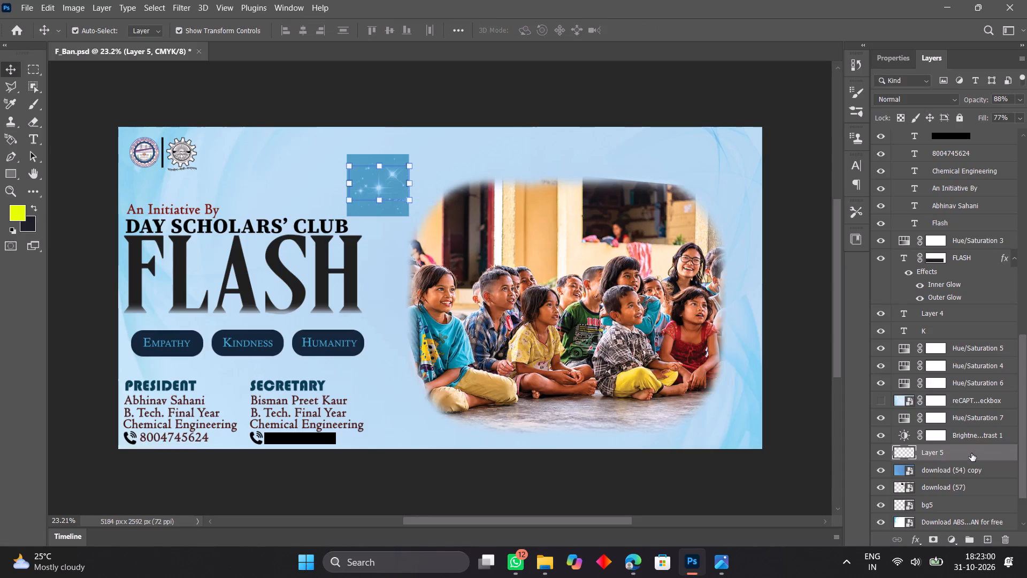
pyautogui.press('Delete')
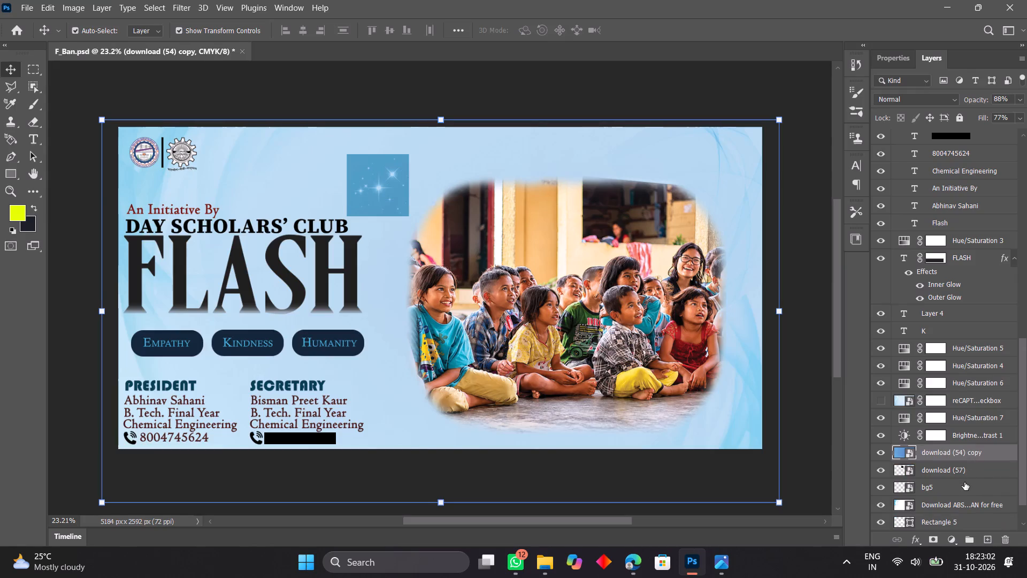
# Delete the placed star image layer download (57) from the banner.
pyautogui.click(963, 483)
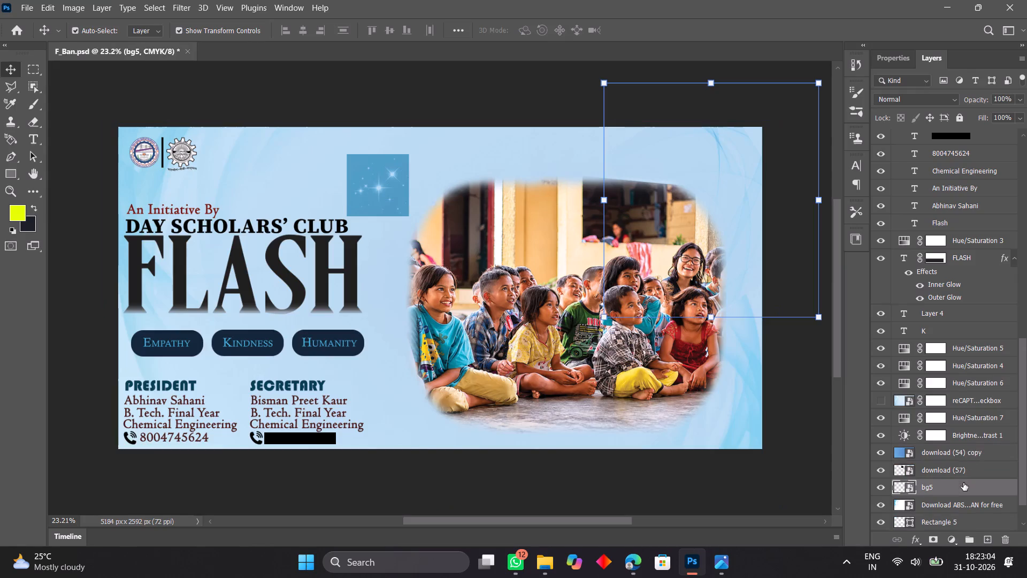
pyautogui.click(972, 468)
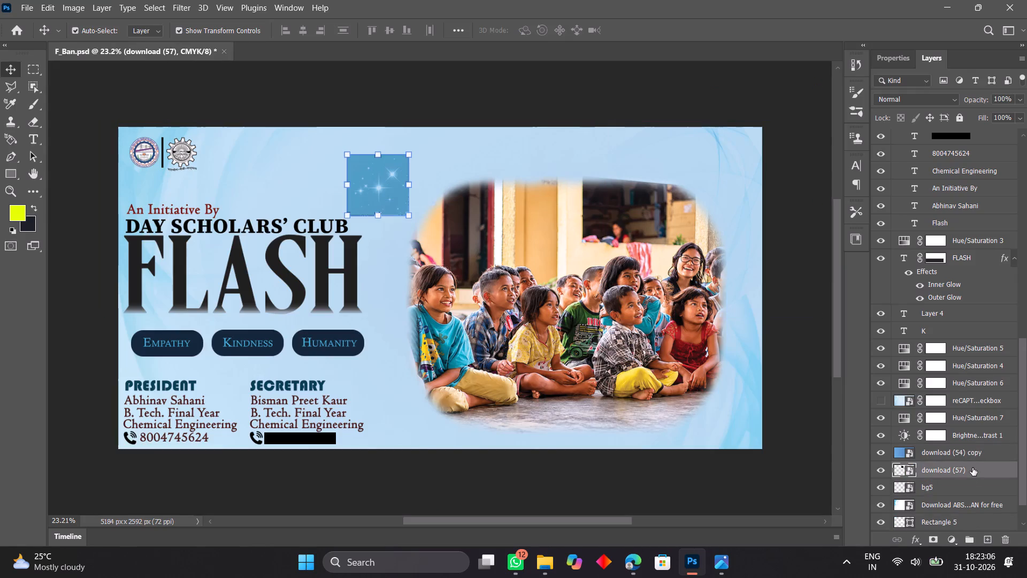
pyautogui.press('Delete')
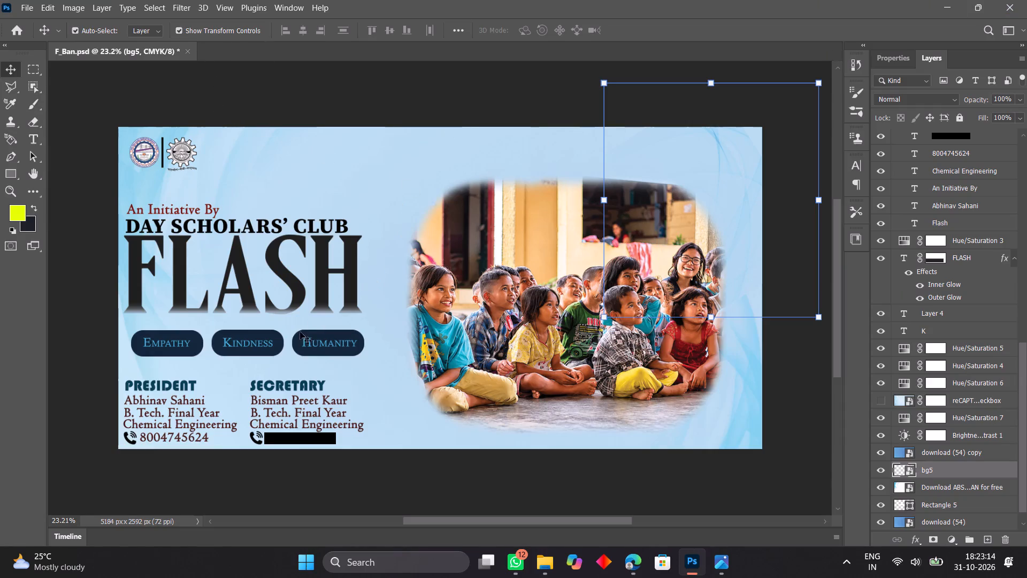
# Minimize Photoshop, glance over the related sparkle pins on Pinterest, and minimize the browser and Downloads windows to reach the desktop.
pyautogui.click(942, 1)
pyautogui.scroll(-6, 591, 315)
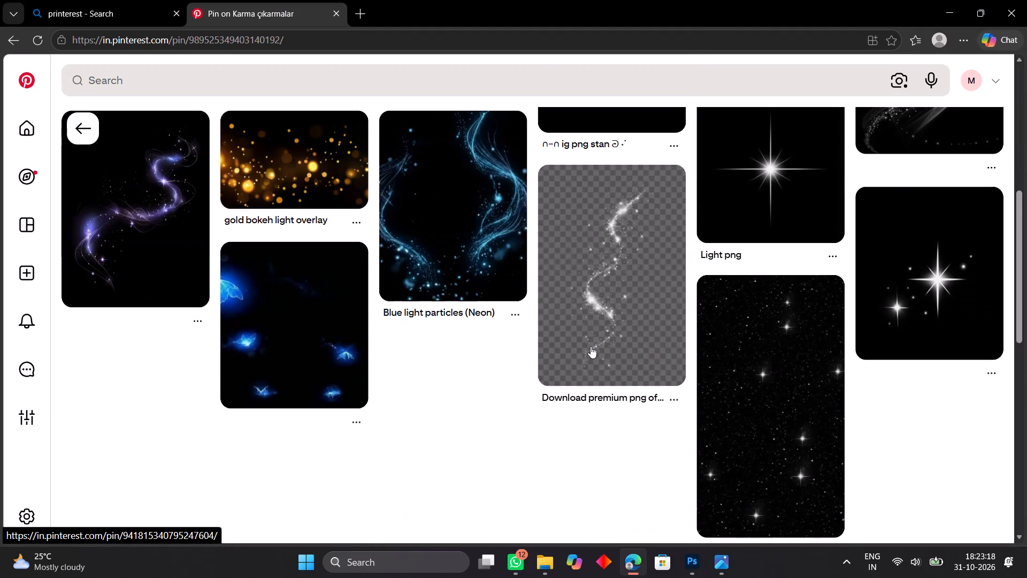
pyautogui.scroll(-4, 591, 346)
pyautogui.scroll(2, 591, 346)
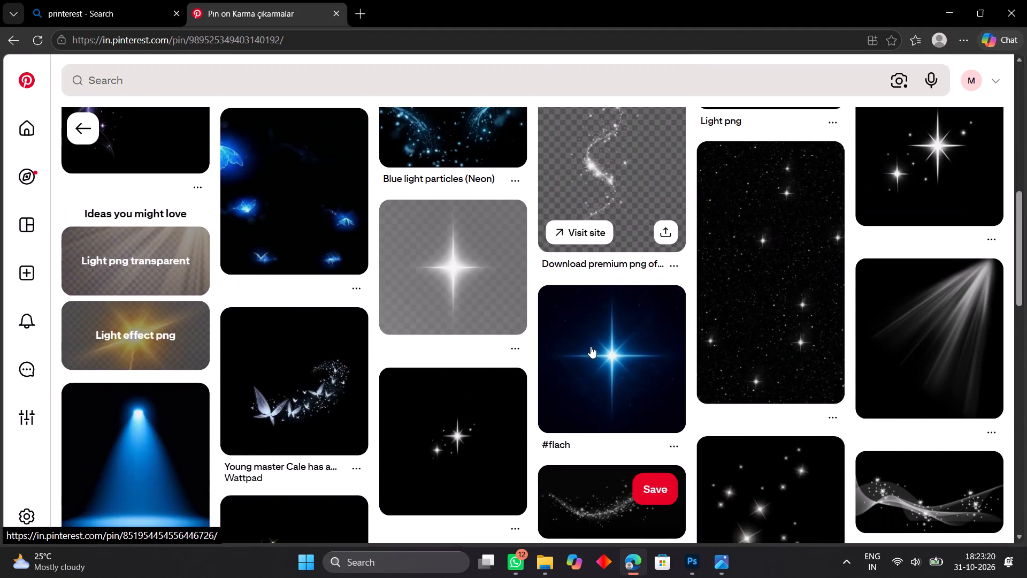
pyautogui.click(945, 11)
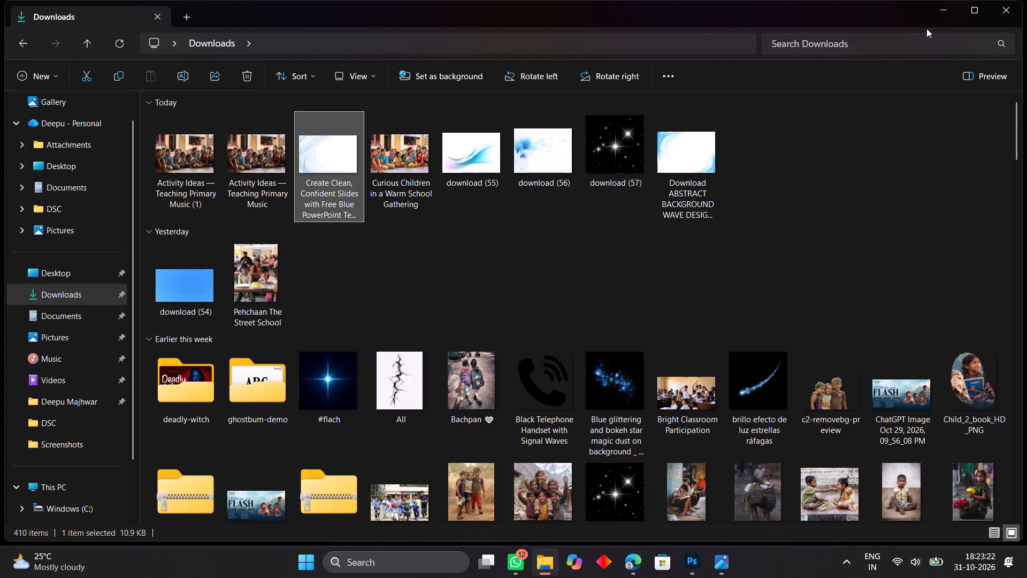
pyautogui.click(946, 5)
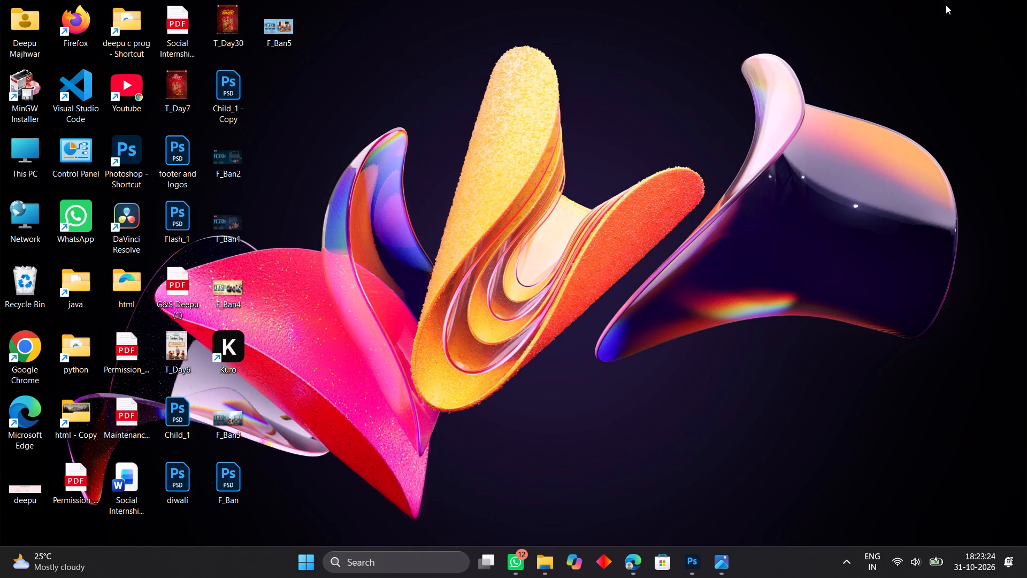
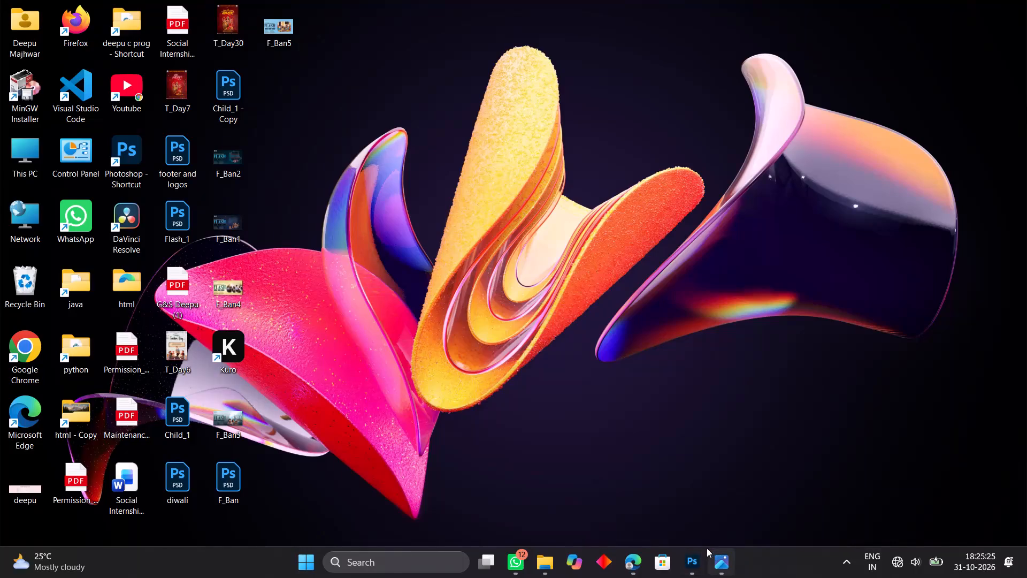
# Return to Photoshop, add a layer mask to bg5, and delete the mask and the bg5 layer.
pyautogui.click(695, 556)
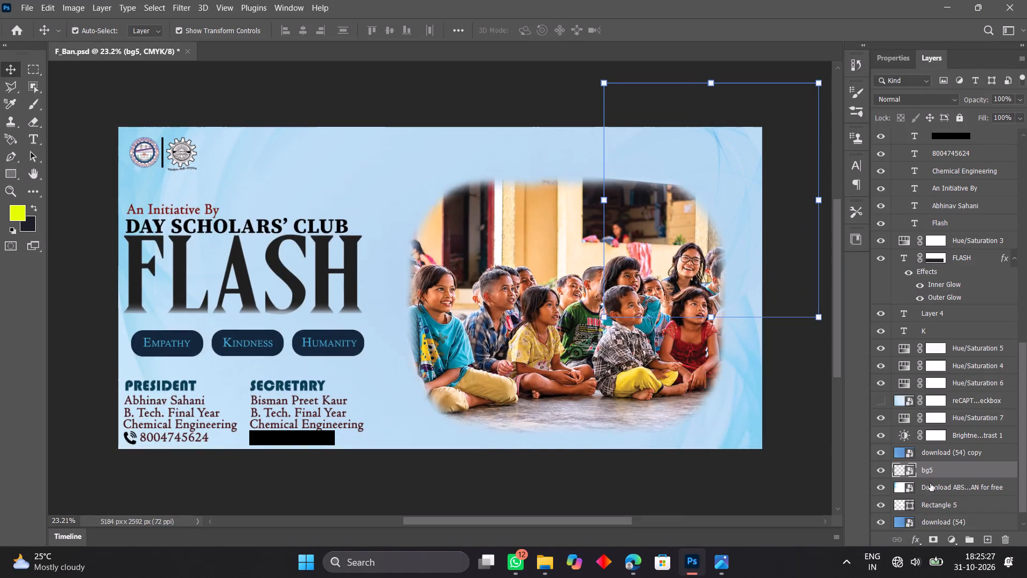
pyautogui.click(933, 536)
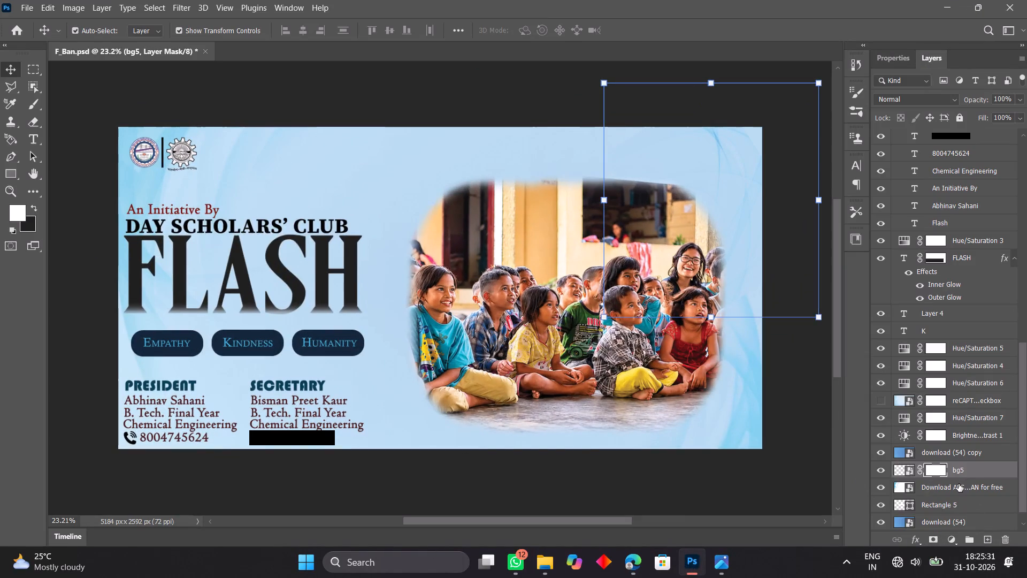
pyautogui.press('Delete')
pyautogui.press('Delete')
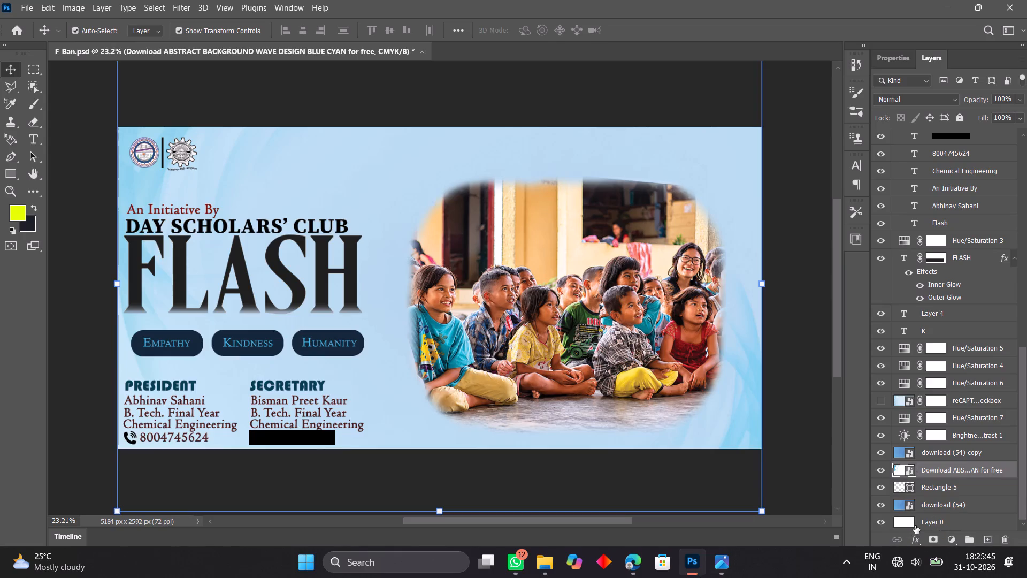
# Create a new Normal-mode layer, Layer 5, directly above the Download ABSTRACT BACKGROUND wave layer.
pyautogui.scroll(-5, 945, 488)
pyautogui.click(954, 539)
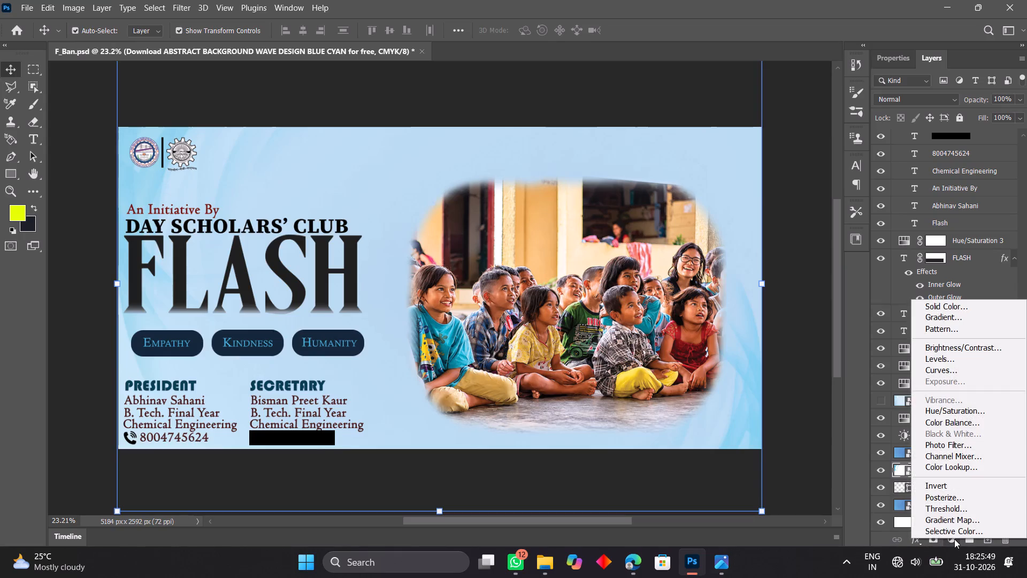
pyautogui.click(954, 539)
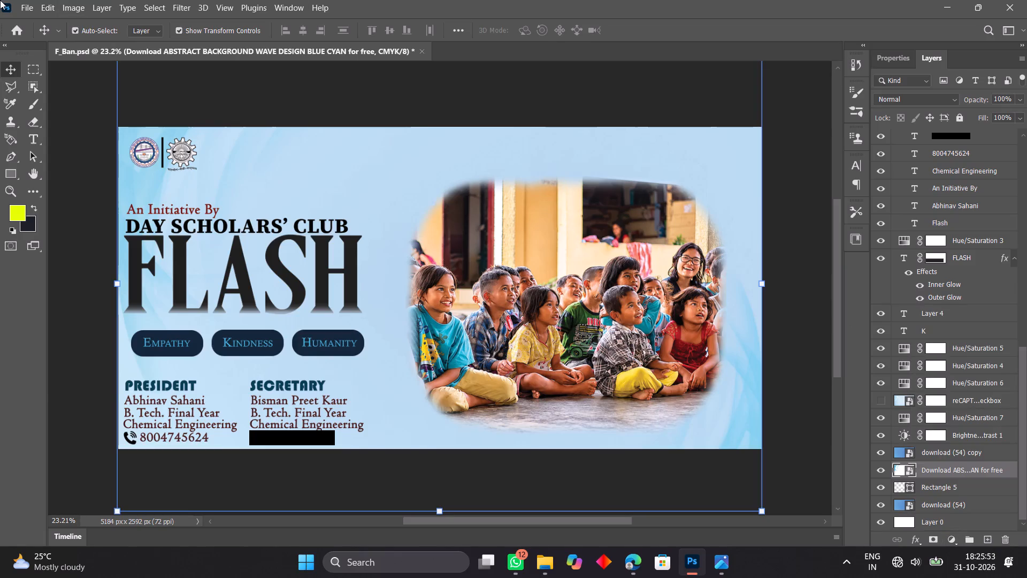
pyautogui.click(27, 0)
pyautogui.hotkey('ctrl', 'shift', 'n')
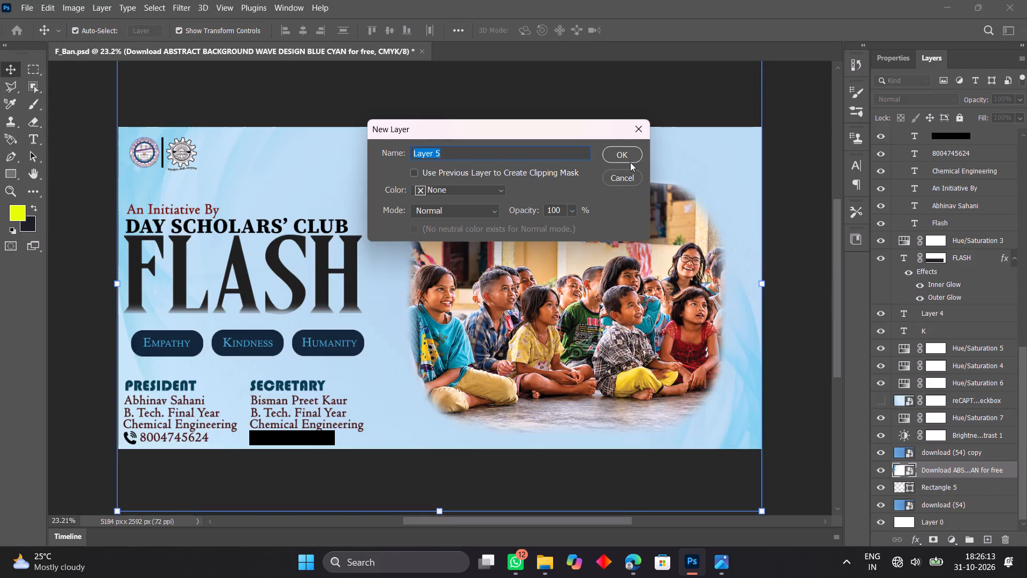
pyautogui.click(622, 154)
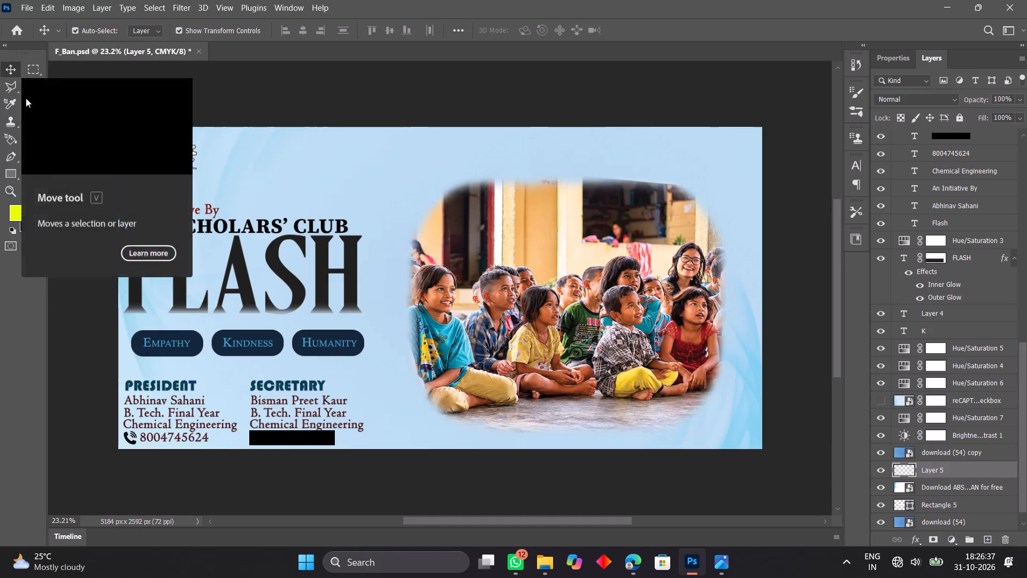
# Choose the Soft Round brush at 1000 px and flatten its tip into a thin horizontal ellipse.
pyautogui.click(37, 106)
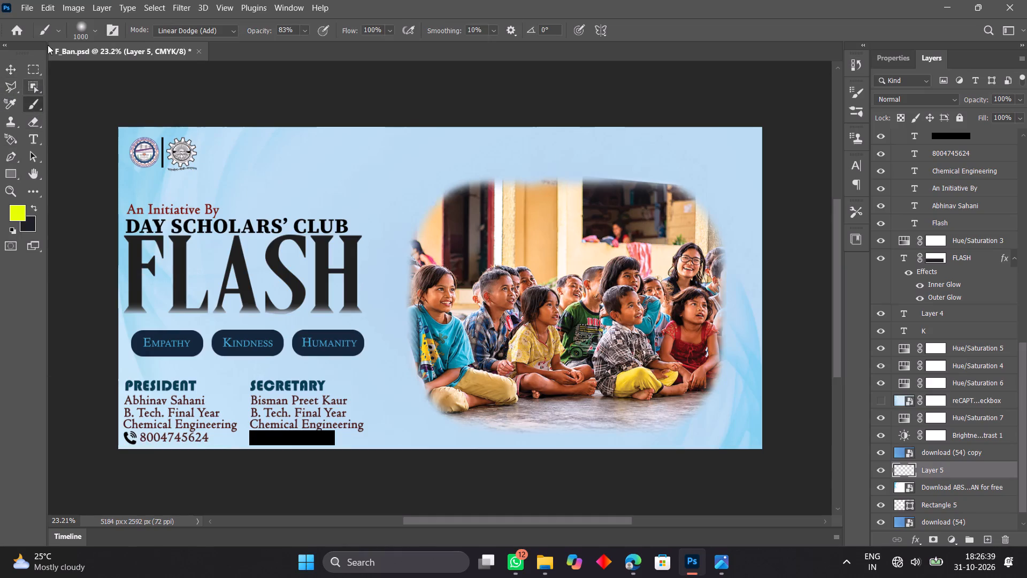
pyautogui.click(96, 33)
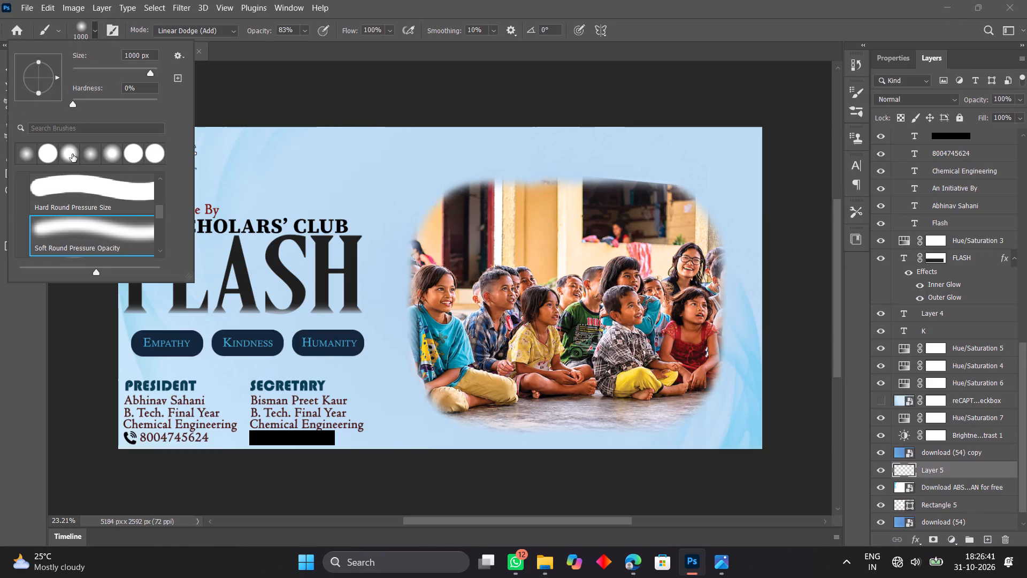
pyautogui.scroll(-2, 76, 211)
pyautogui.scroll(2, 76, 210)
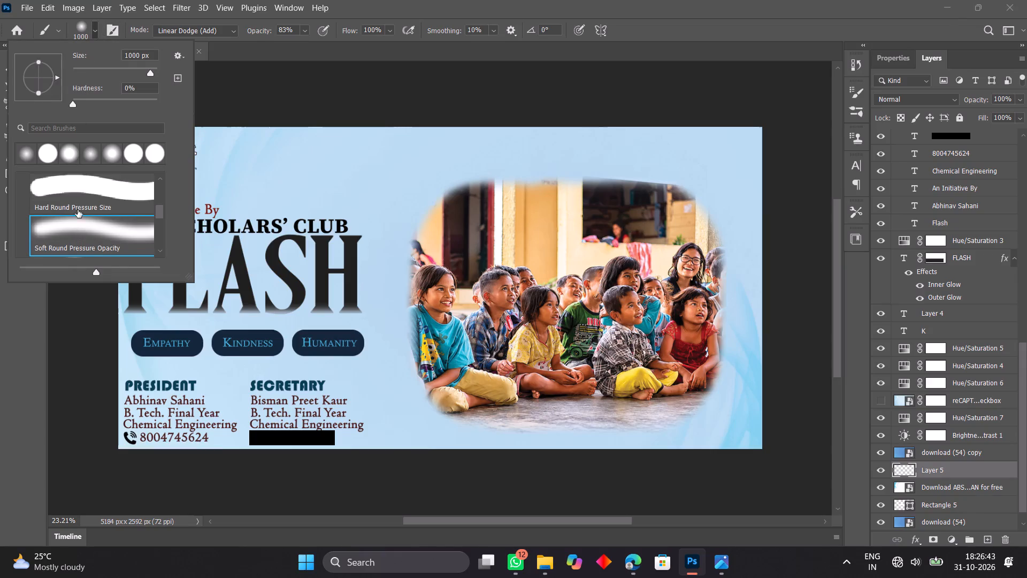
pyautogui.scroll(10, 78, 210)
pyautogui.click(75, 210)
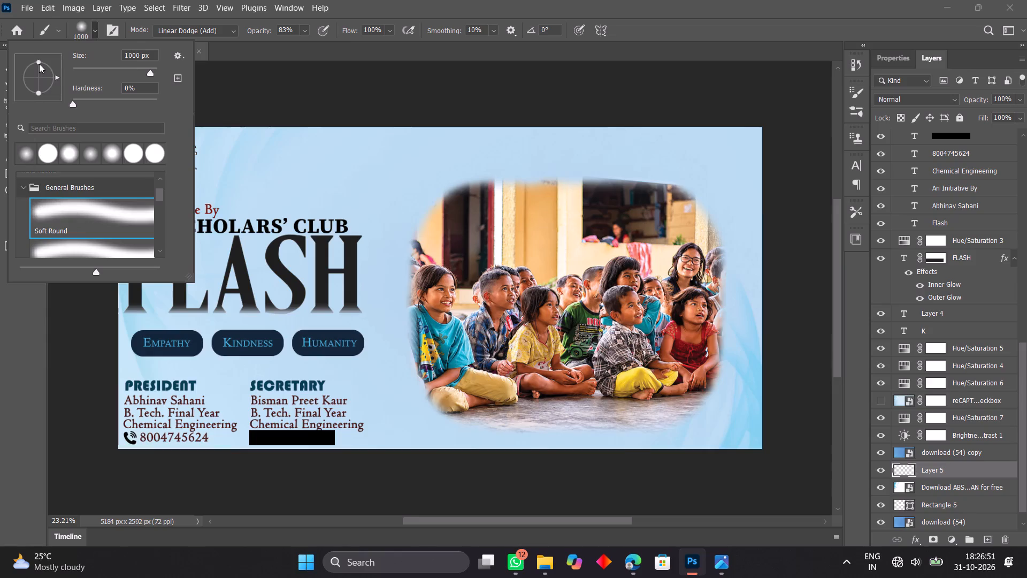
pyautogui.moveTo(38, 62); pyautogui.dragTo(38, 81)
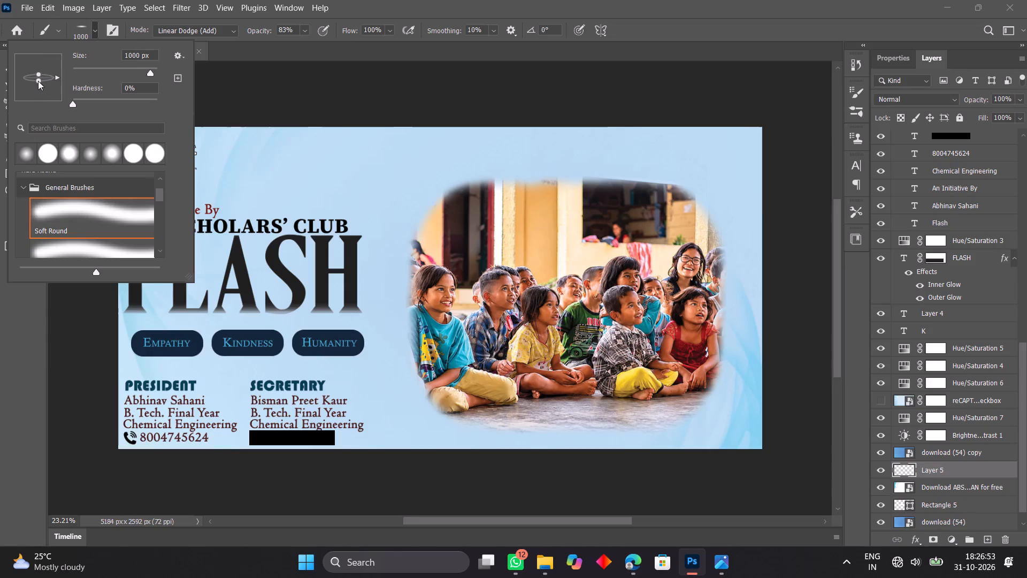
pyautogui.moveTo(38, 81); pyautogui.dragTo(38, 75)
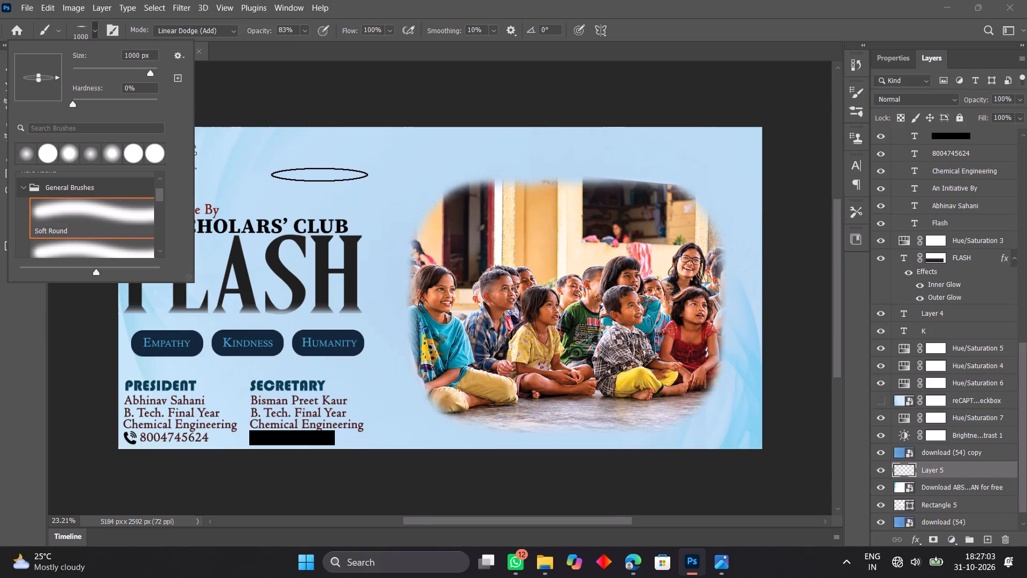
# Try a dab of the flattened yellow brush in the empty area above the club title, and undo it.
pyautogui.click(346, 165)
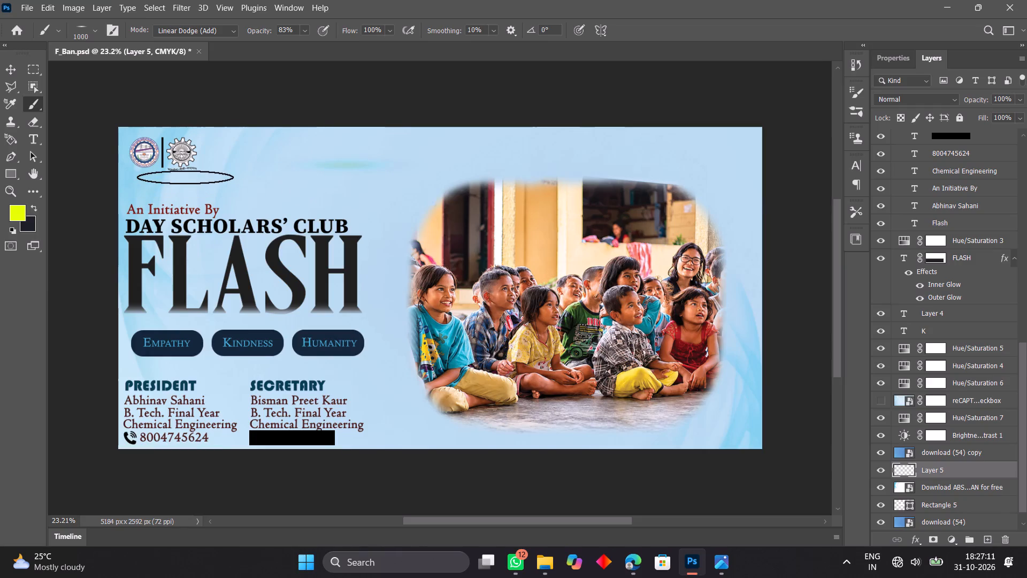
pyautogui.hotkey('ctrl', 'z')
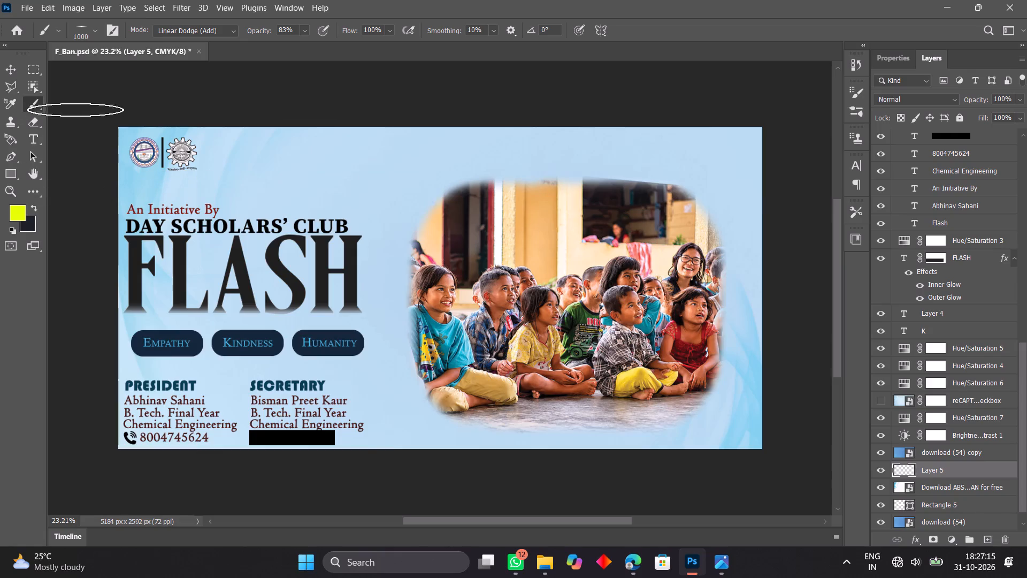
# Set the foreground colour to near-white f8f8f8 and dab the brush twice in the empty area above the club title.
pyautogui.click(19, 212)
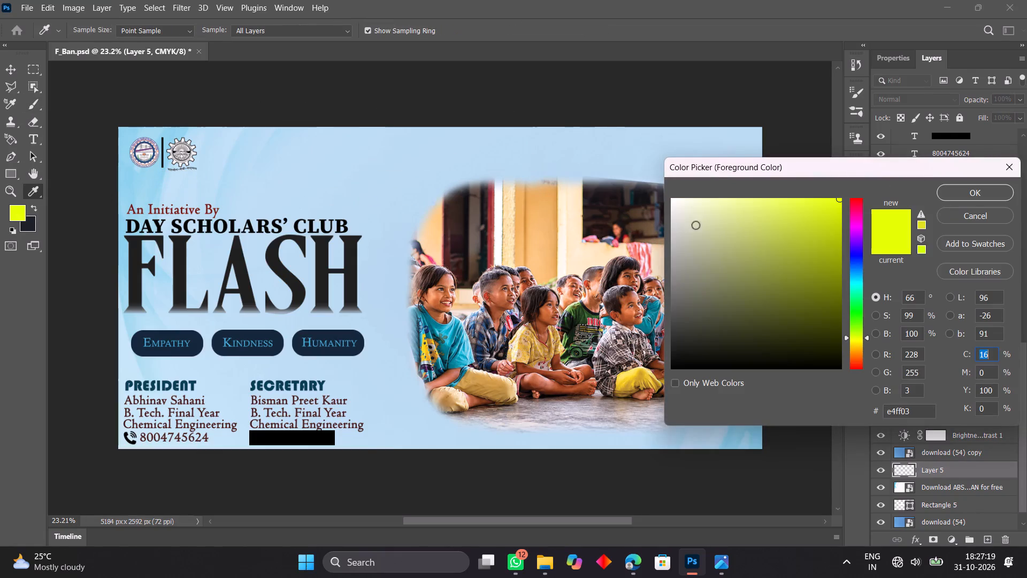
pyautogui.click(671, 202)
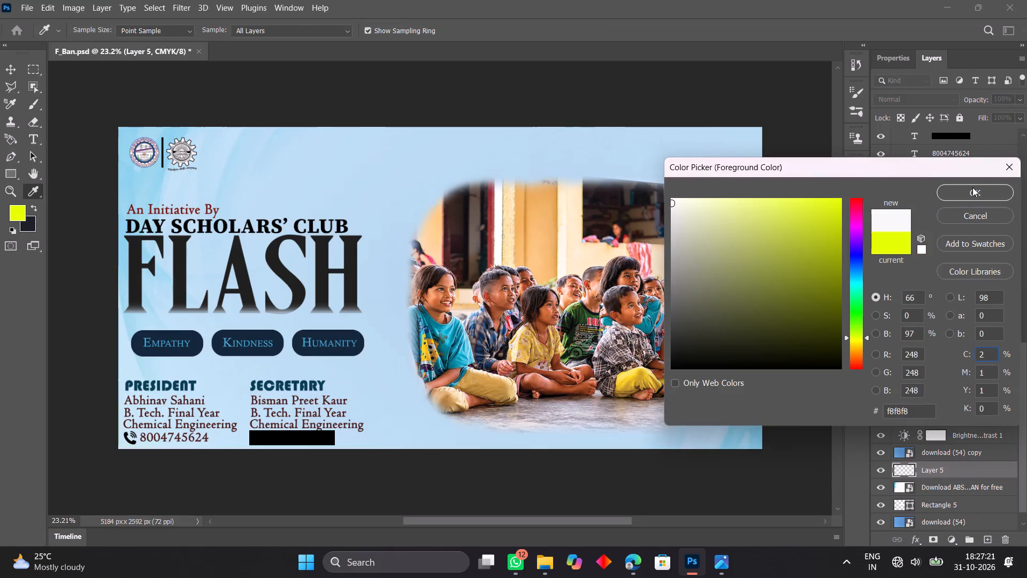
pyautogui.click(972, 187)
pyautogui.click(354, 171)
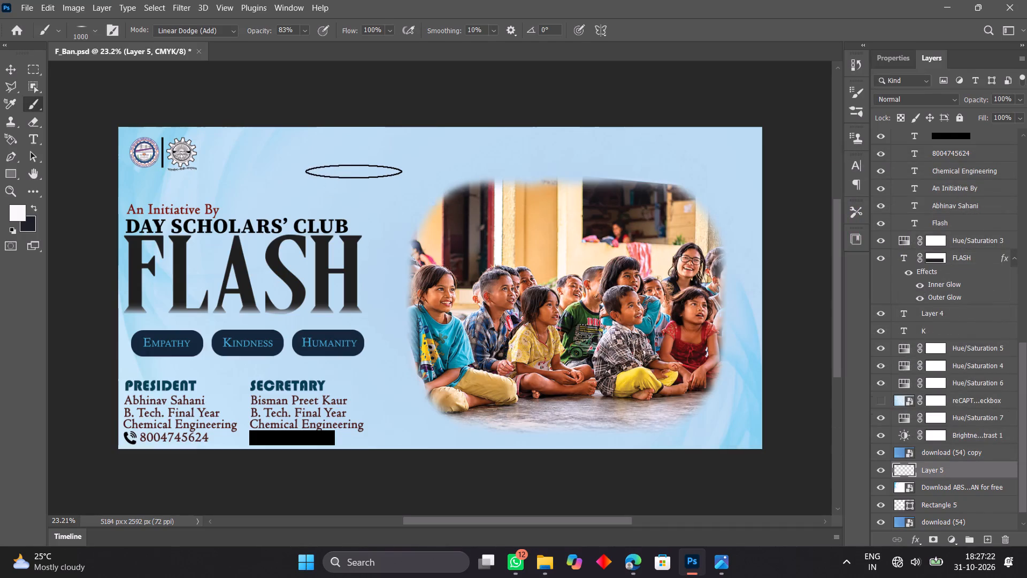
pyautogui.click(354, 171)
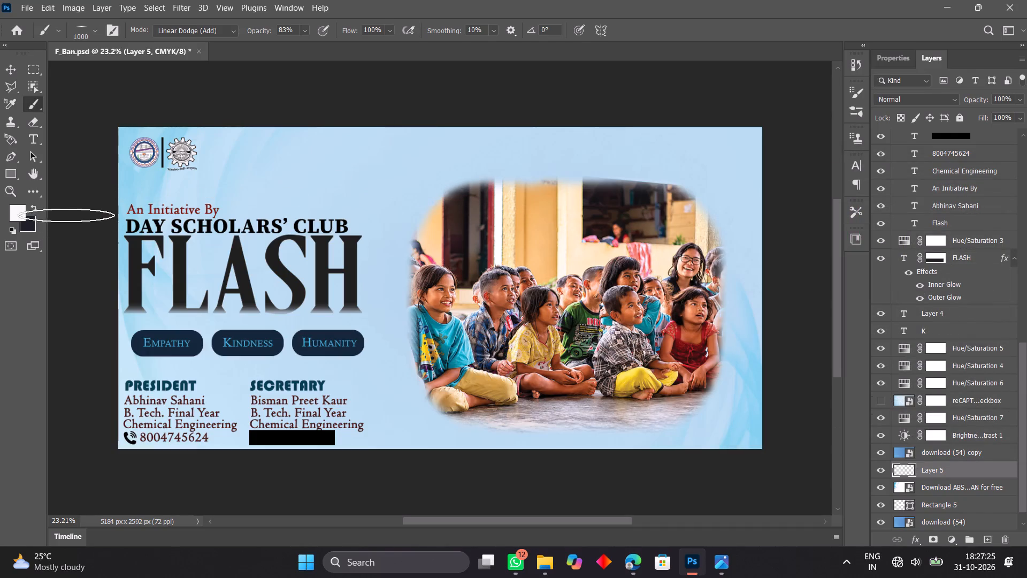
# Set the background colour to near-white f5f5f7 and dab the brush twice between the logos and the children's photo.
pyautogui.click(28, 224)
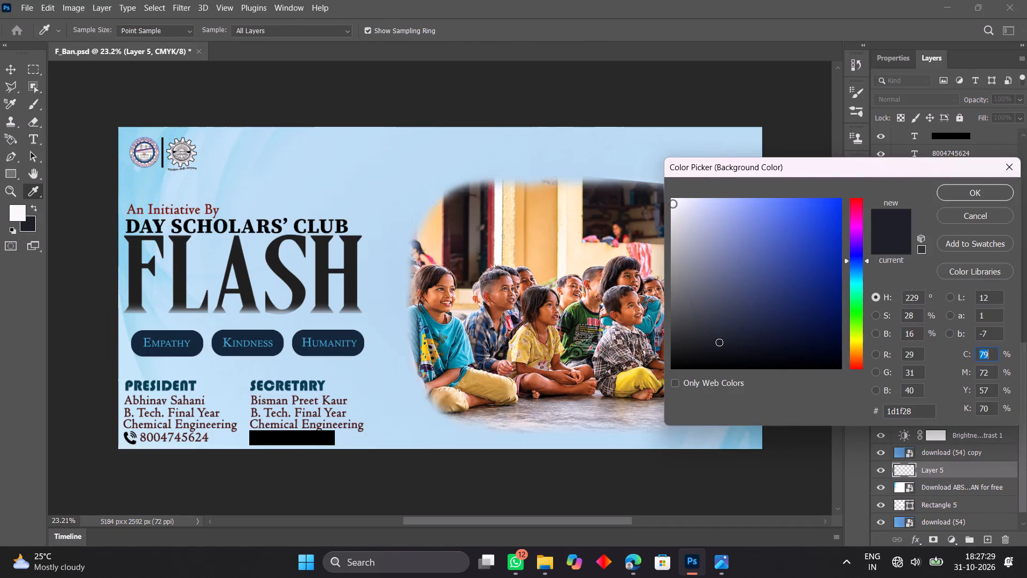
pyautogui.click(672, 203)
pyautogui.click(975, 189)
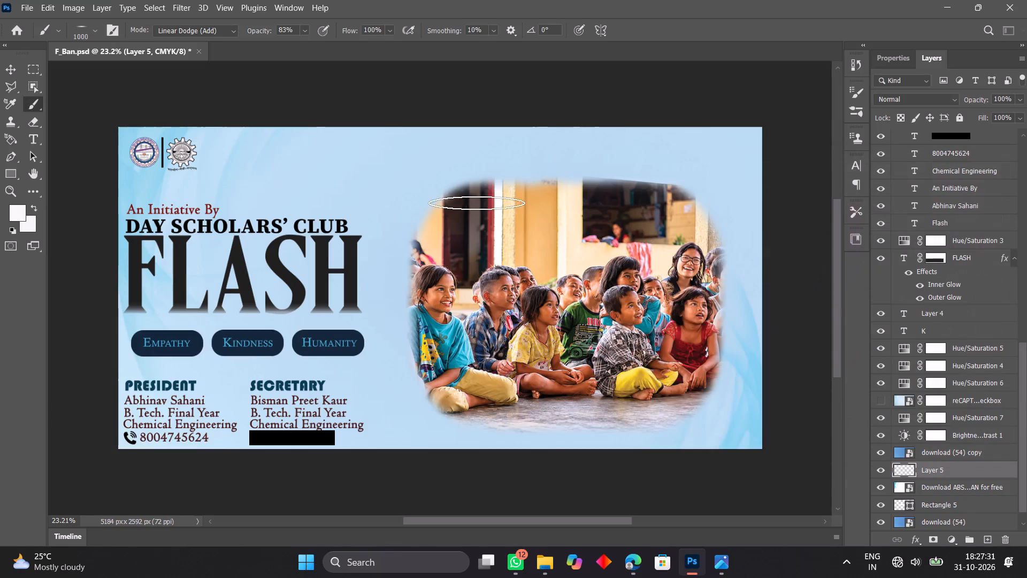
pyautogui.click(379, 162)
pyautogui.click(379, 162)
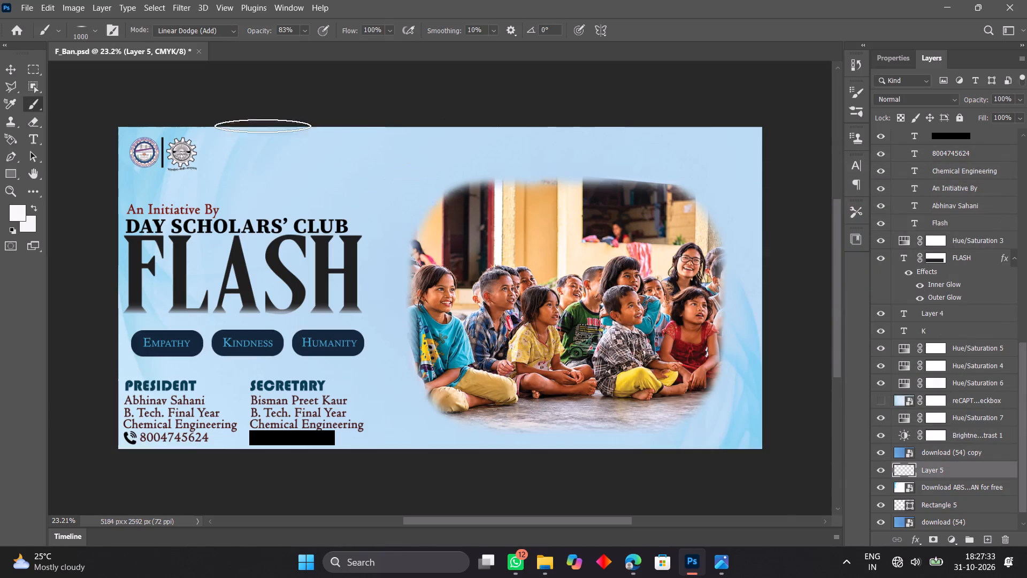
pyautogui.click(37, 102)
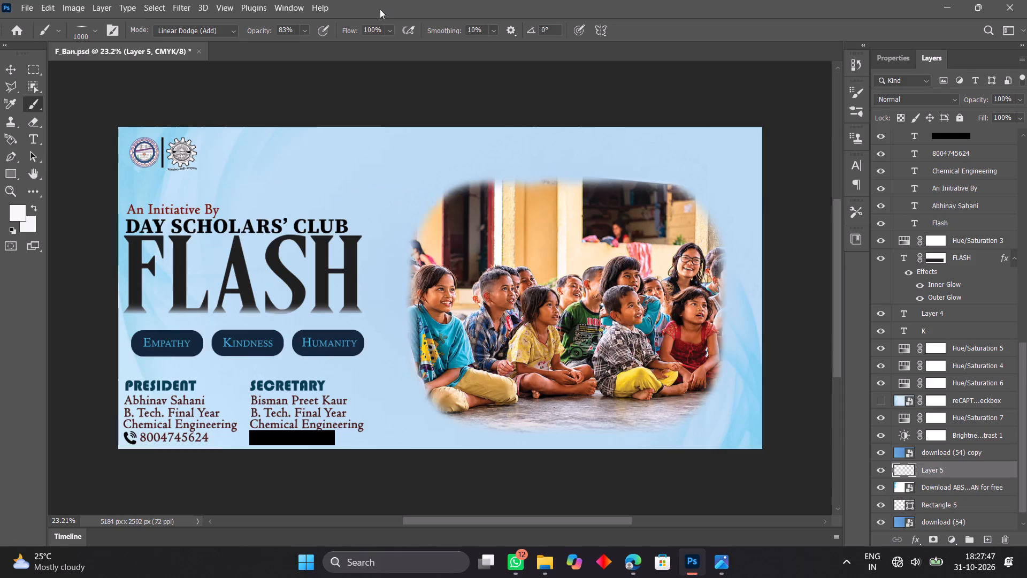
# Set the background colour to pure white FFFFFF and brush a short stroke above the club title.
pyautogui.click(32, 230)
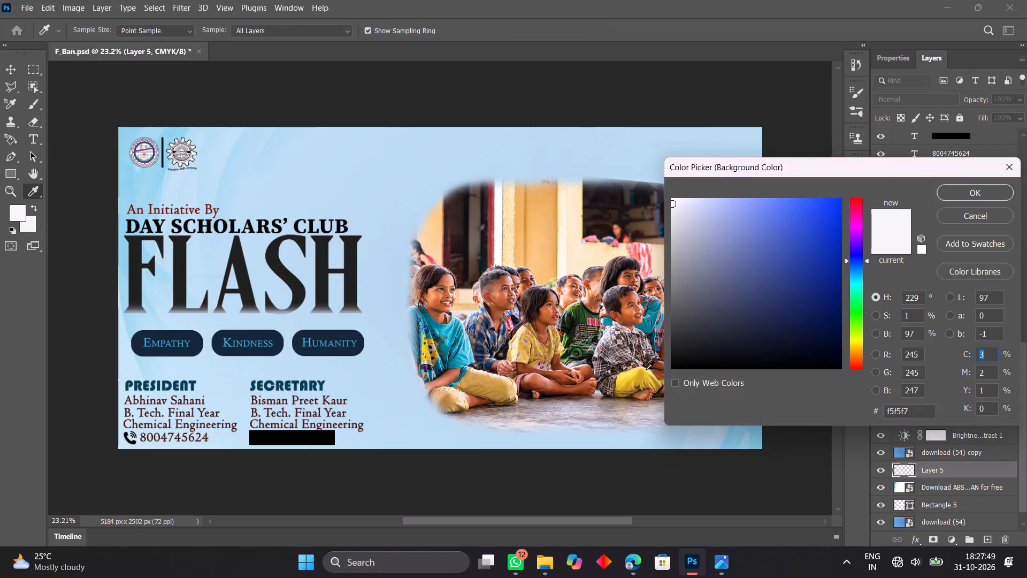
pyautogui.moveTo(907, 409); pyautogui.dragTo(873, 409)
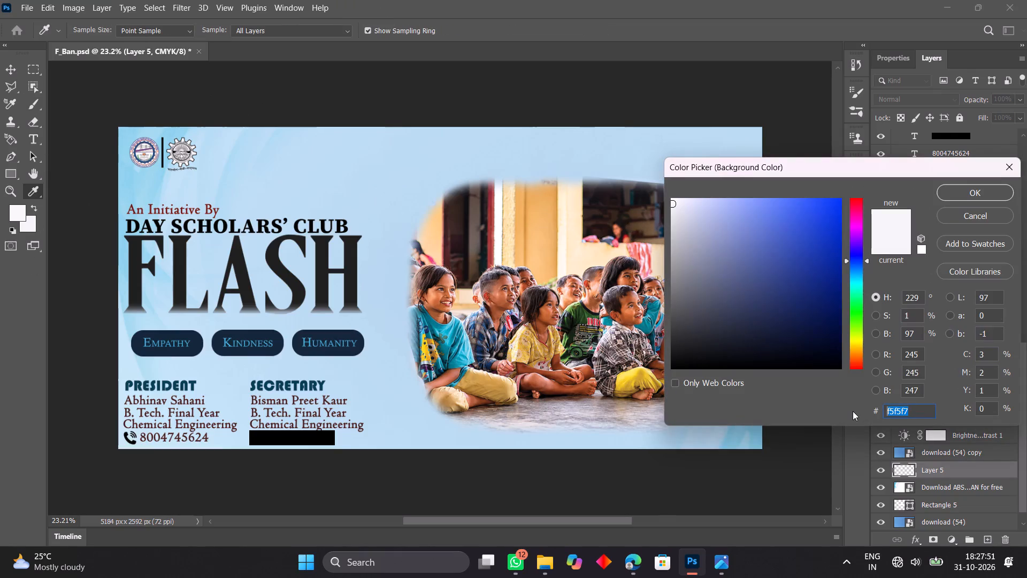
pyautogui.press('BackSpace')
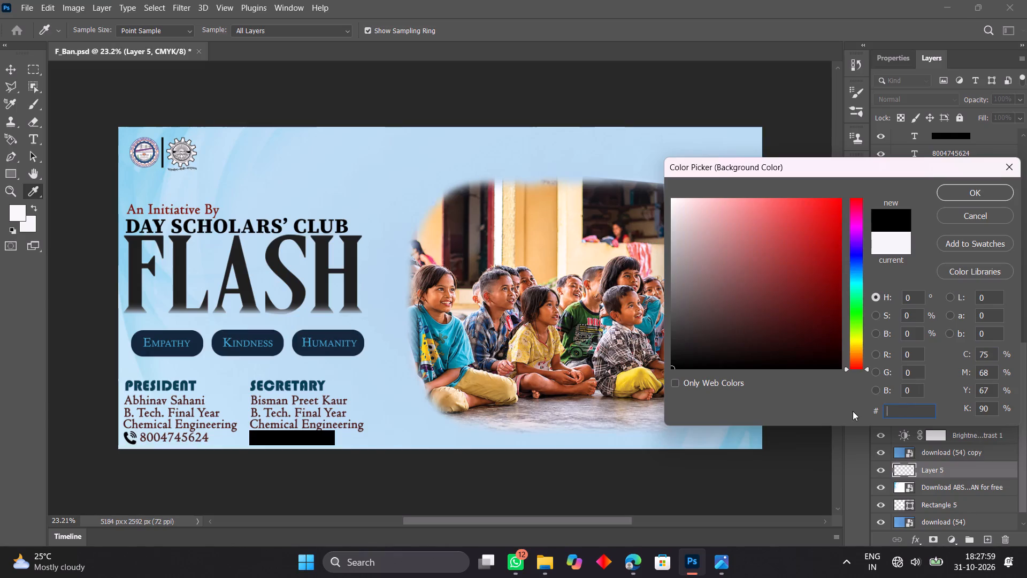
pyautogui.write('FFFF')
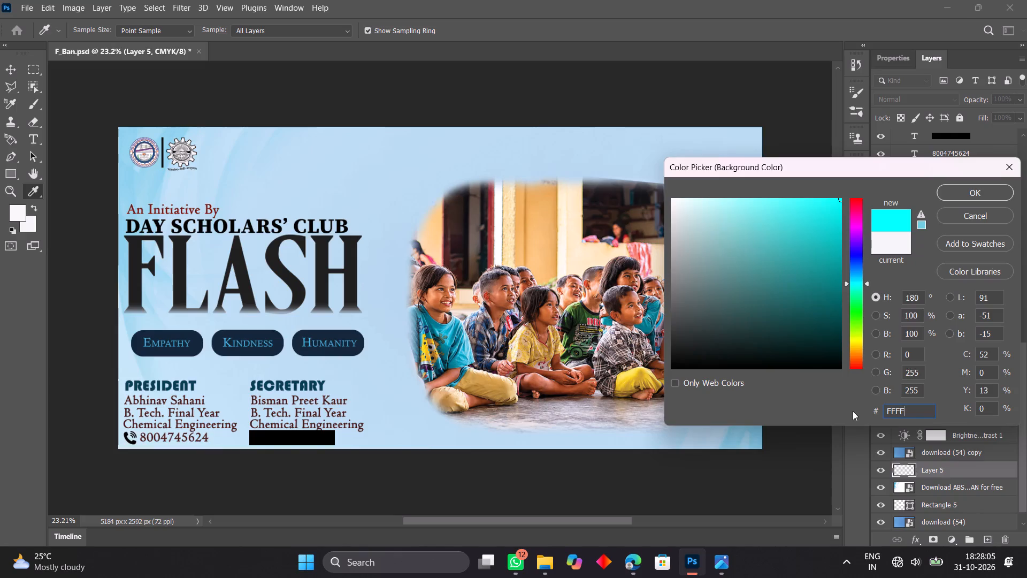
pyautogui.press('f')
pyautogui.press('f')
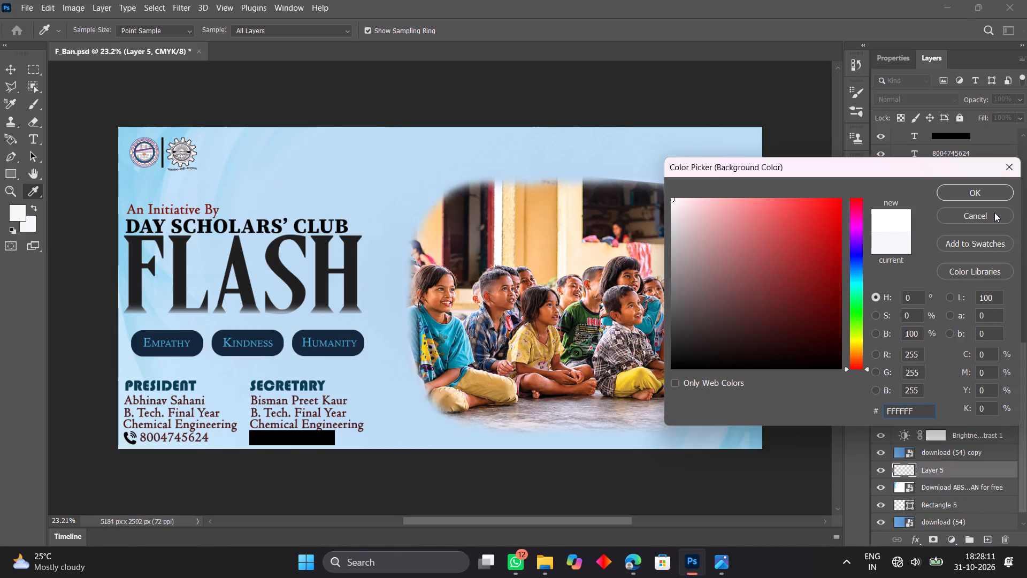
pyautogui.click(993, 196)
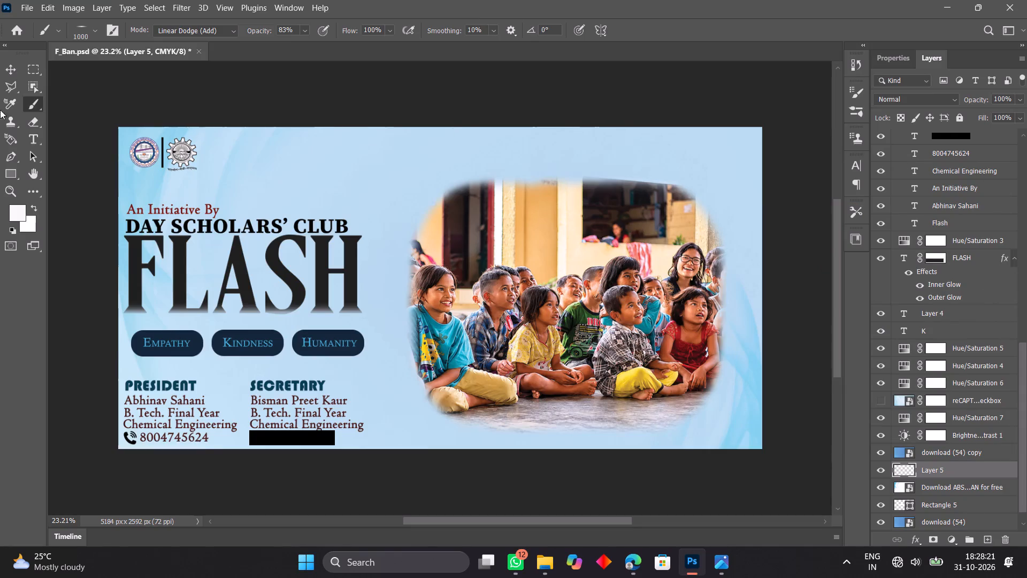
pyautogui.moveTo(337, 158); pyautogui.dragTo(355, 165)
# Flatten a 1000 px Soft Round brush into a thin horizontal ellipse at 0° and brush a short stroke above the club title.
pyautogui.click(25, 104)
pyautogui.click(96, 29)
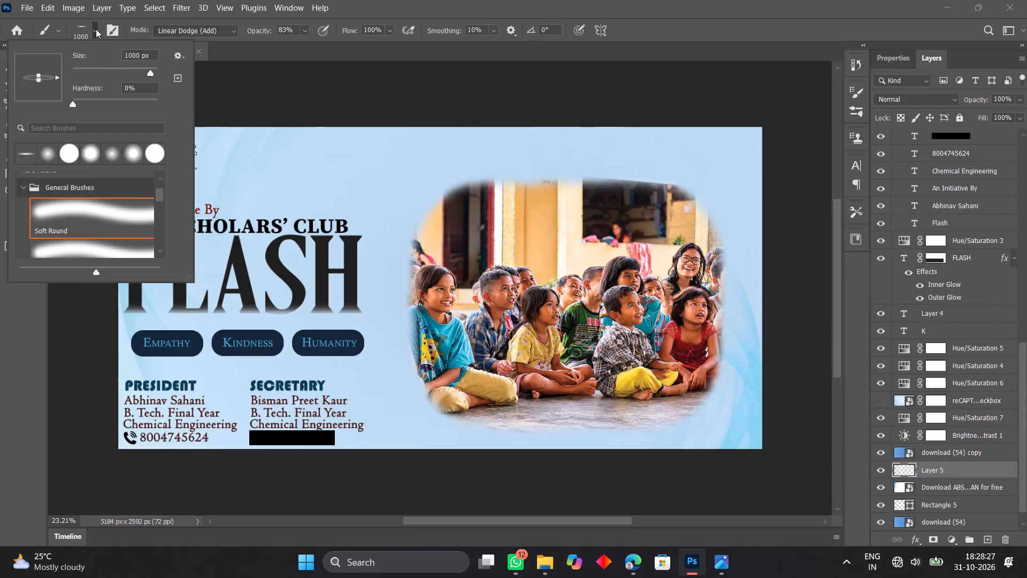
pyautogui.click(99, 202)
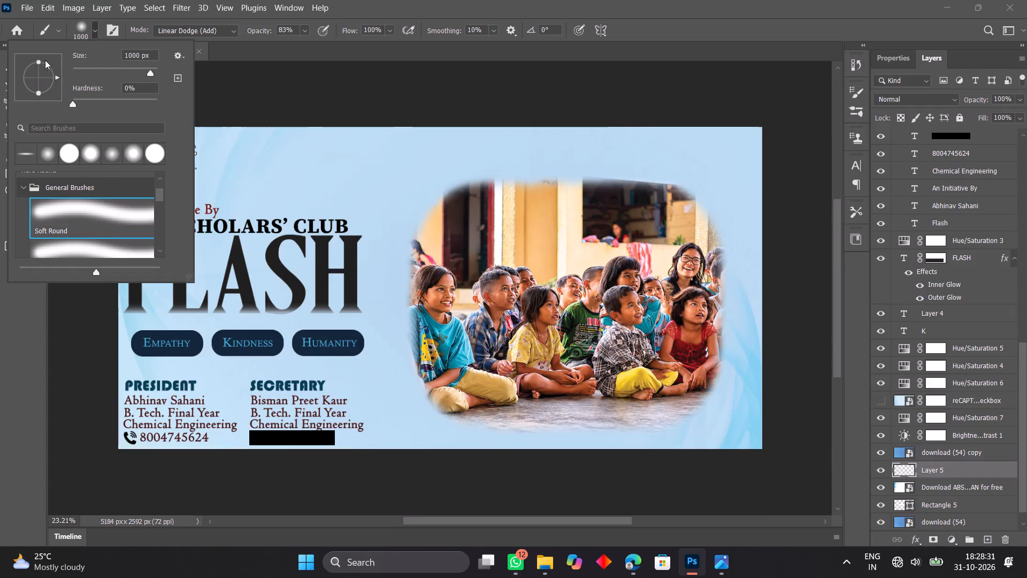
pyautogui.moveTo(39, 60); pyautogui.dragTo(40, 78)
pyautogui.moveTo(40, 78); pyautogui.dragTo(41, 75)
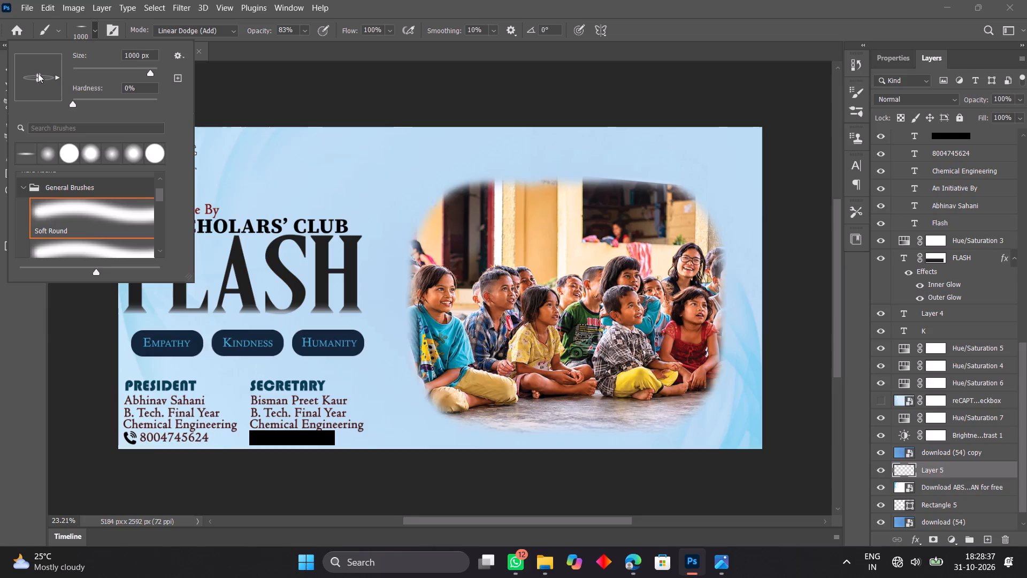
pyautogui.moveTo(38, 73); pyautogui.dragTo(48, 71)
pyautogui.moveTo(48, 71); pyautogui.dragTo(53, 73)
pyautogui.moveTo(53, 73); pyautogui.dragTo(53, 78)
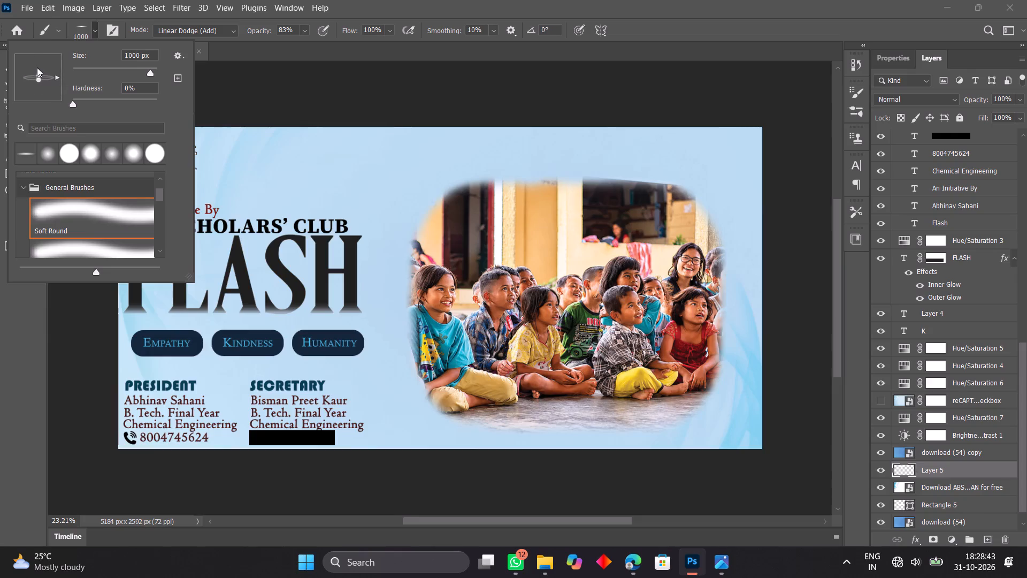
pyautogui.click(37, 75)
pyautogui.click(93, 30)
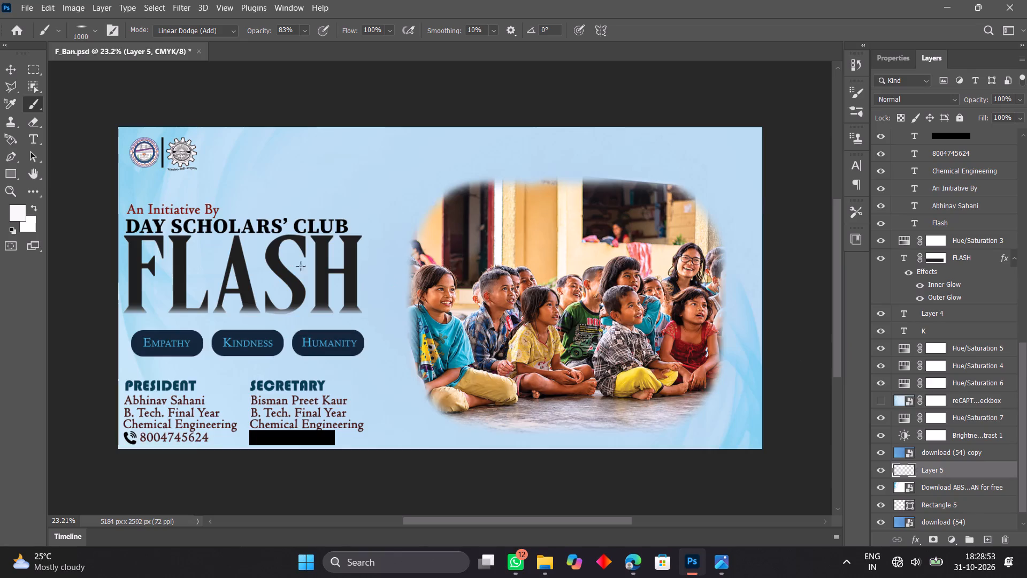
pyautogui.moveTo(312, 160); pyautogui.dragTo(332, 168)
# Delete Layer 5 with its painted highlights.
pyautogui.click(1, 72)
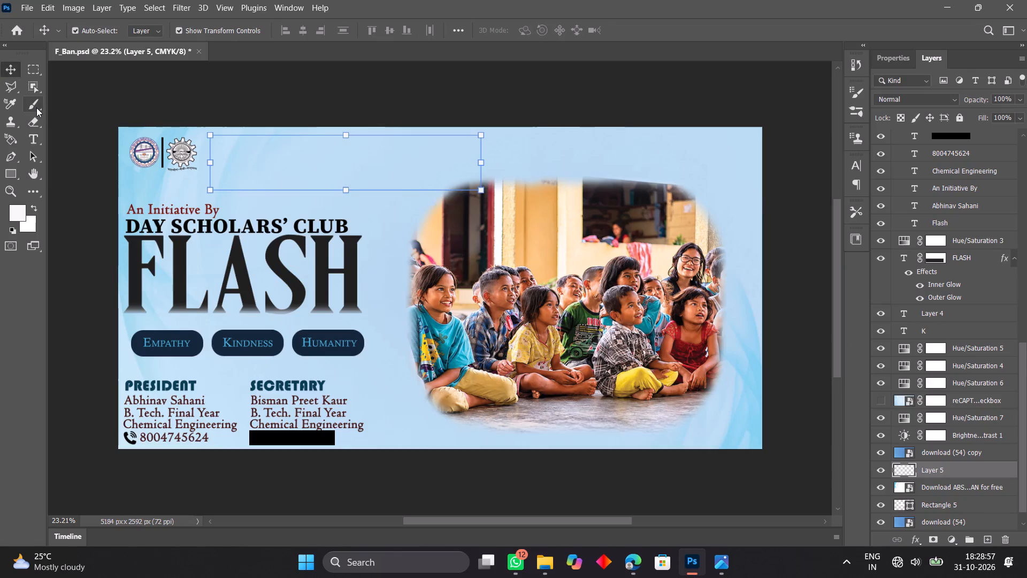
pyautogui.click(36, 107)
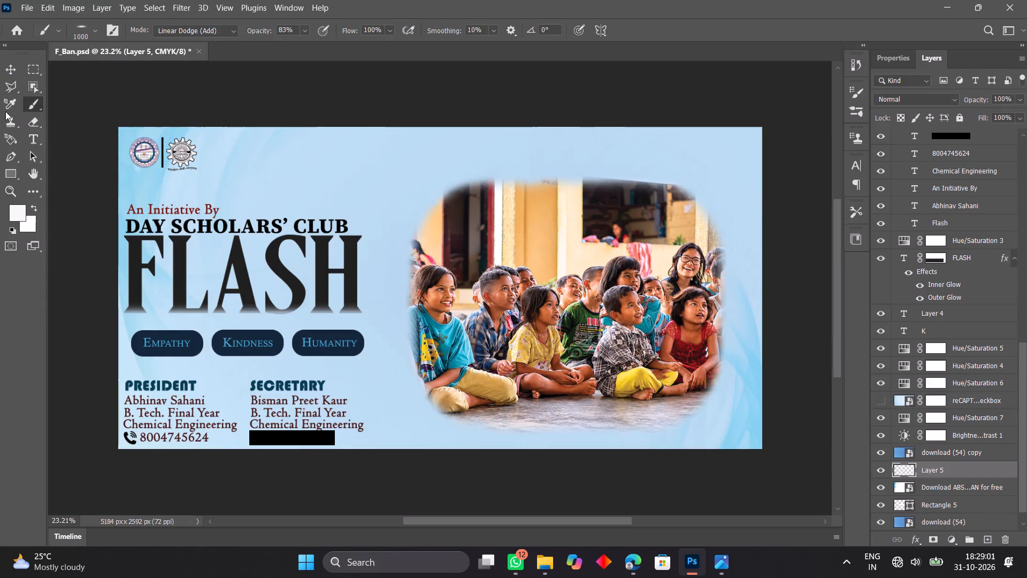
pyautogui.tripleClick(10, 67)
pyautogui.click(10, 67)
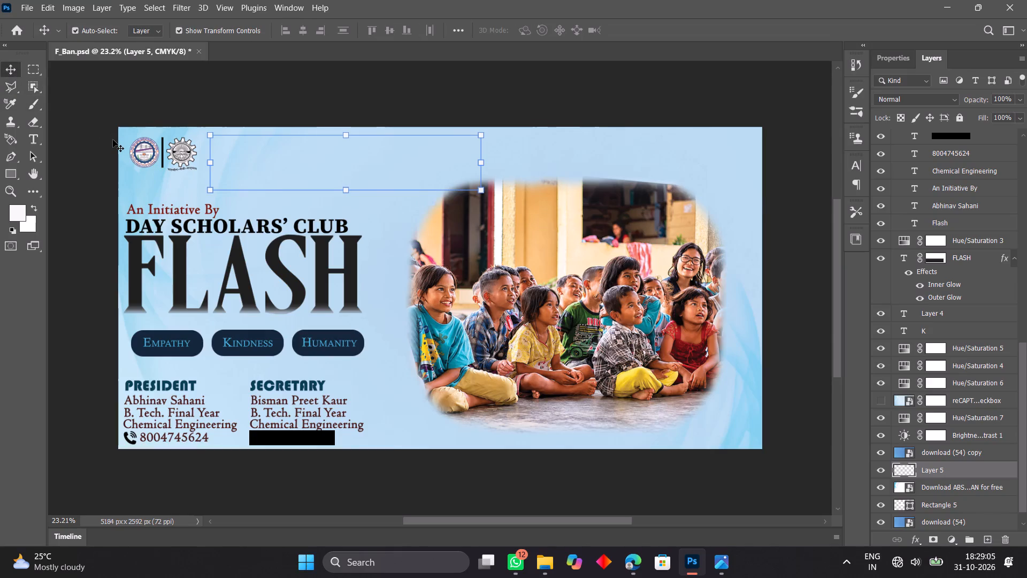
pyautogui.press('Delete')
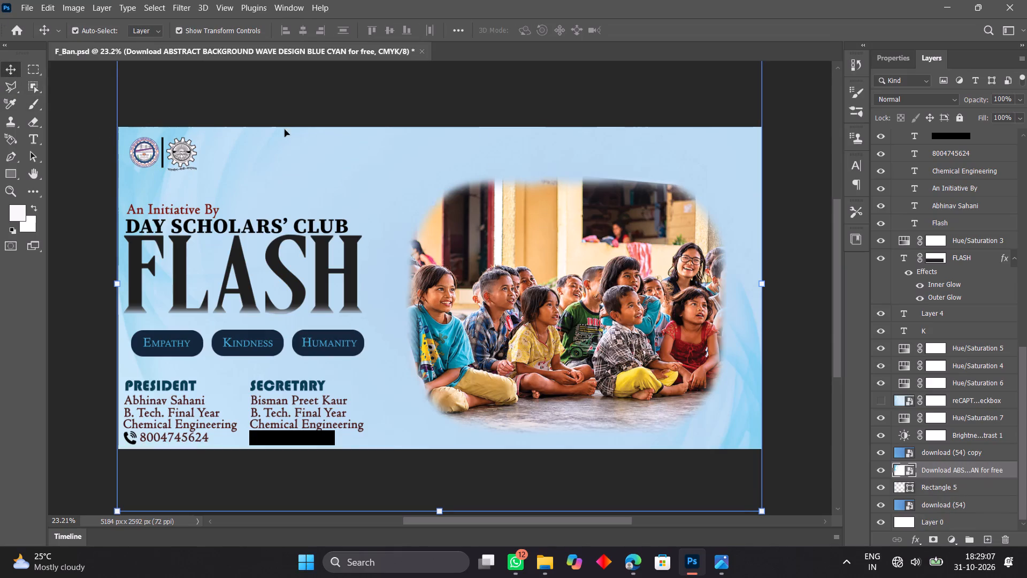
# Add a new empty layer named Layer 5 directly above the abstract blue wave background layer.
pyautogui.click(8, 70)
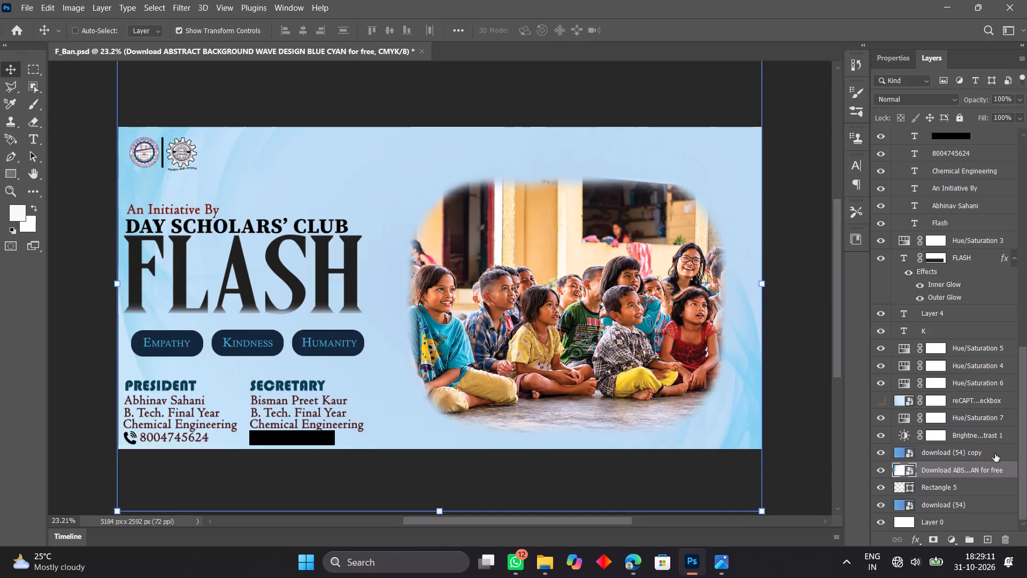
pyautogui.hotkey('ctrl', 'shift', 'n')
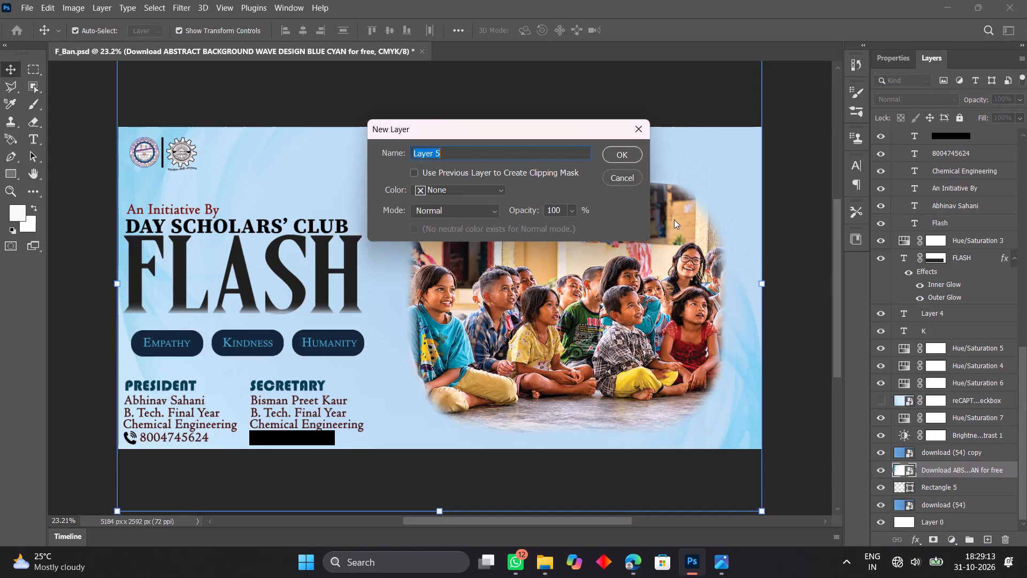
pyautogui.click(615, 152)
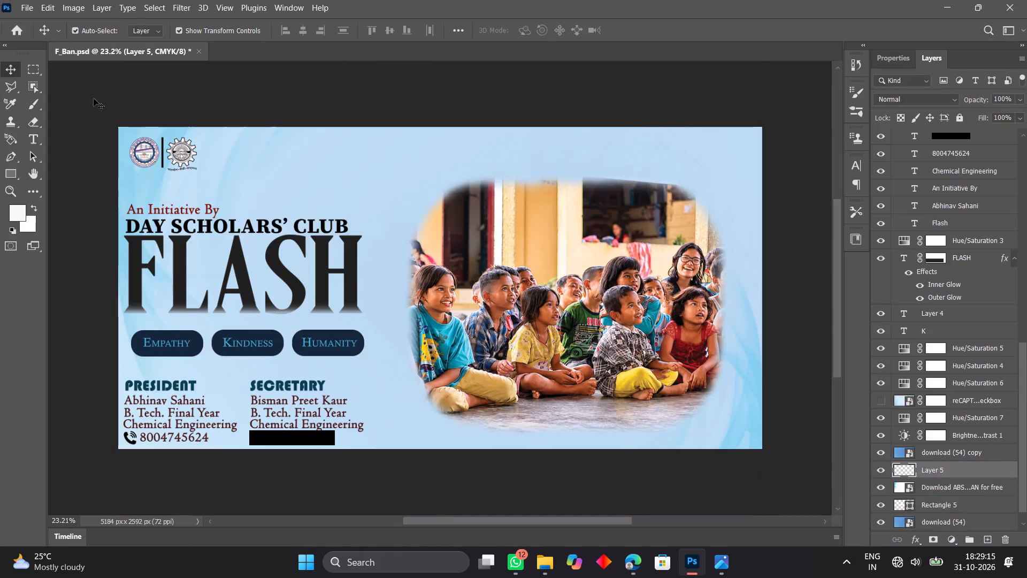
# Choose the Soft Round Pressure Opacity brush at 1000 px and dab it several times in the empty area above the club title.
pyautogui.click(36, 106)
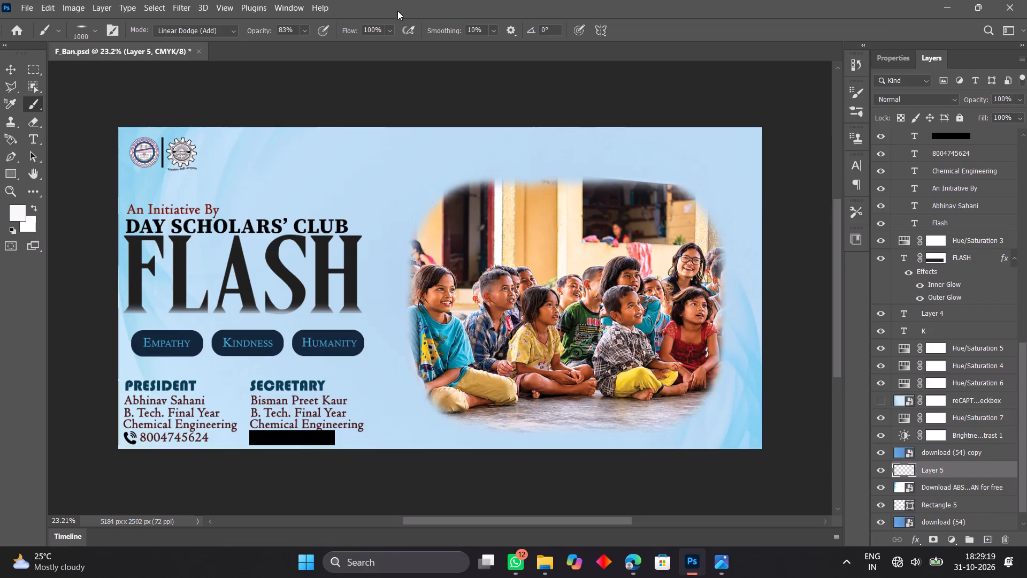
pyautogui.click(94, 31)
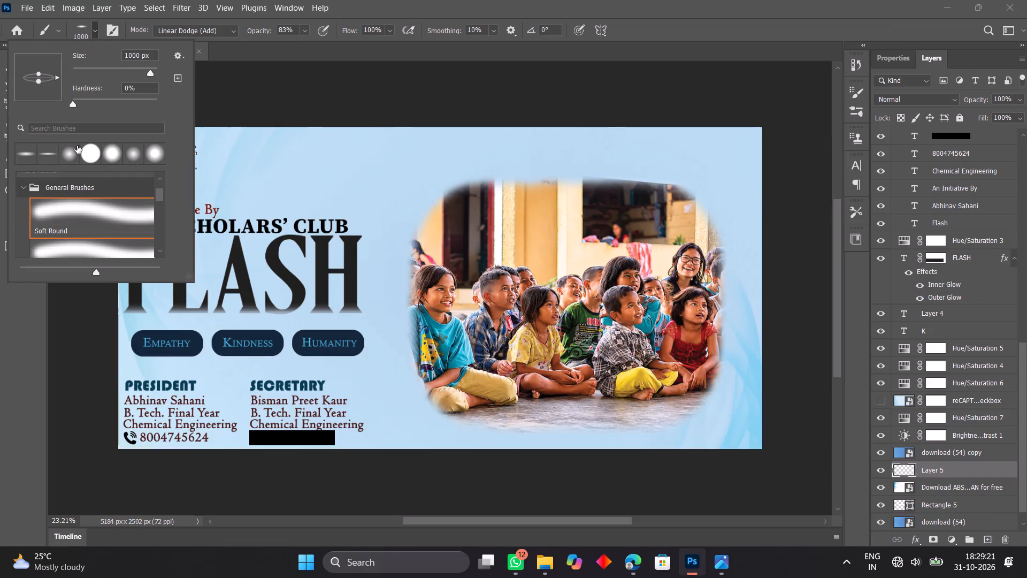
pyautogui.click(67, 203)
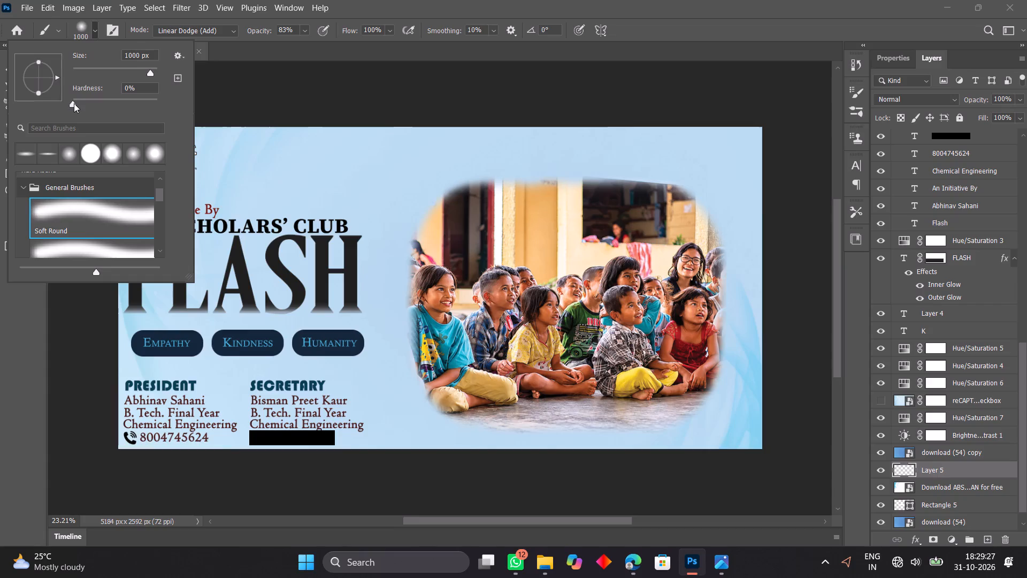
pyautogui.click(69, 157)
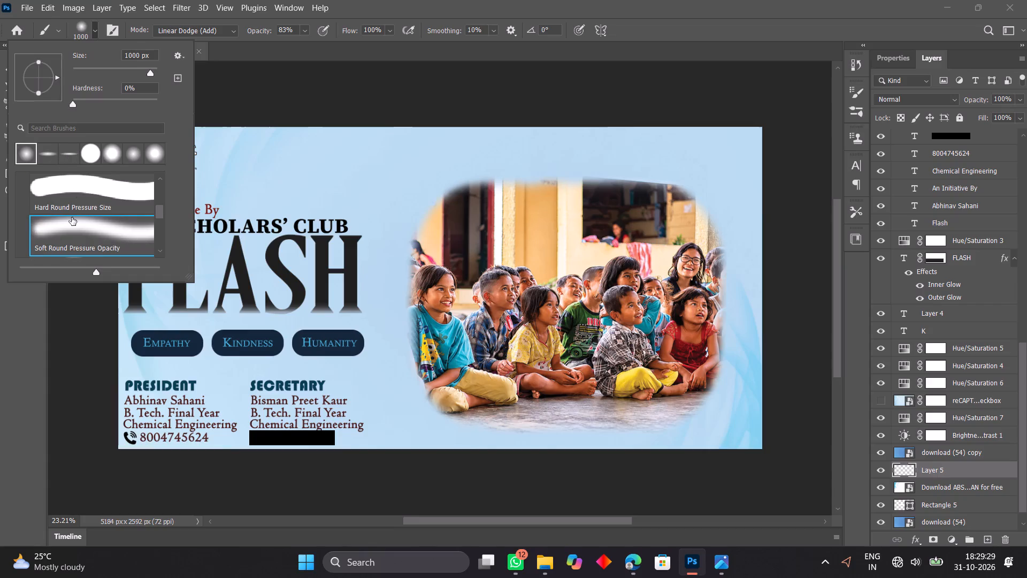
pyautogui.doubleClick(332, 172)
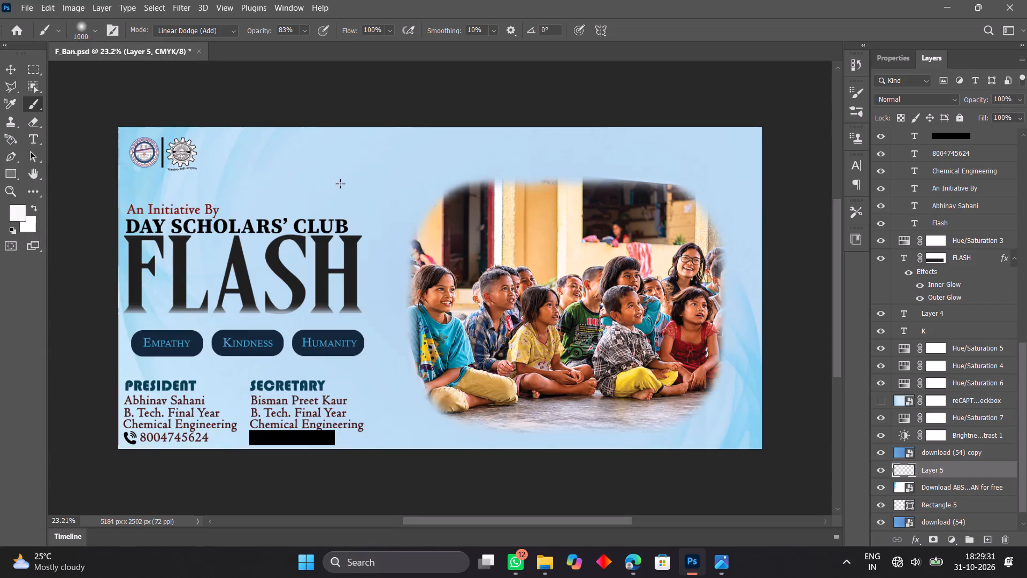
pyautogui.click(340, 184)
pyautogui.click(346, 185)
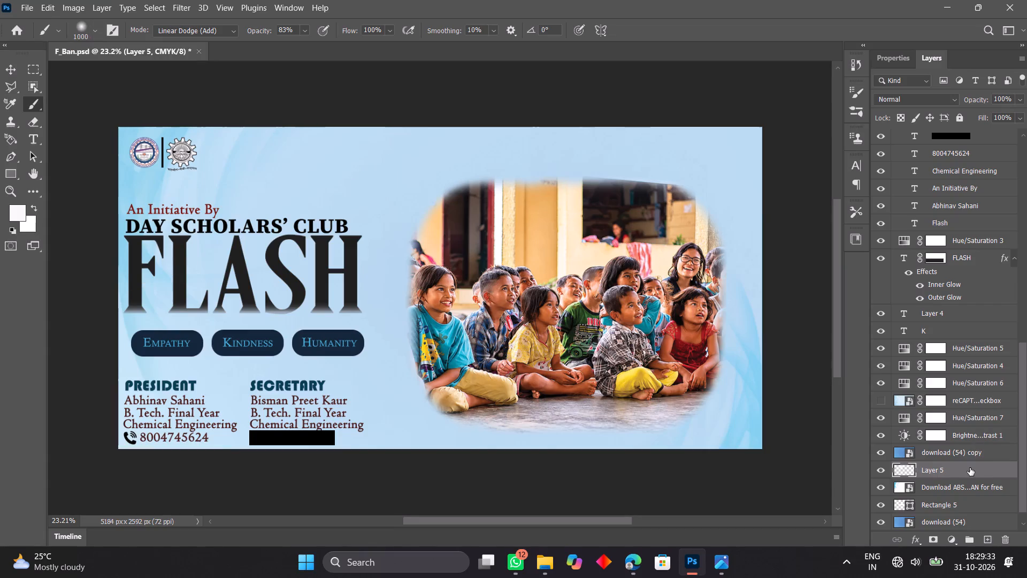
# Enlarge the brush to 1500 px with Layer 5 selected.
pyautogui.click(970, 468)
pyautogui.write(']]]]]')
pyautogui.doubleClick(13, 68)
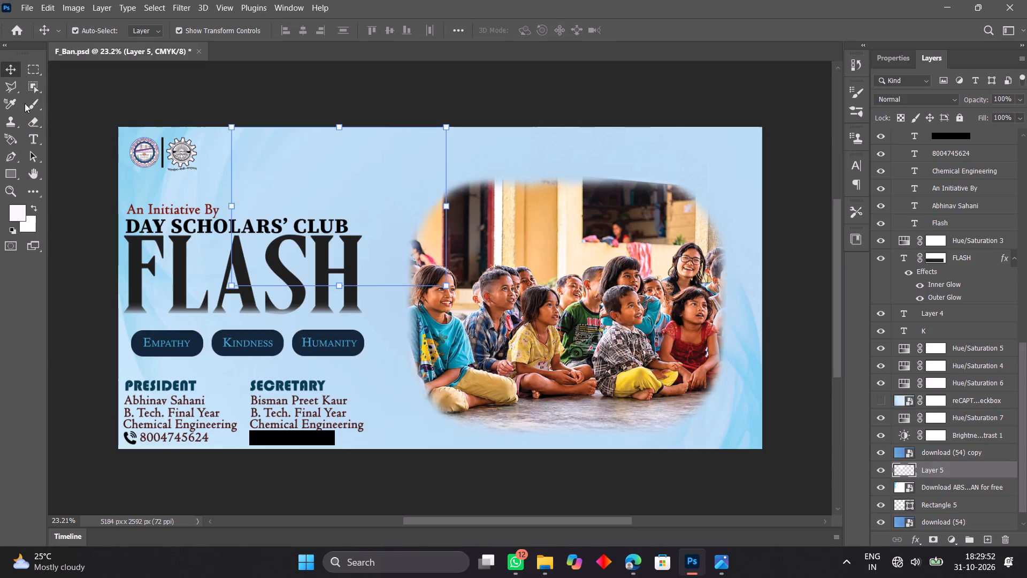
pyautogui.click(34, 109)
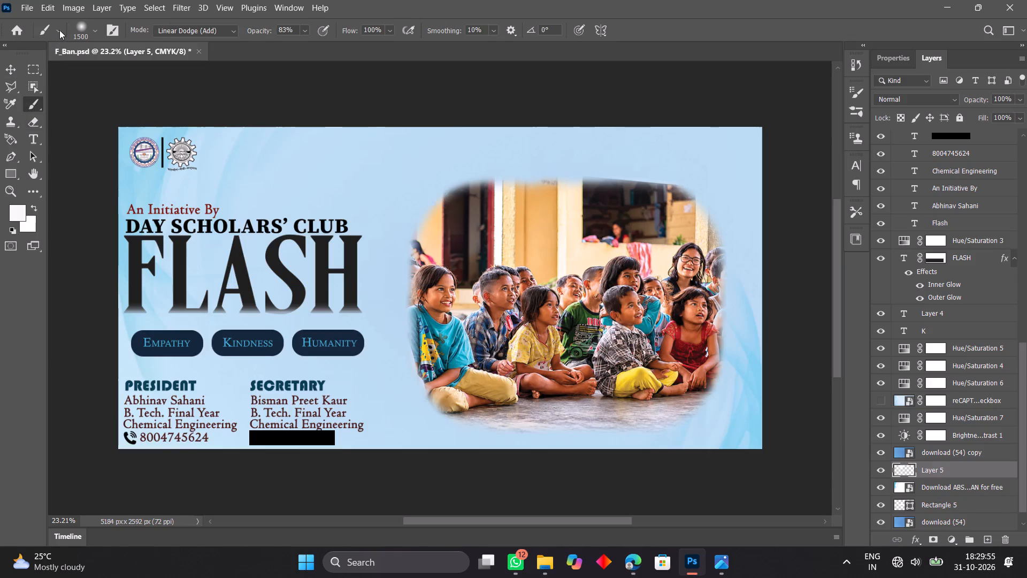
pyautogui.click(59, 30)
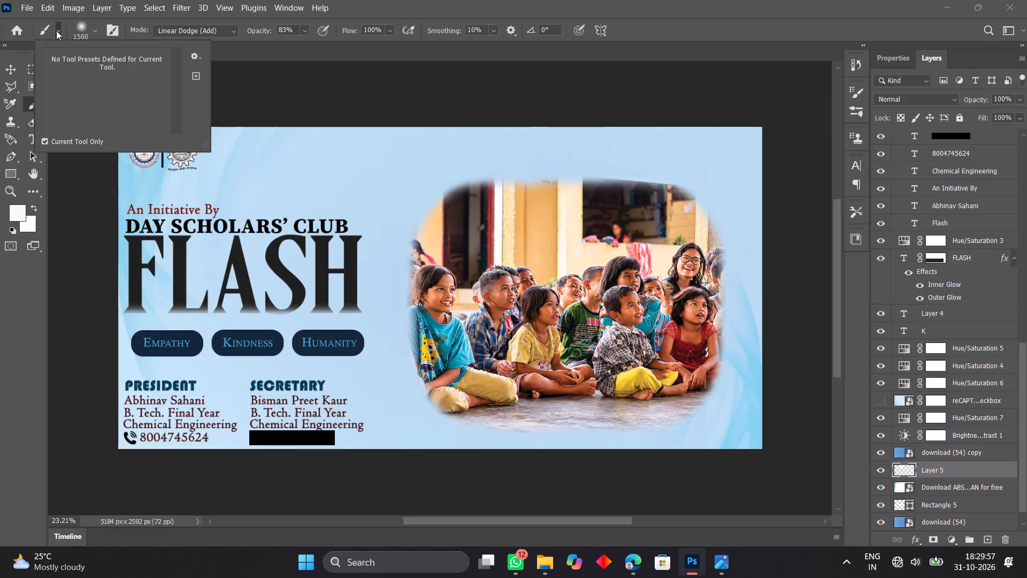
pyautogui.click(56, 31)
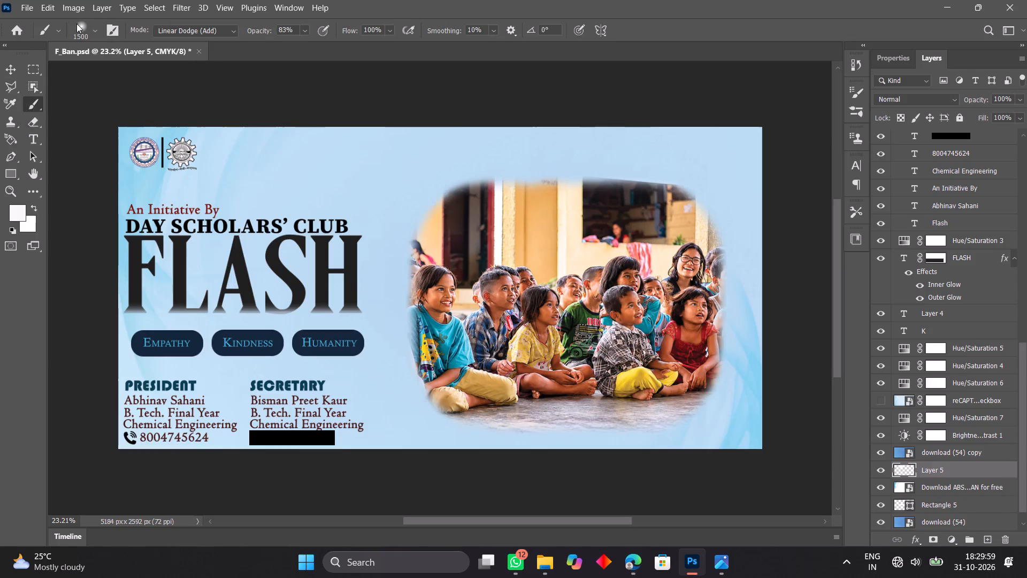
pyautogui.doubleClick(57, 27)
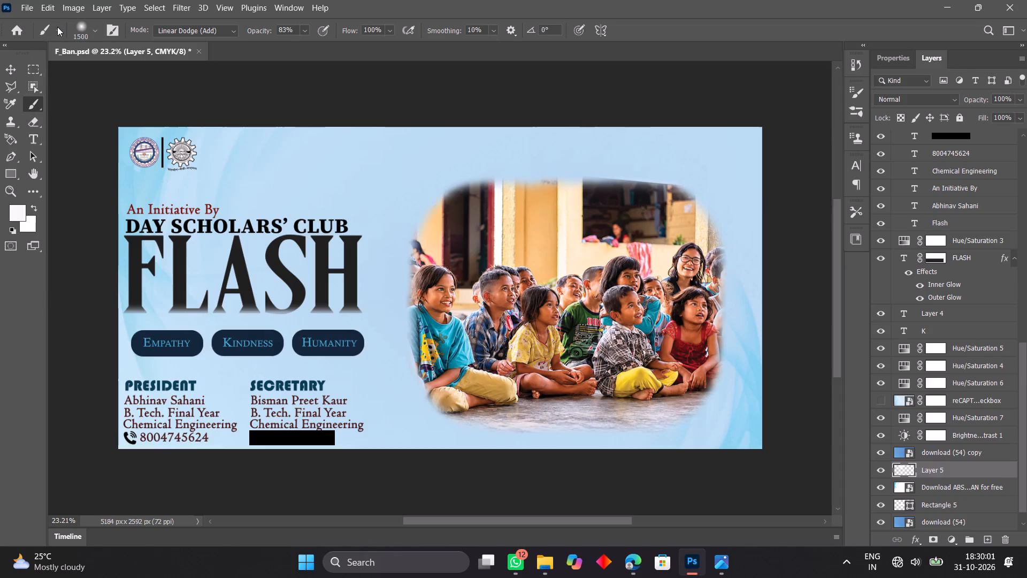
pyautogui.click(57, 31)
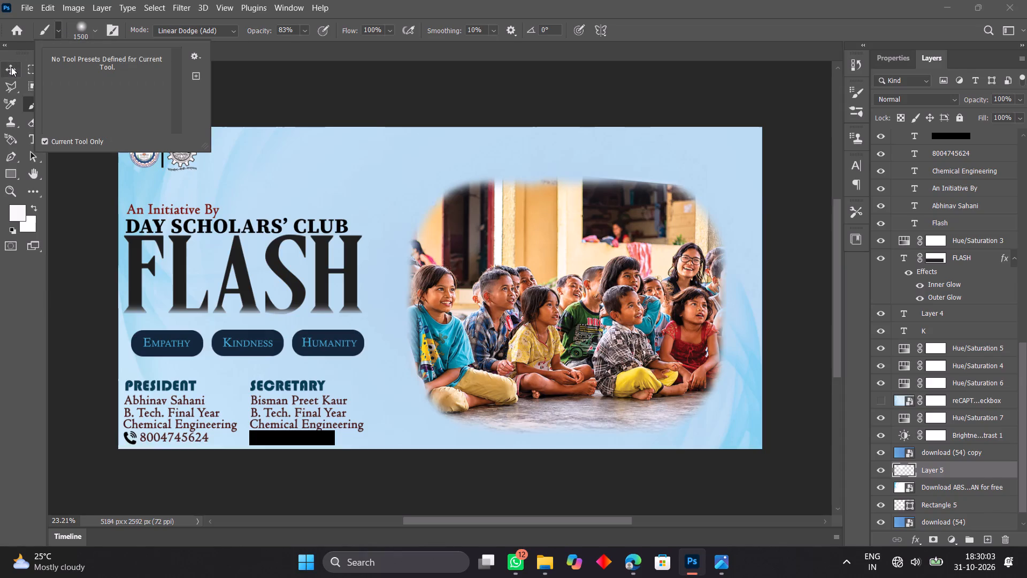
# Delete Layer 5 with its soft round dabs.
pyautogui.click(11, 67)
pyautogui.click(11, 67)
pyautogui.click(11, 67)
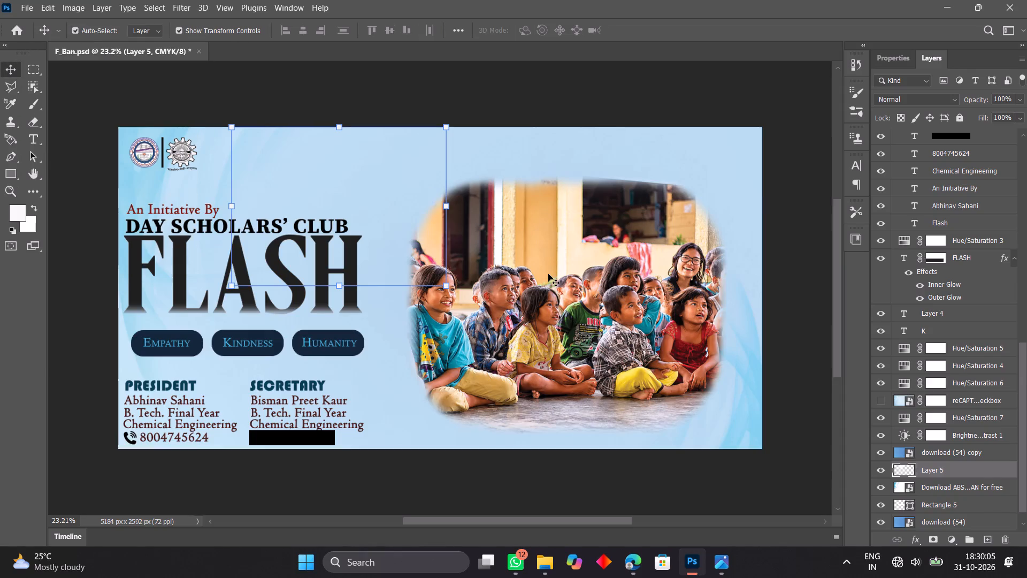
pyautogui.press('Delete')
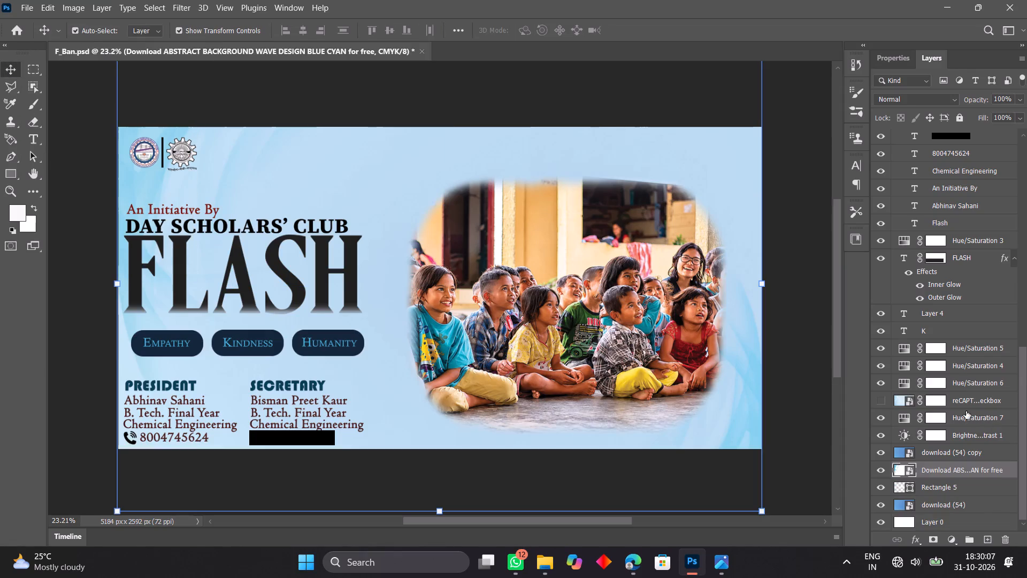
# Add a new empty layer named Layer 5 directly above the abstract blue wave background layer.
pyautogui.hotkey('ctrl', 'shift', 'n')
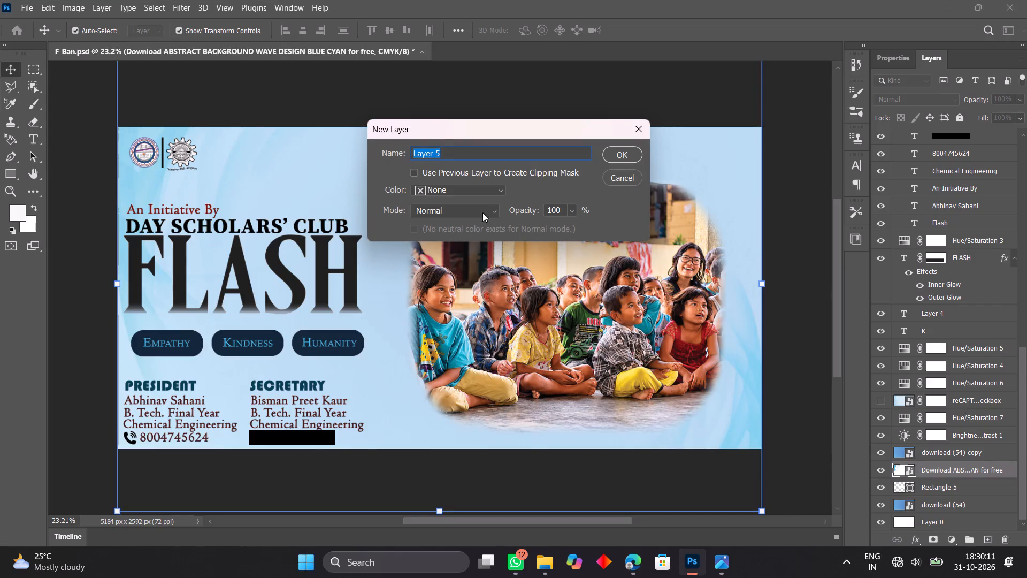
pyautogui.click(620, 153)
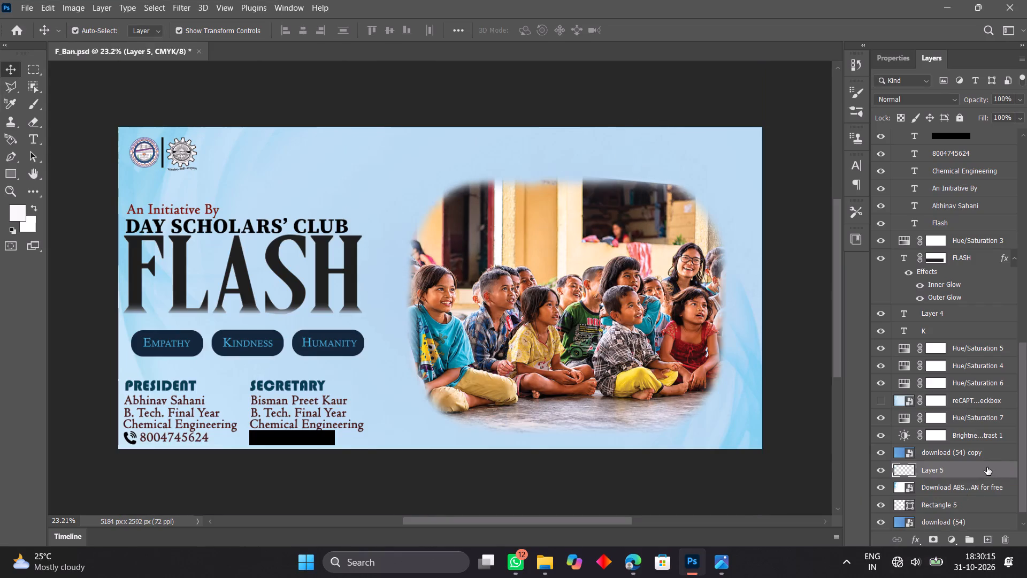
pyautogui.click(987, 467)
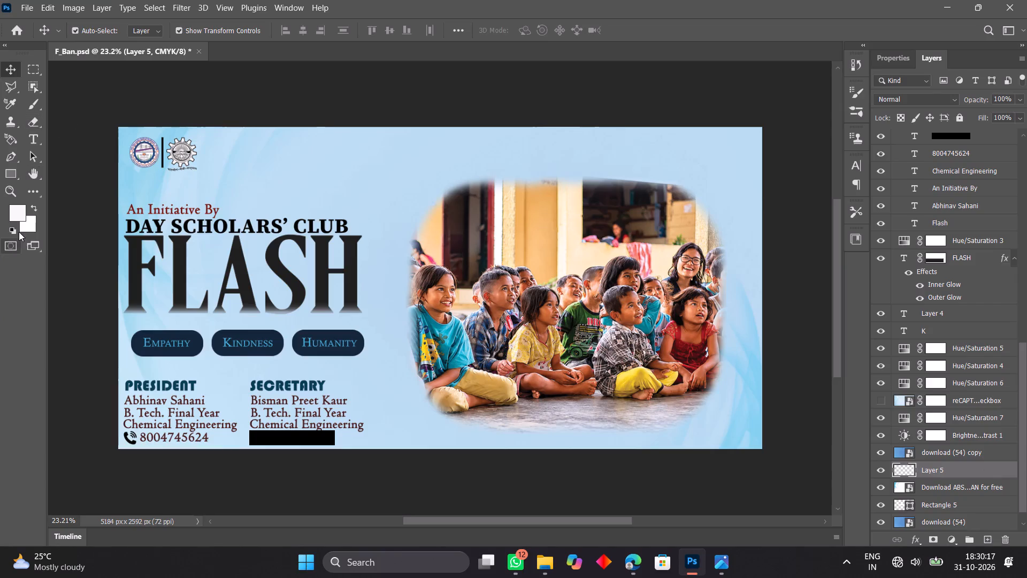
# Set the background colour to light blue bbddf2, sampled from the banner's empty area above the club title.
pyautogui.click(21, 224)
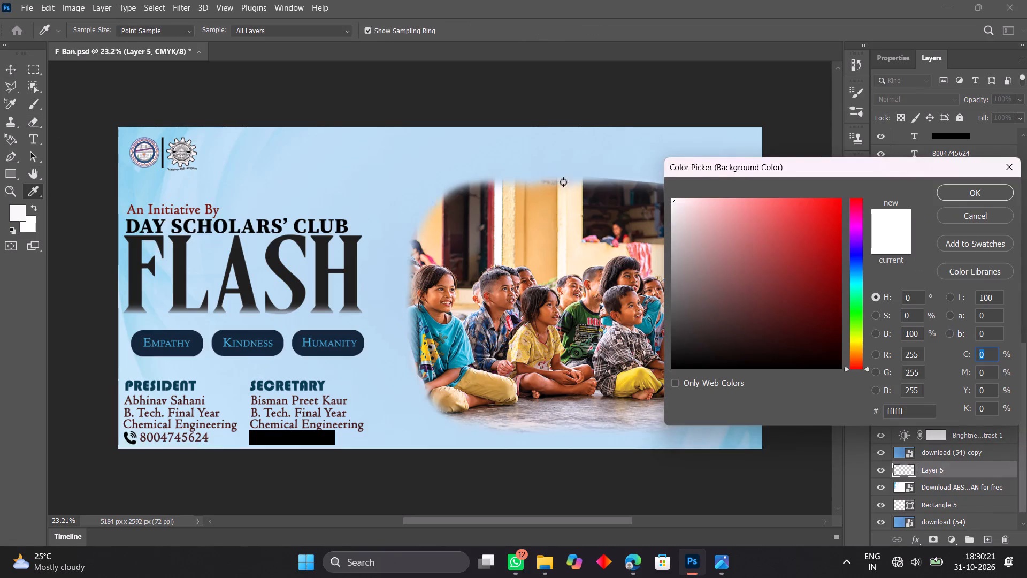
pyautogui.click(317, 182)
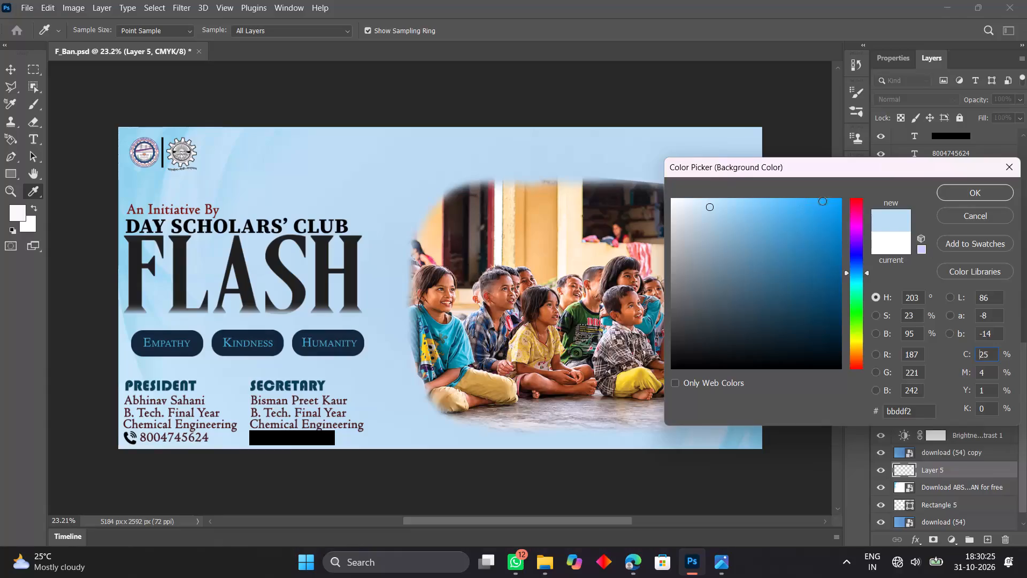
pyautogui.click(964, 195)
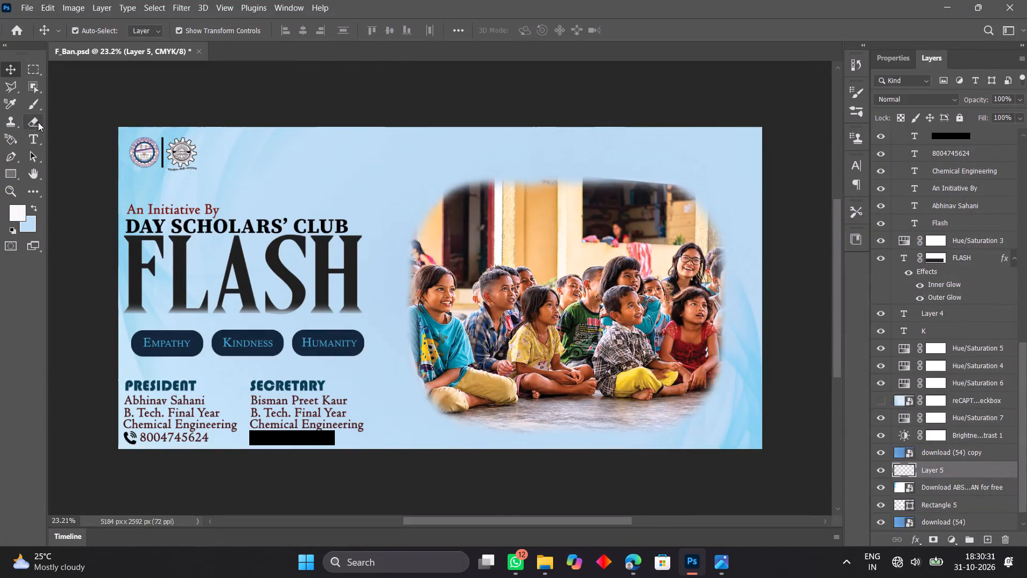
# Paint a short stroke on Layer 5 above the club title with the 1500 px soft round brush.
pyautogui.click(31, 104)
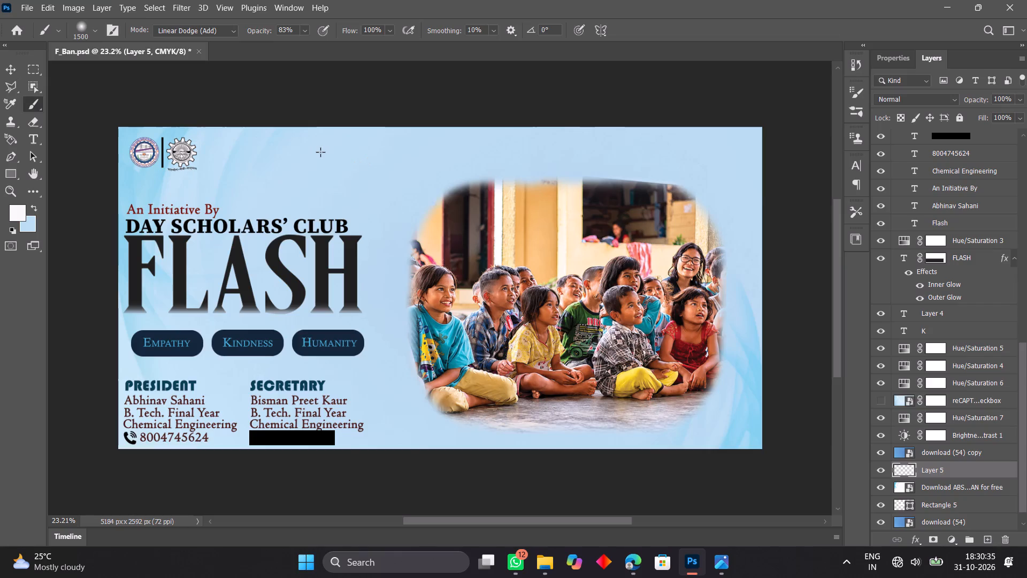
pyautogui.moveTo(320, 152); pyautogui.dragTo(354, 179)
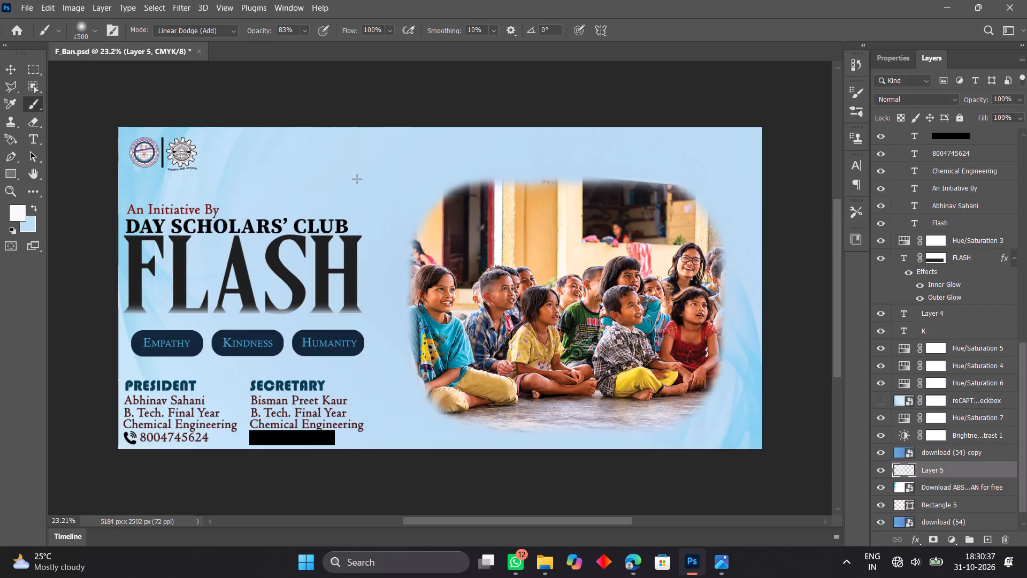
# Reduce the soft round brush to 94 px and store it as a new brush preset including its tool settings.
pyautogui.rightClick(357, 179)
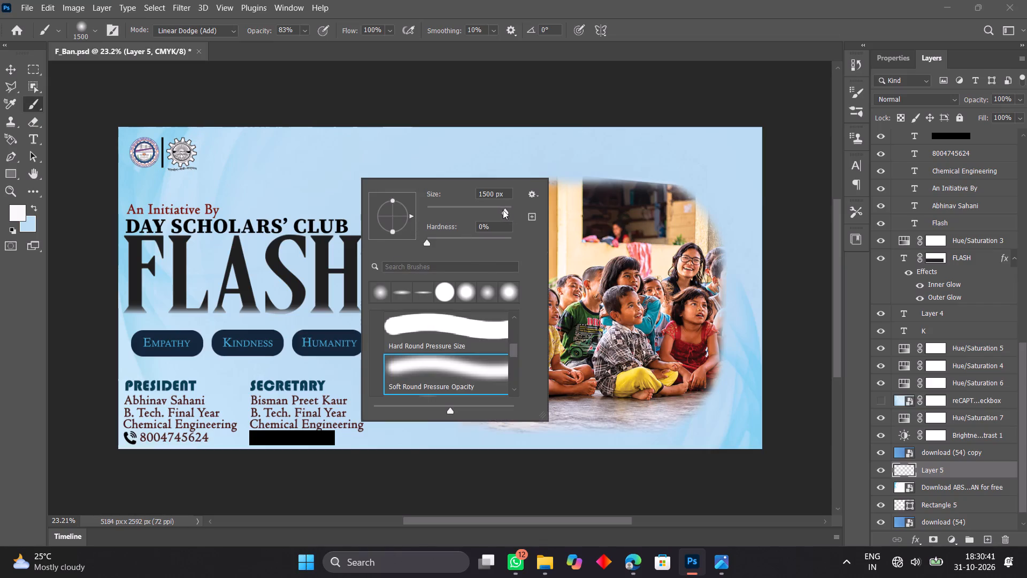
pyautogui.moveTo(503, 210); pyautogui.dragTo(466, 210)
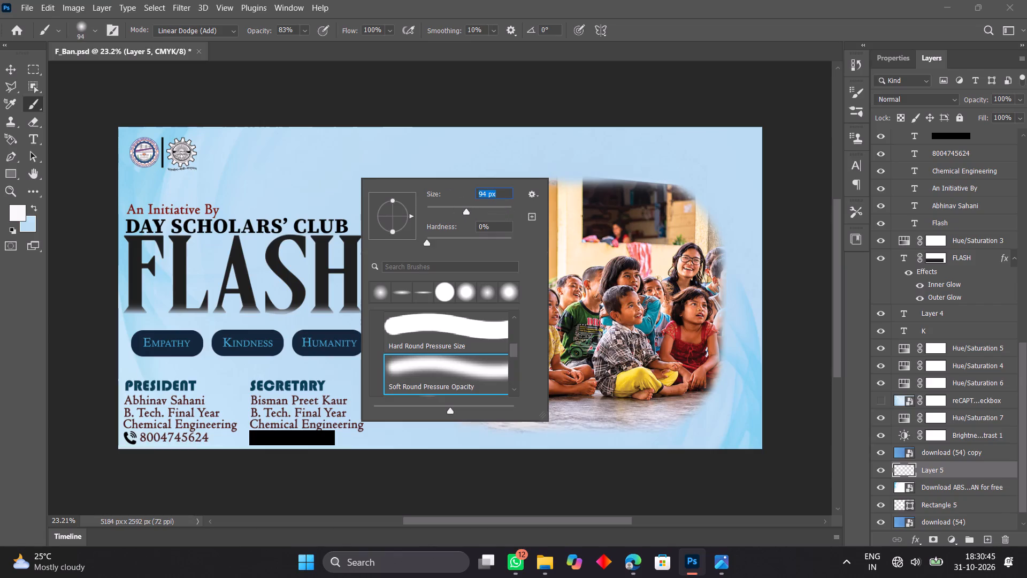
pyautogui.click(538, 195)
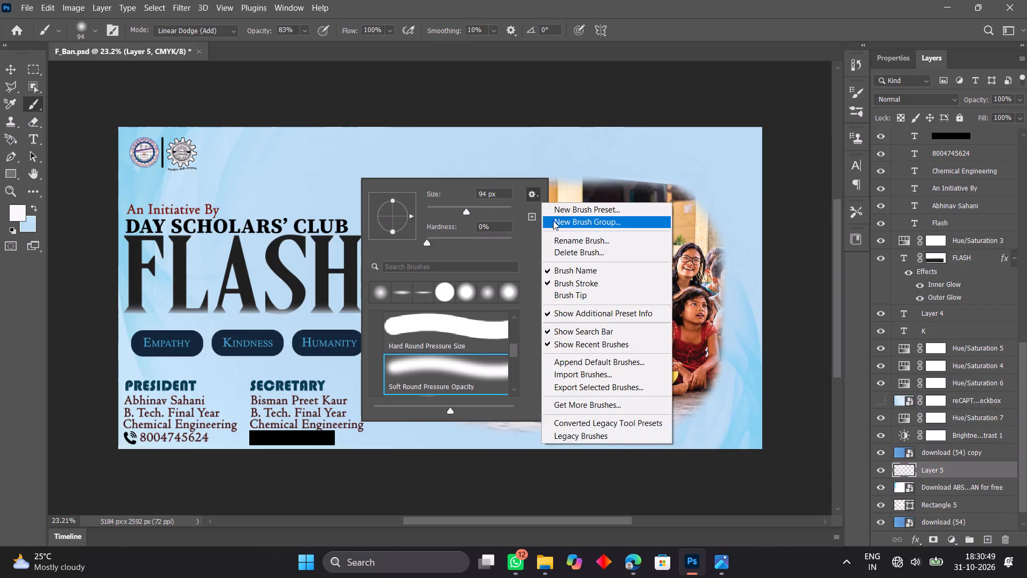
pyautogui.click(555, 214)
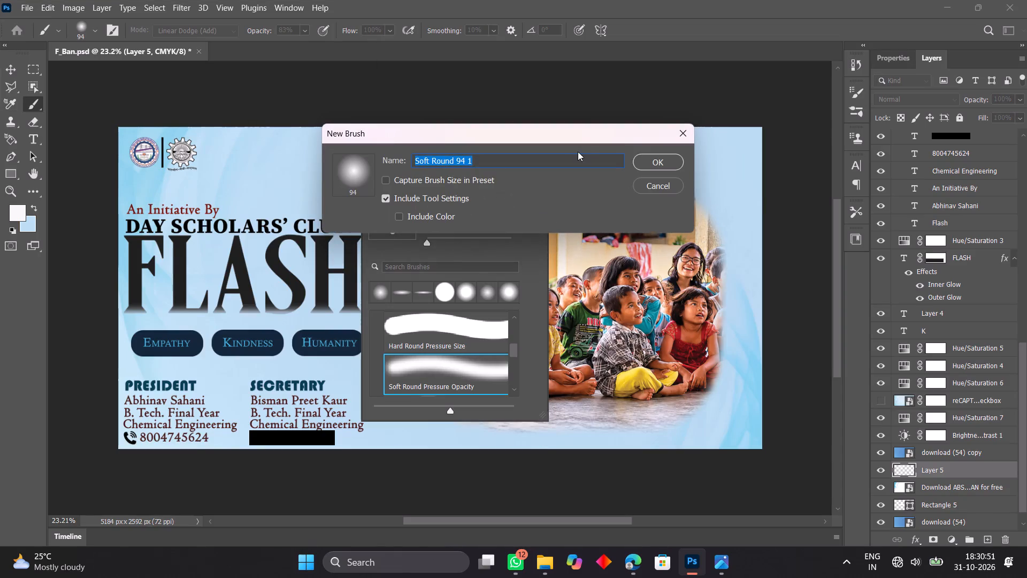
pyautogui.click(655, 160)
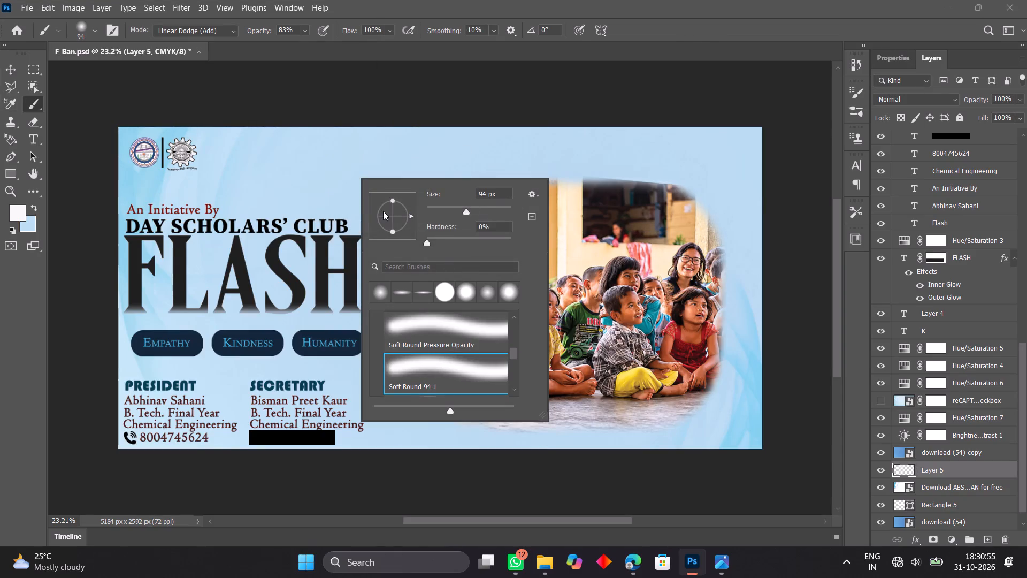
# Flatten the 94 px brush tip into a narrow horizontal ellipse and set its blend mode to Normal.
pyautogui.moveTo(394, 201); pyautogui.dragTo(395, 214)
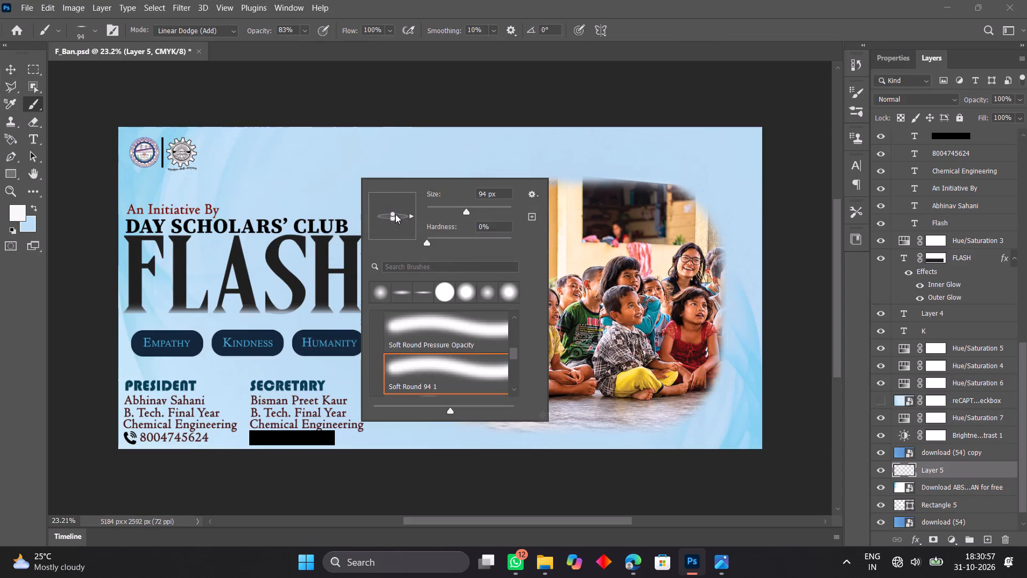
pyautogui.moveTo(395, 214); pyautogui.dragTo(395, 212)
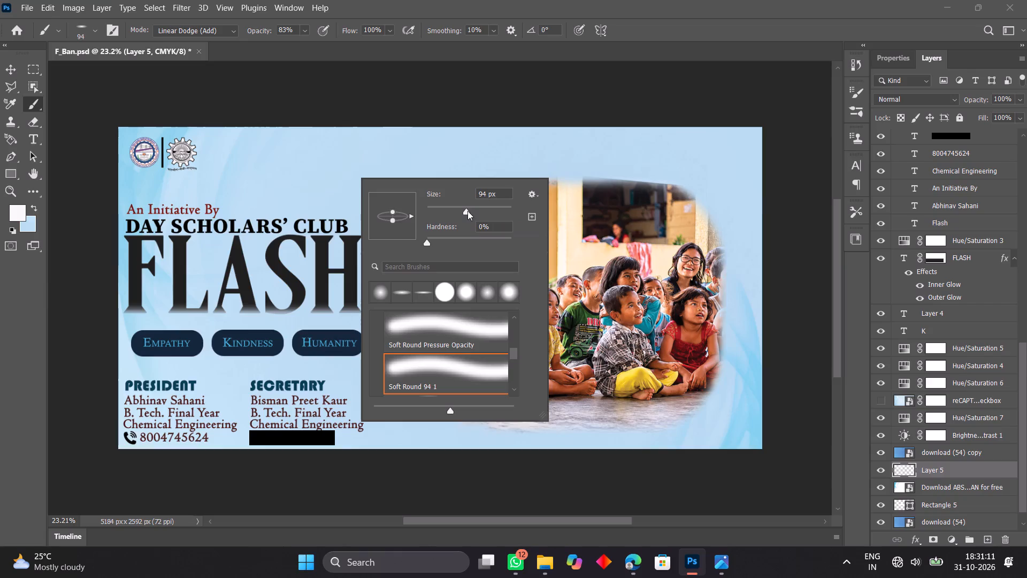
pyautogui.click(232, 32)
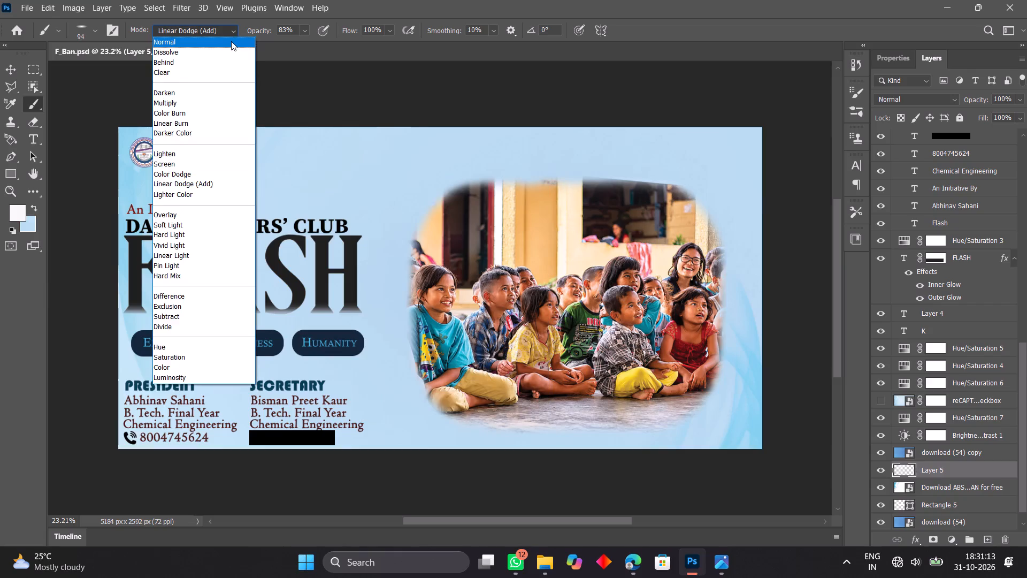
pyautogui.click(229, 42)
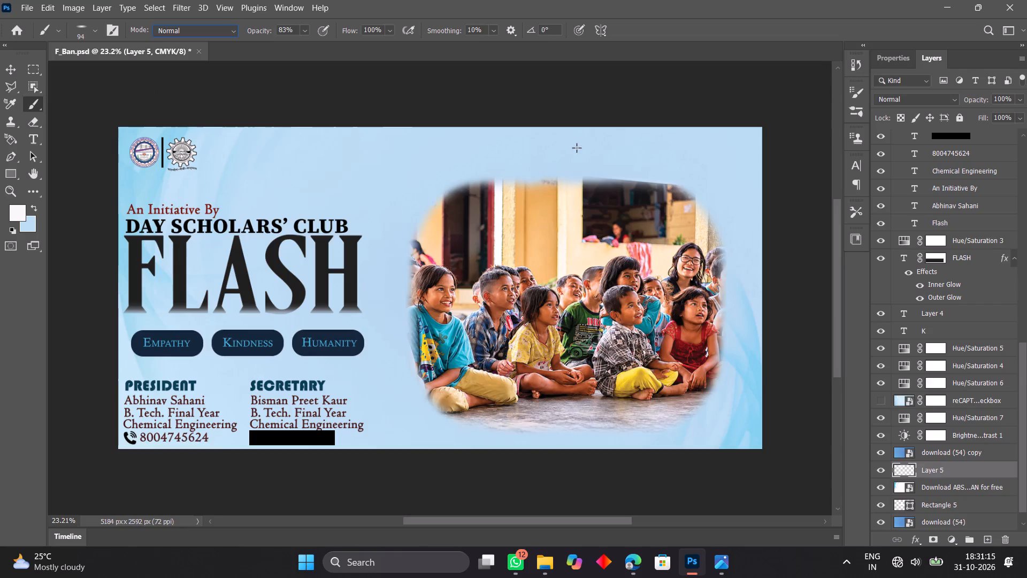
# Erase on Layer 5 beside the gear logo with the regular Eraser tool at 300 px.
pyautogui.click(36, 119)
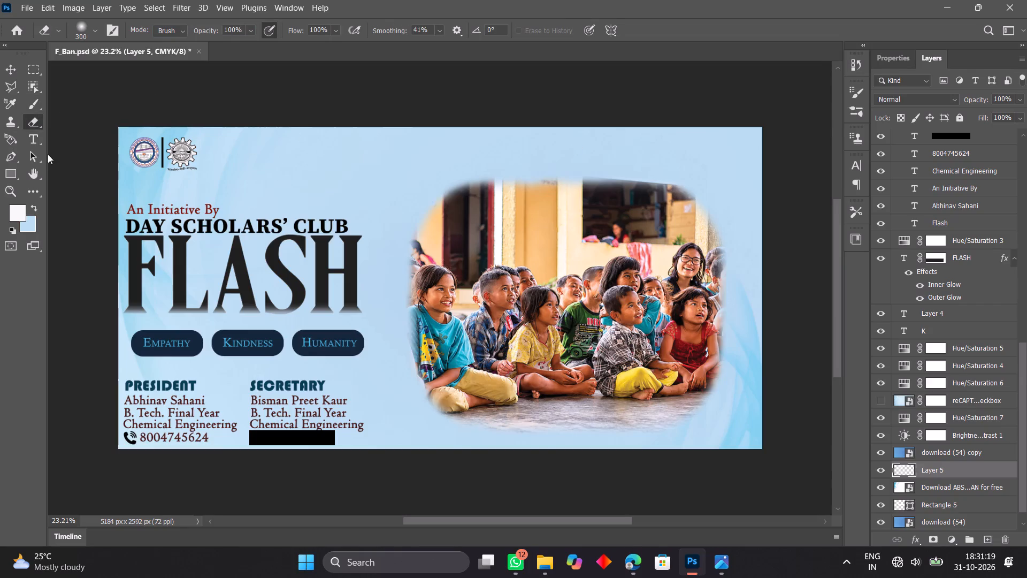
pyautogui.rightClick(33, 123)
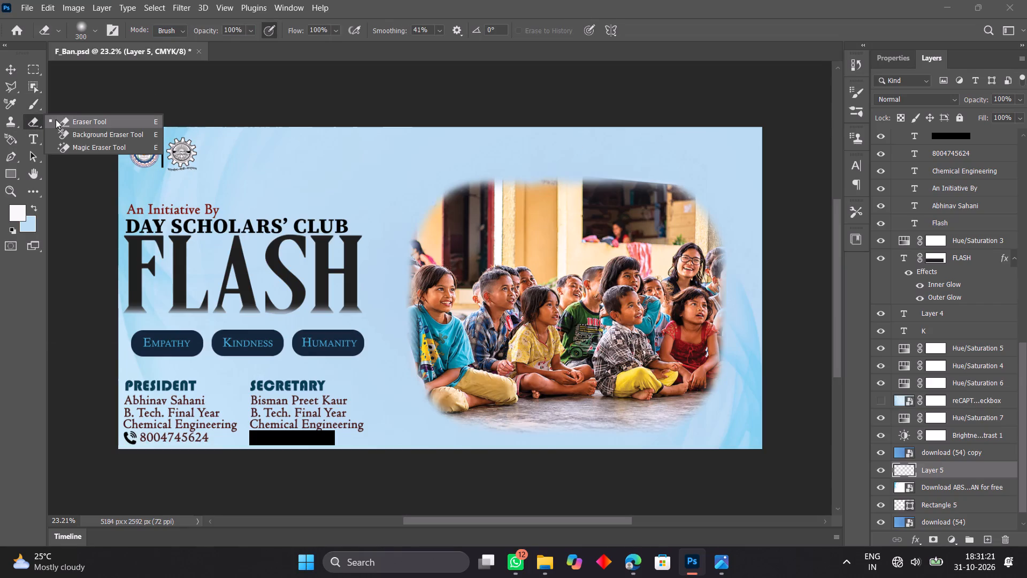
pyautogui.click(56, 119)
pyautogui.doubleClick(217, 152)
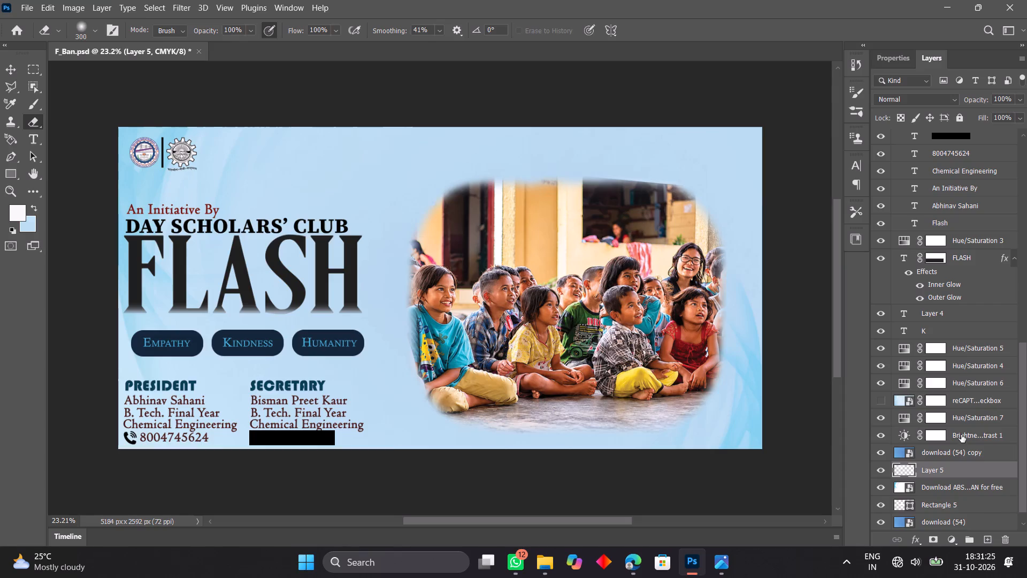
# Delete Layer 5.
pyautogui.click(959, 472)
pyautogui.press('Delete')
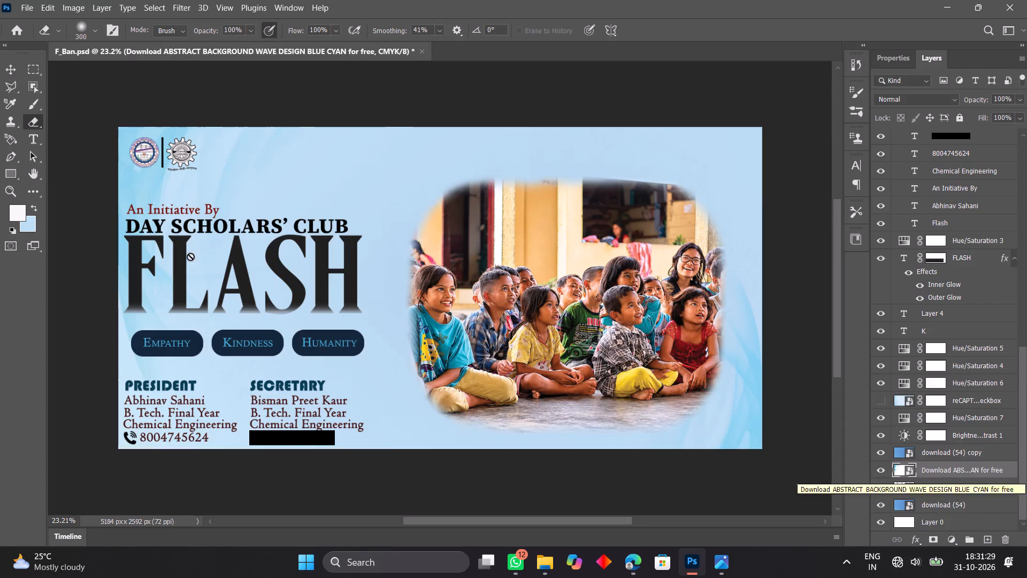
# Rasterize the abstract blue wave background layer and brush a short white stroke on it above the club title.
pyautogui.click(34, 109)
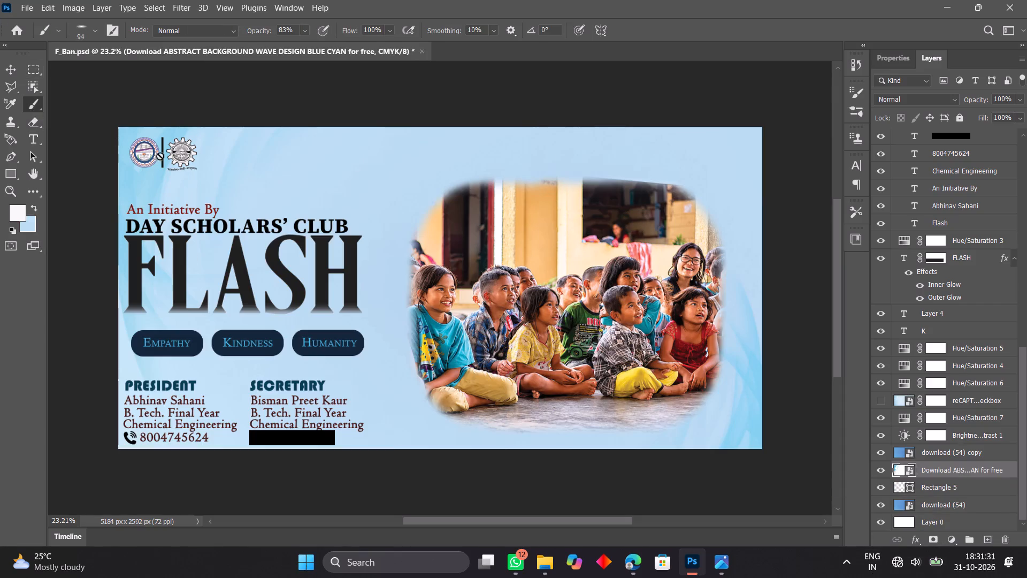
pyautogui.click(250, 177)
pyautogui.click(471, 219)
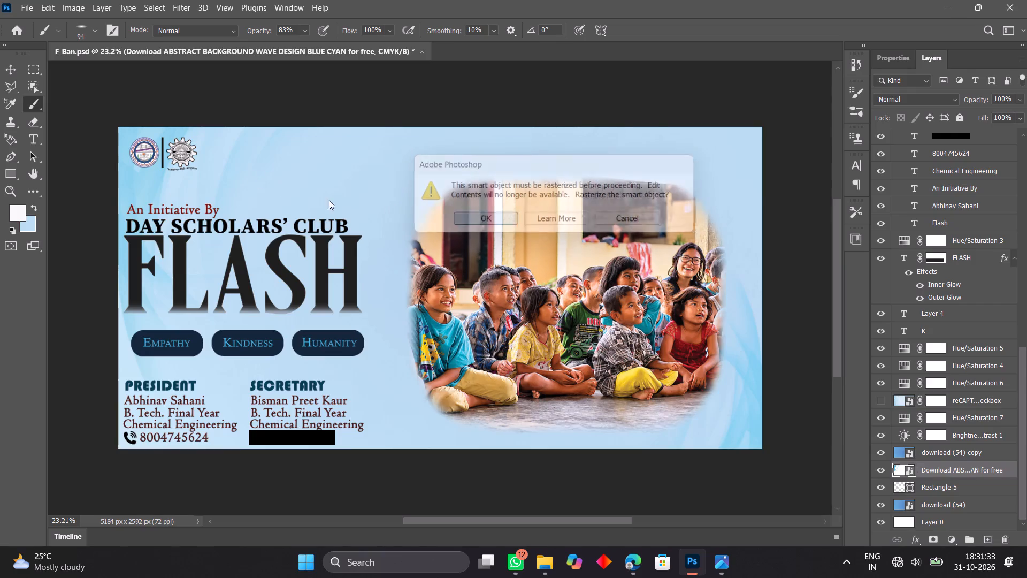
pyautogui.moveTo(259, 171); pyautogui.dragTo(304, 184)
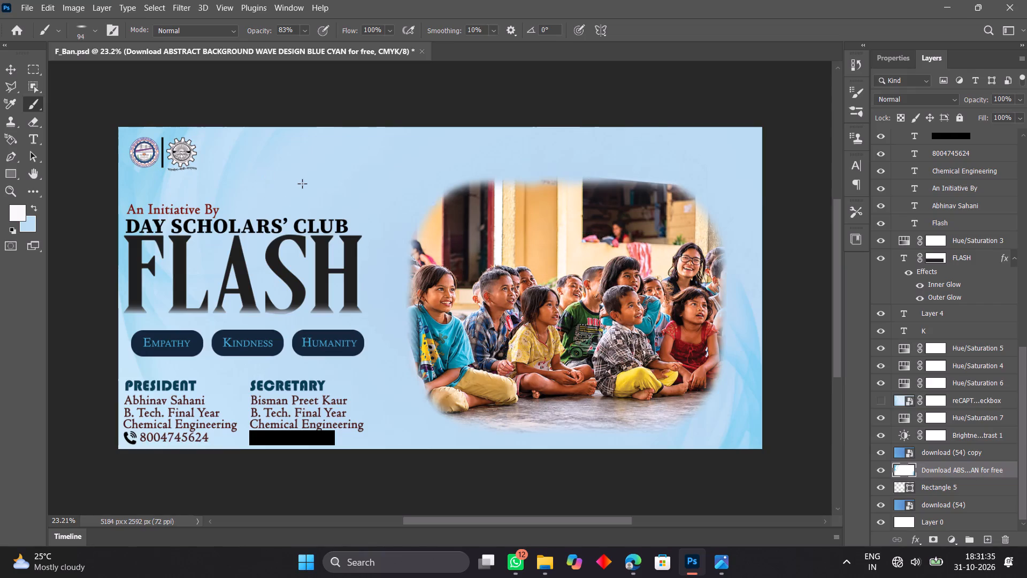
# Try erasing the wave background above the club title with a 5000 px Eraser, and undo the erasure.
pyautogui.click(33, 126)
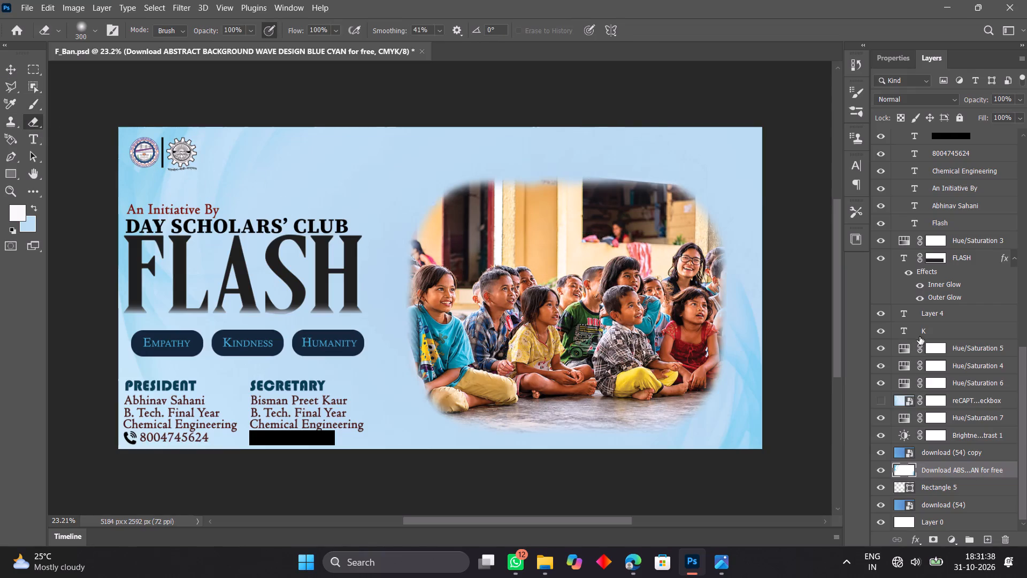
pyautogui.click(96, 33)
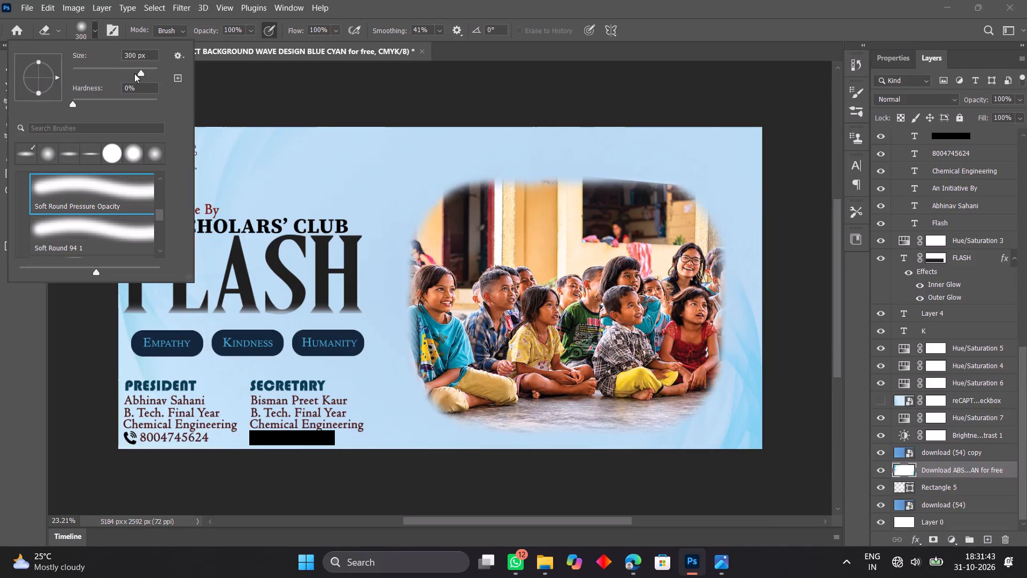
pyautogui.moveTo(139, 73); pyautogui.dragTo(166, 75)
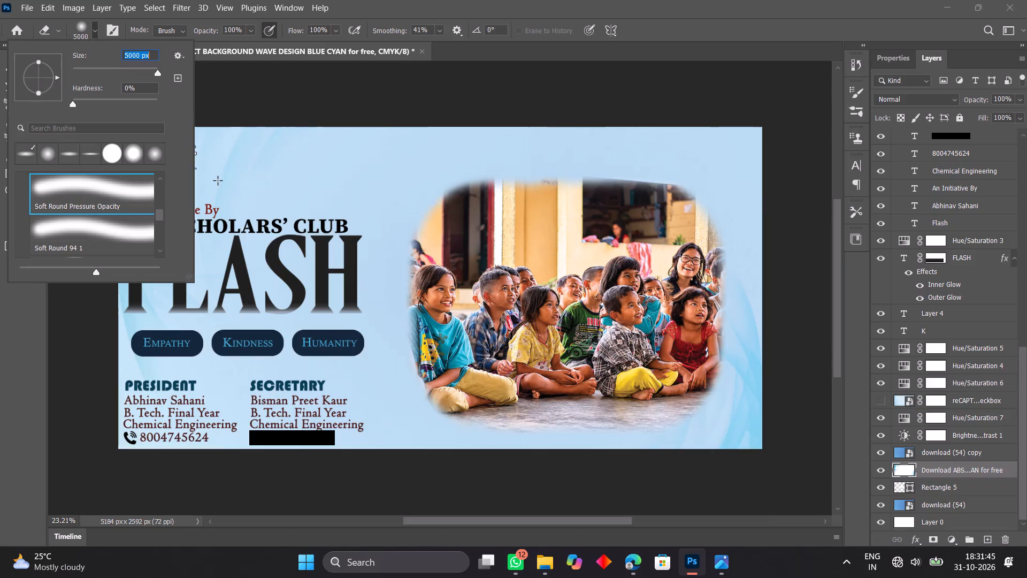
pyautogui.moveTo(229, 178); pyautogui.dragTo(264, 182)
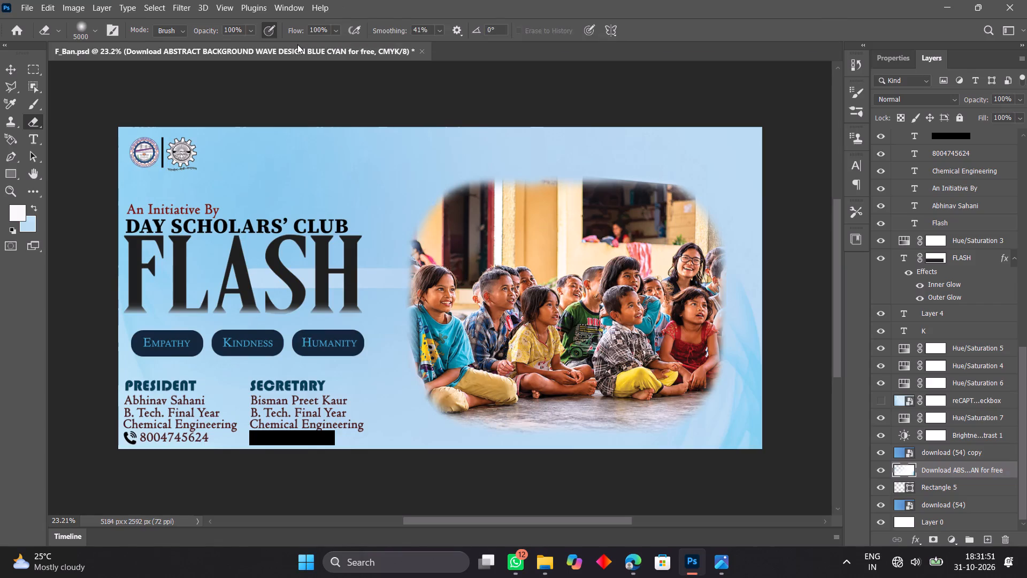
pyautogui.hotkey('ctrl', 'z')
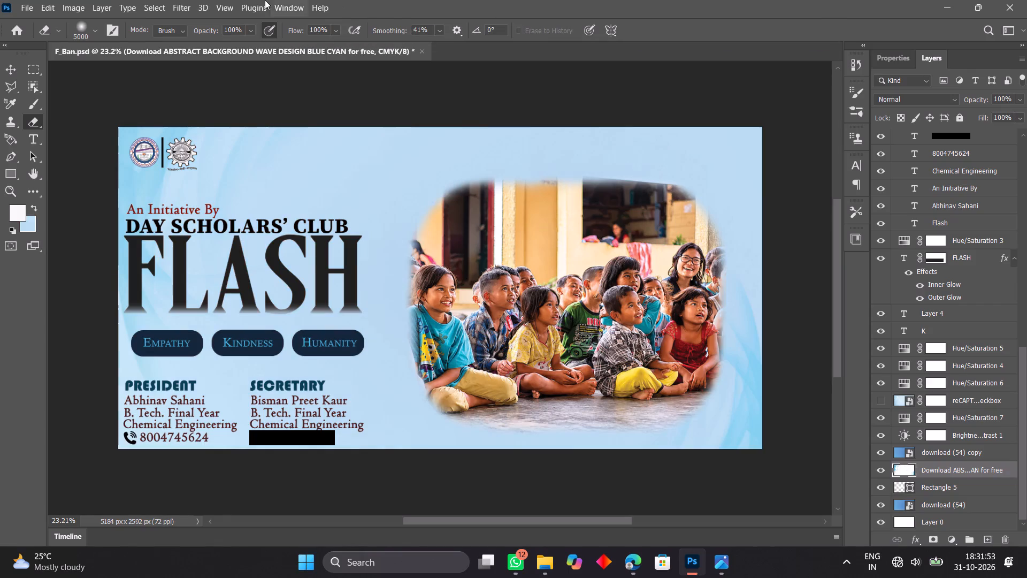
# Set the flattened elliptical brush size to 193 px.
pyautogui.click(31, 101)
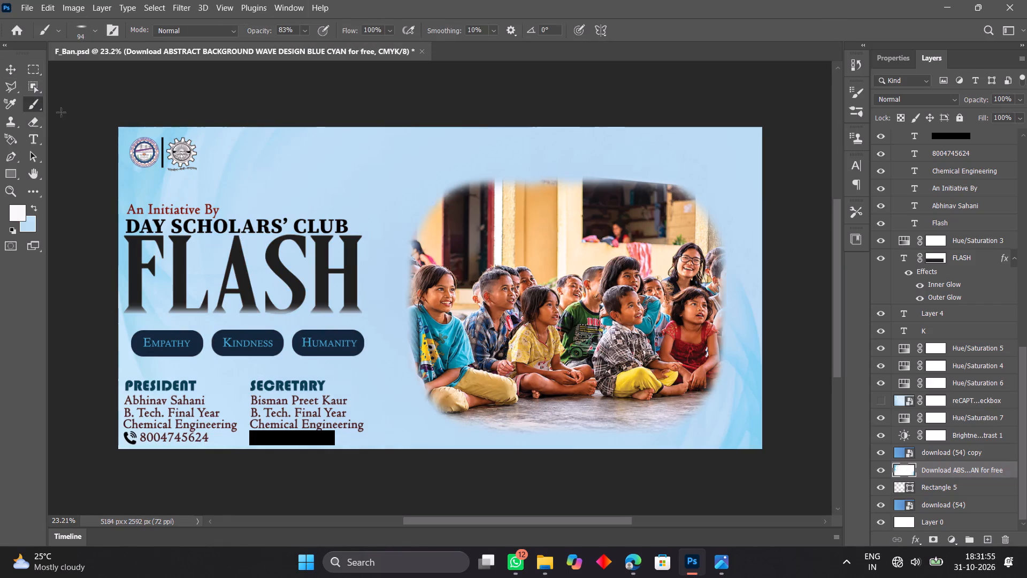
pyautogui.click(94, 32)
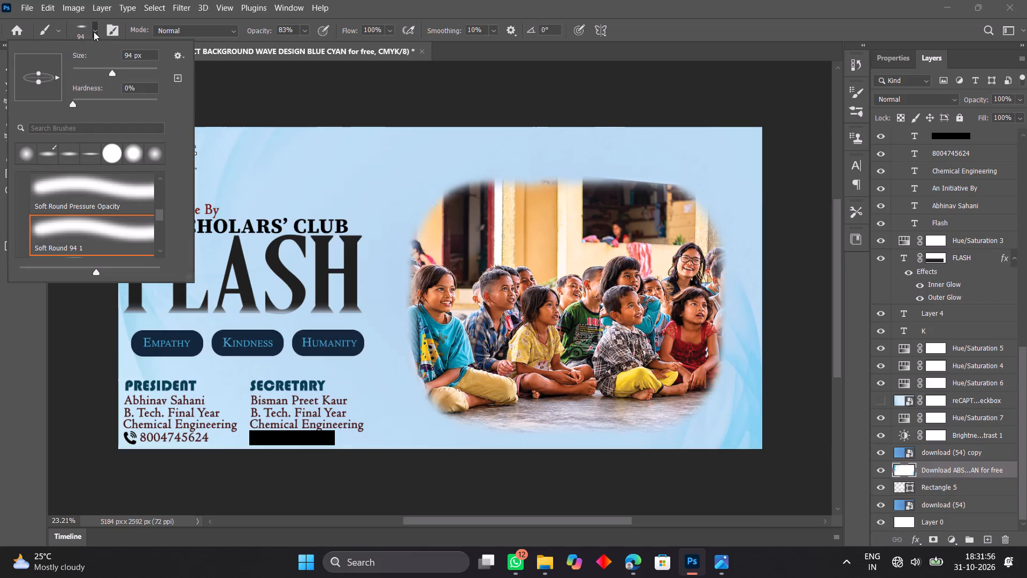
pyautogui.moveTo(111, 71); pyautogui.dragTo(135, 74)
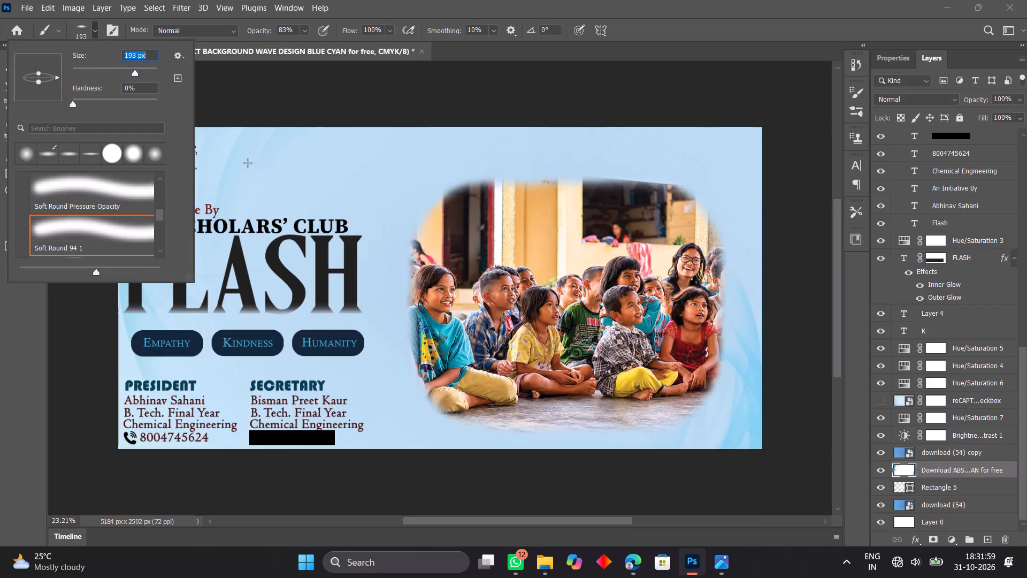
pyautogui.click(94, 33)
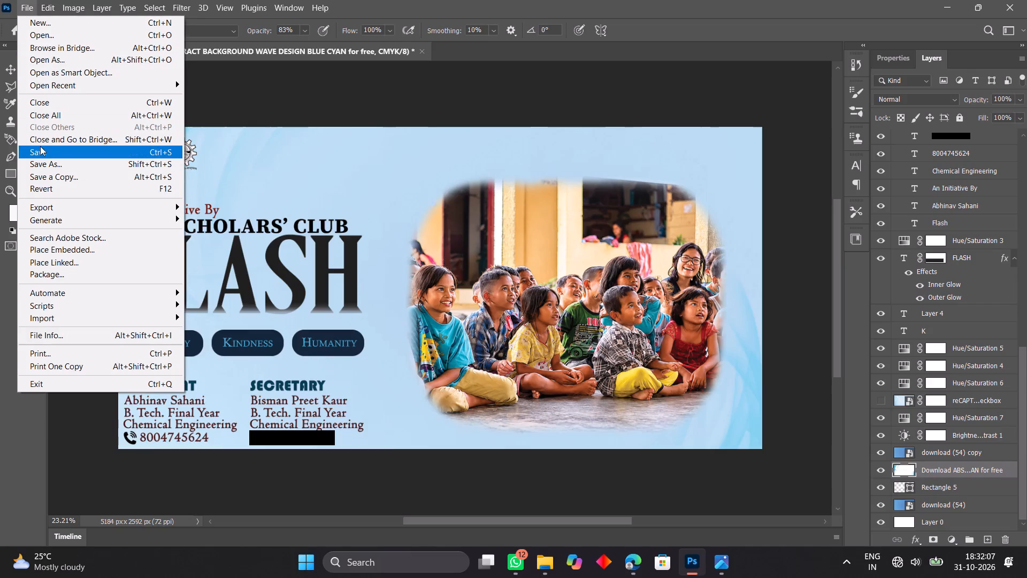
# Save the F_Ban.psd banner and close Photoshop.
pyautogui.click(40, 154)
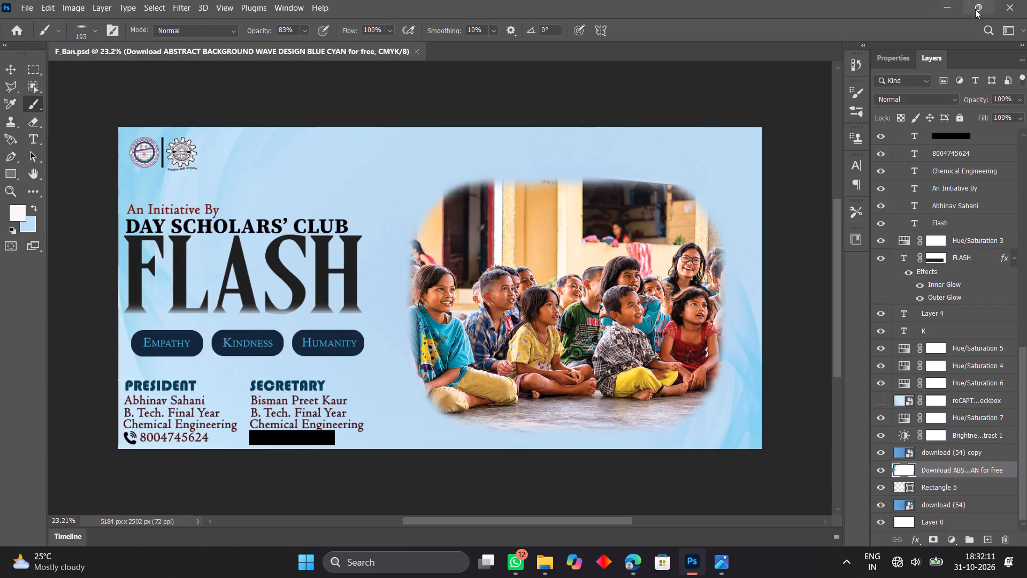
pyautogui.click(1005, 9)
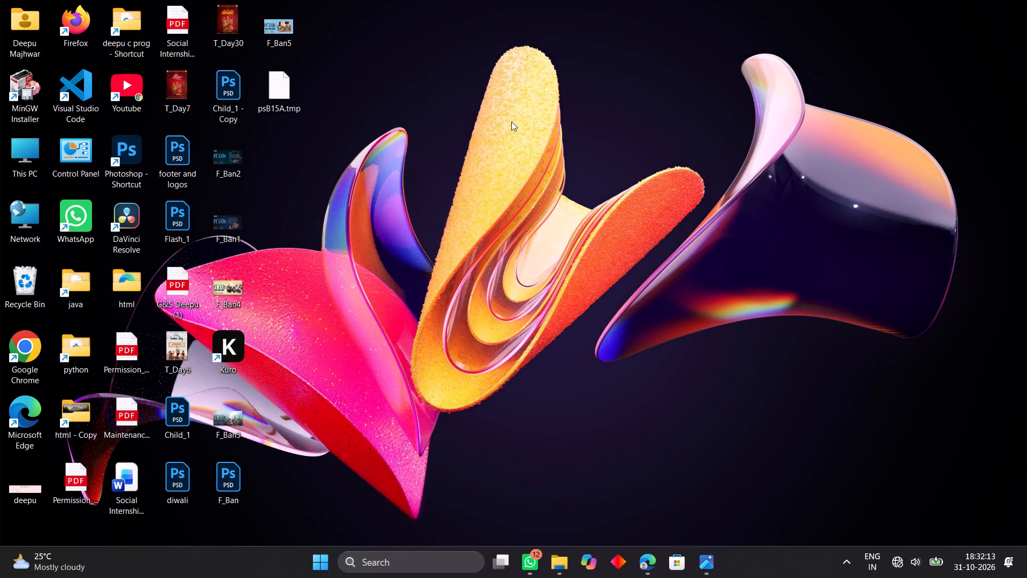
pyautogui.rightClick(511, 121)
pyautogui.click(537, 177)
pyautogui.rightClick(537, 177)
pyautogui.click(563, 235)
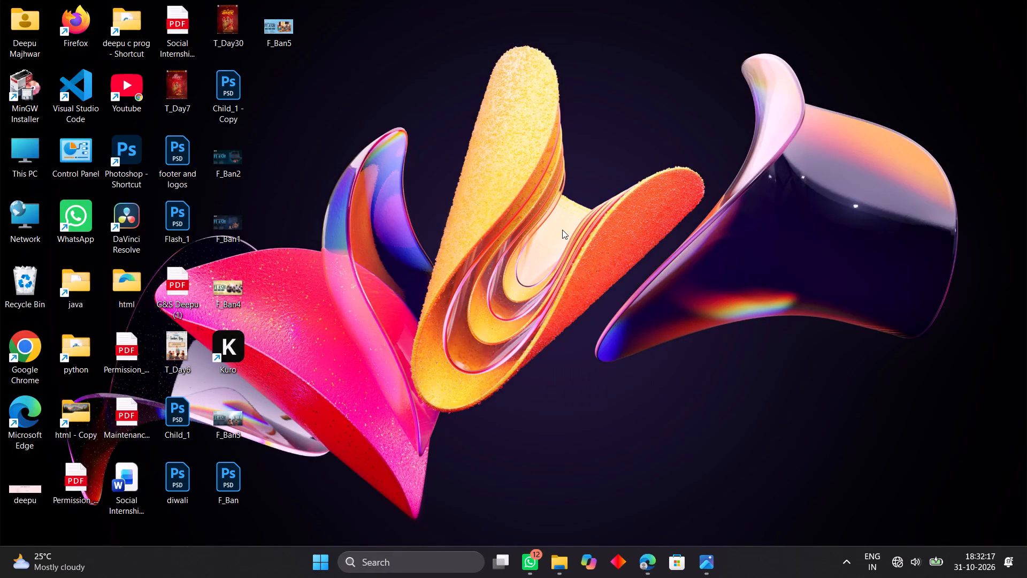
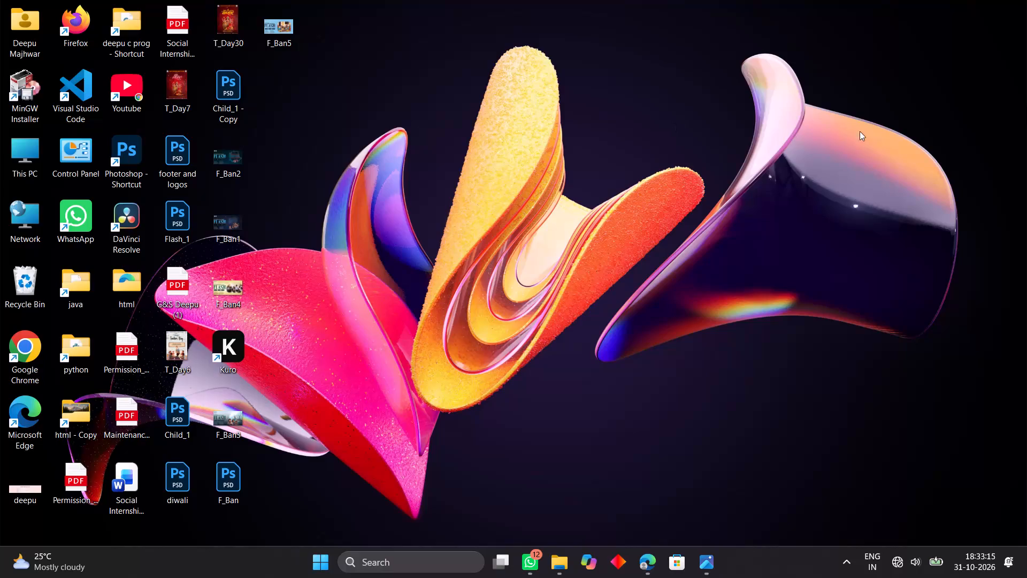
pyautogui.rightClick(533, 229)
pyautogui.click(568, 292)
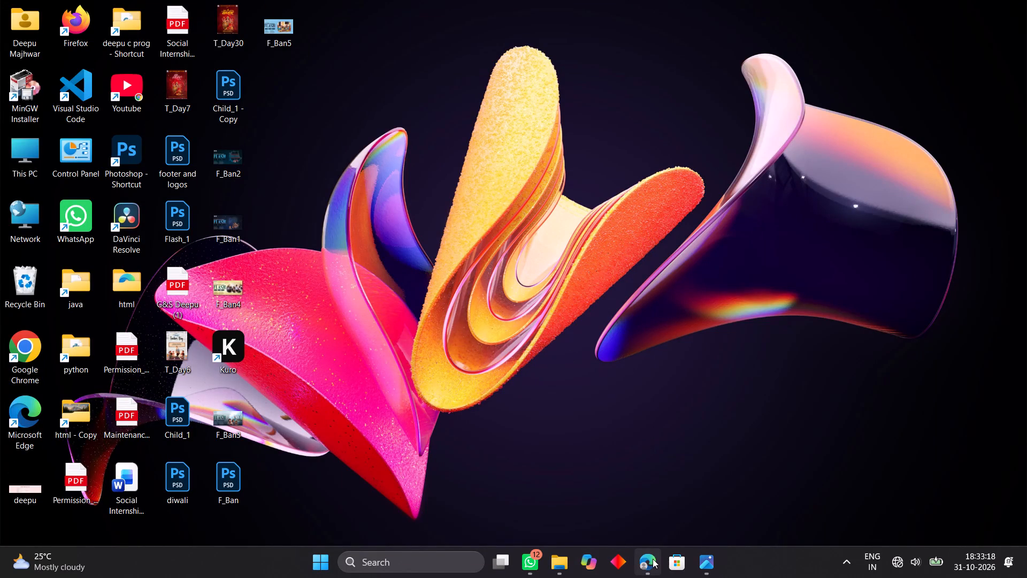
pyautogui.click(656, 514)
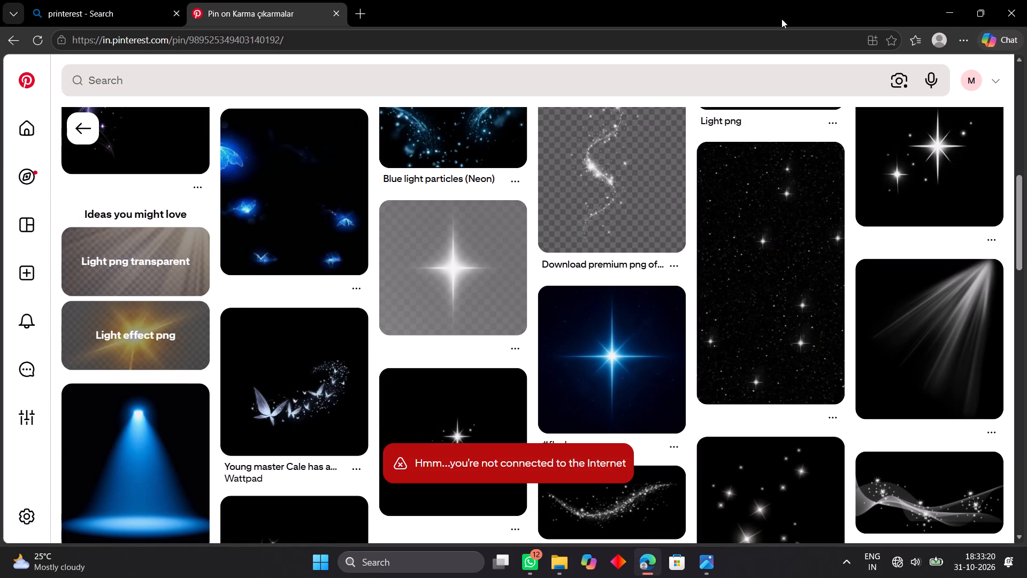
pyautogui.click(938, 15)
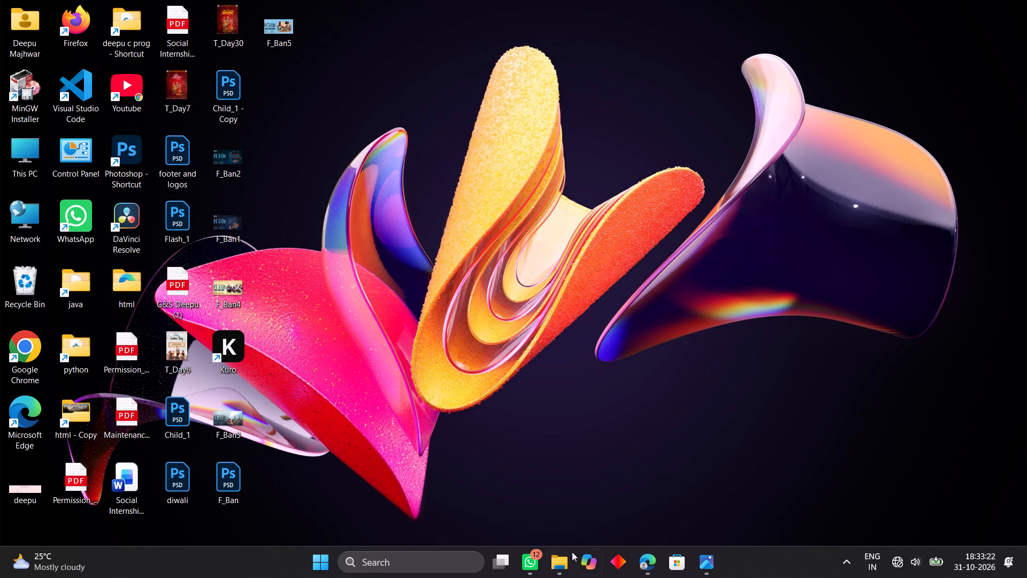
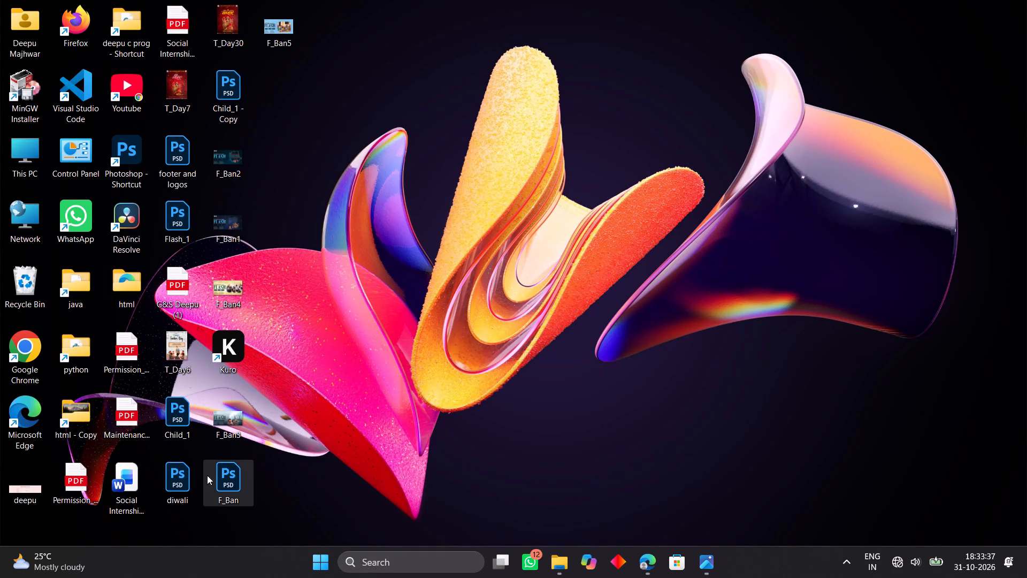
# Reopen the F_Ban PSD banner from the desktop in Photoshop.
pyautogui.doubleClick(224, 484)
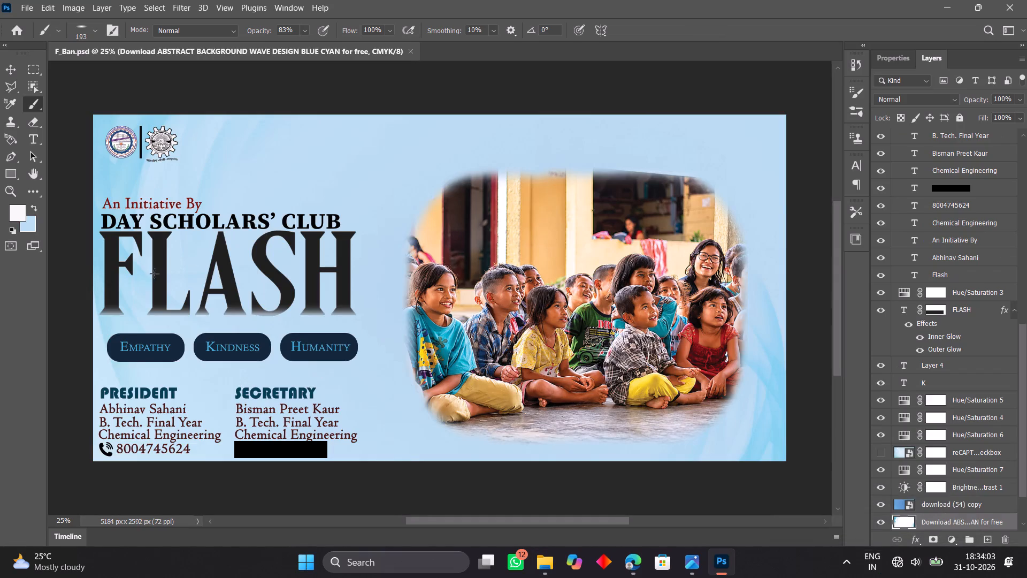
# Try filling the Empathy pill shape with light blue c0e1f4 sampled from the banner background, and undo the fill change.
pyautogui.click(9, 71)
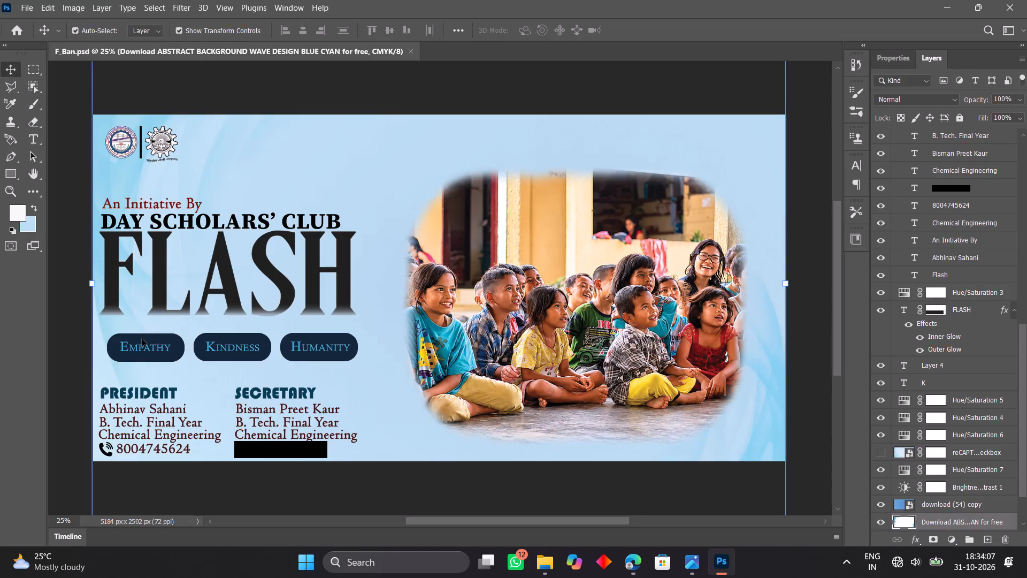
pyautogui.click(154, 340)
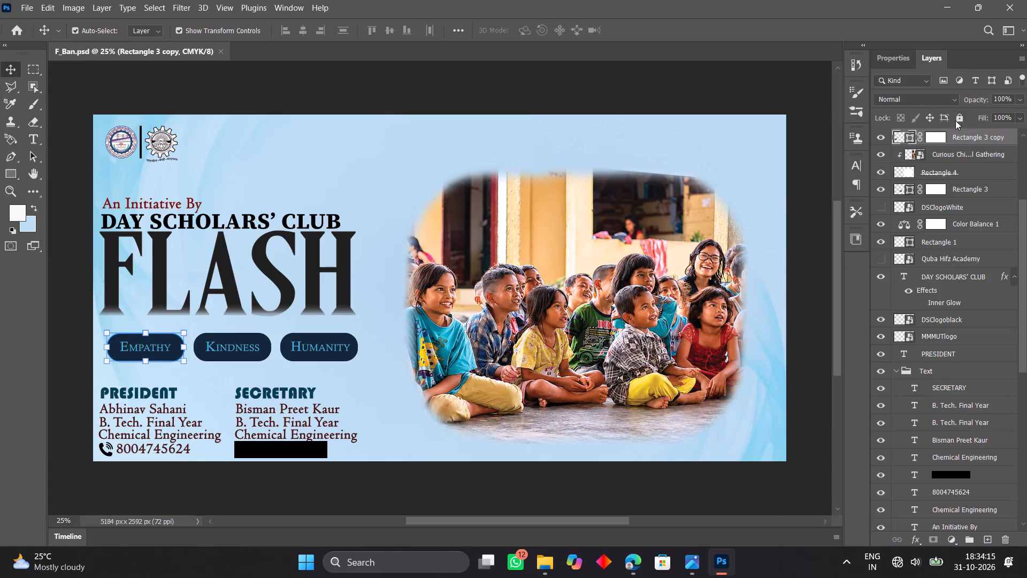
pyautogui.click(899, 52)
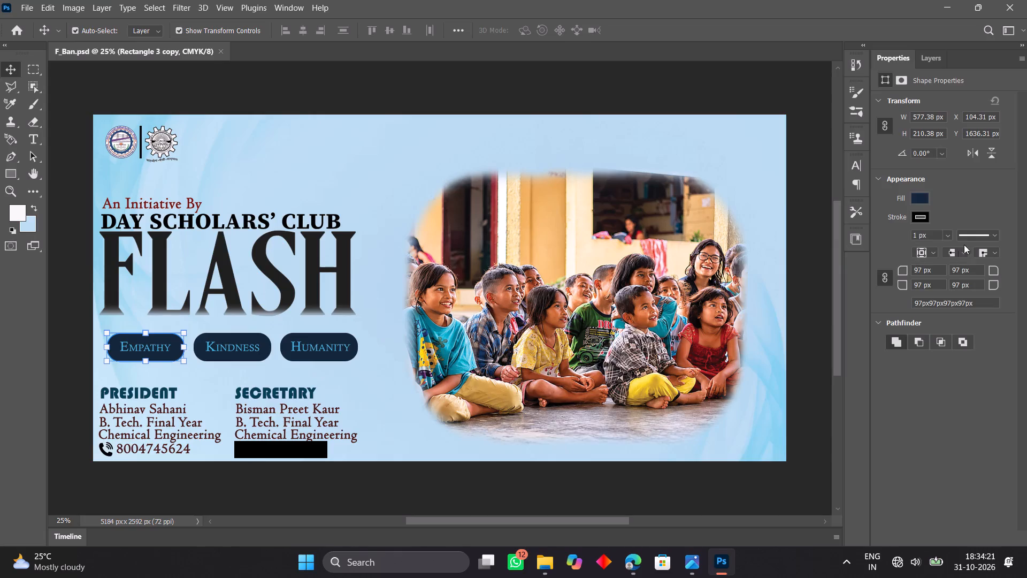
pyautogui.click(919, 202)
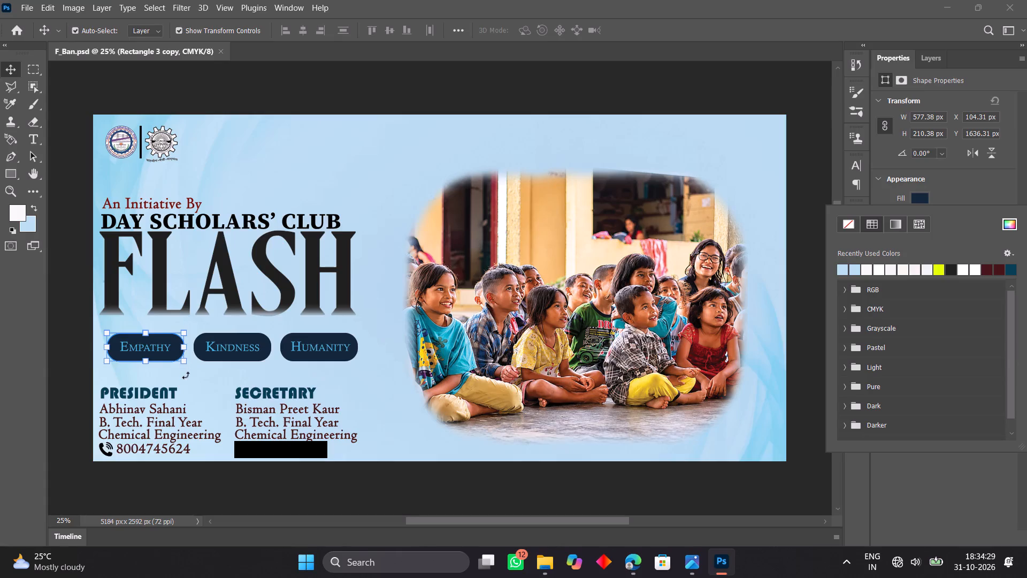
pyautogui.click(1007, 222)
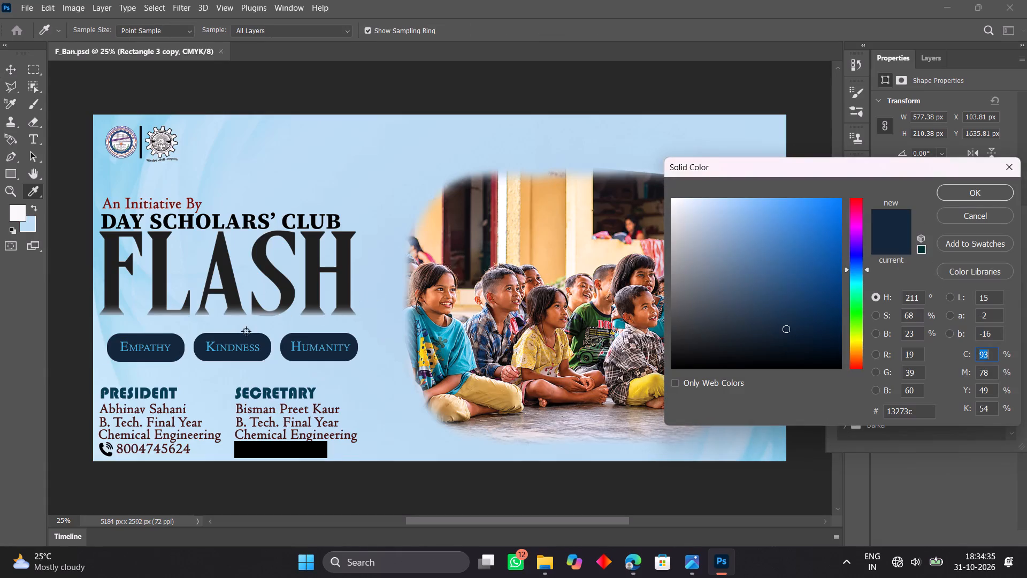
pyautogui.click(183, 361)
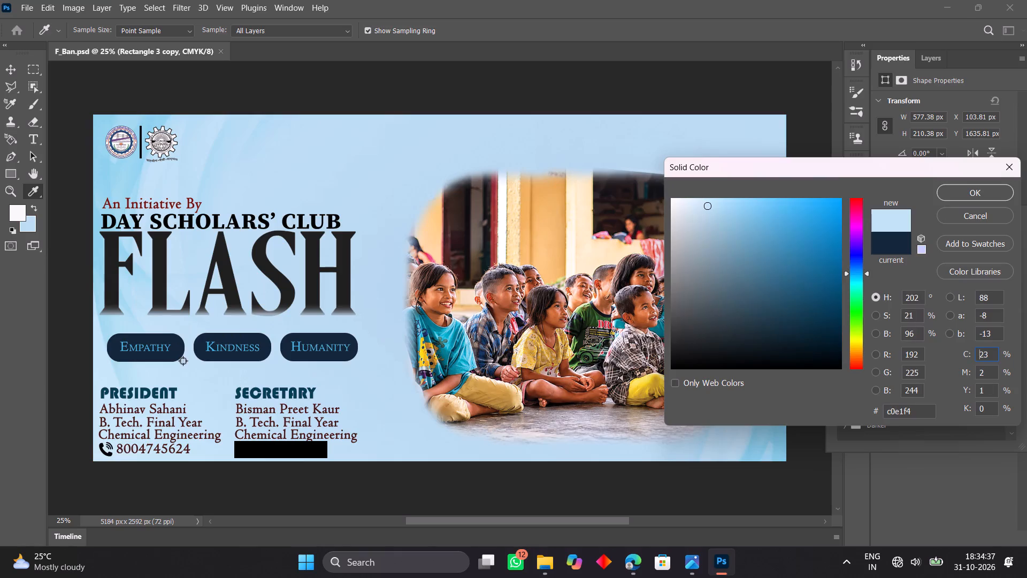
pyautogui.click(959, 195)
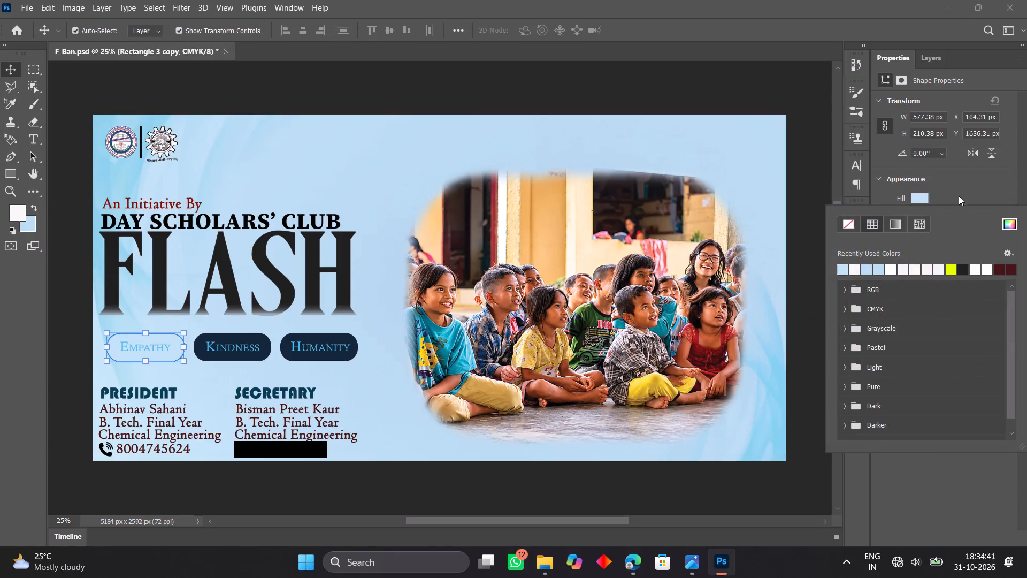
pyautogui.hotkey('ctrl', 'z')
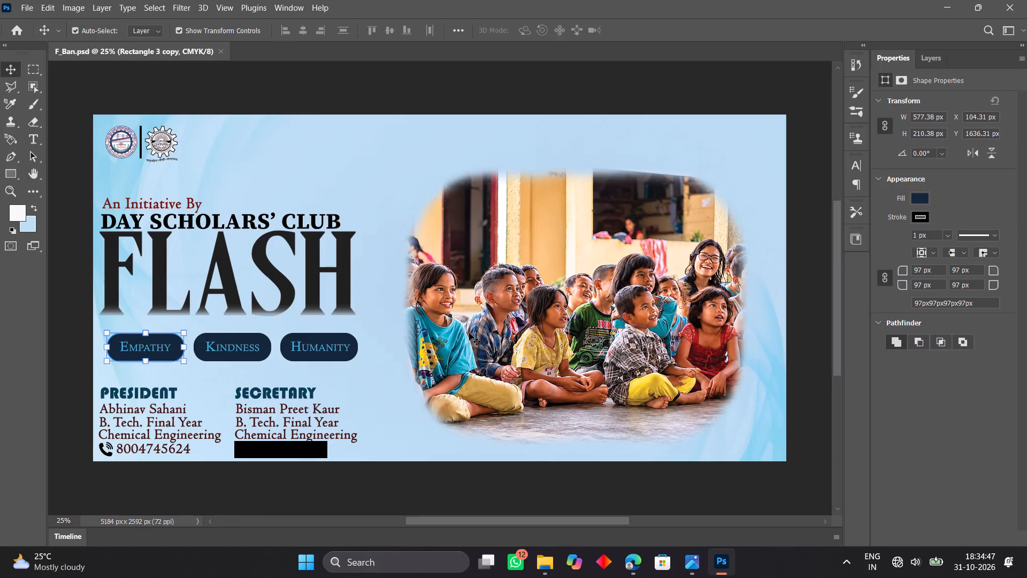
# Examine the banner up close, covering the value pills, contact details, logos, title and children's photo, and return to the full view.
pyautogui.click(258, 428)
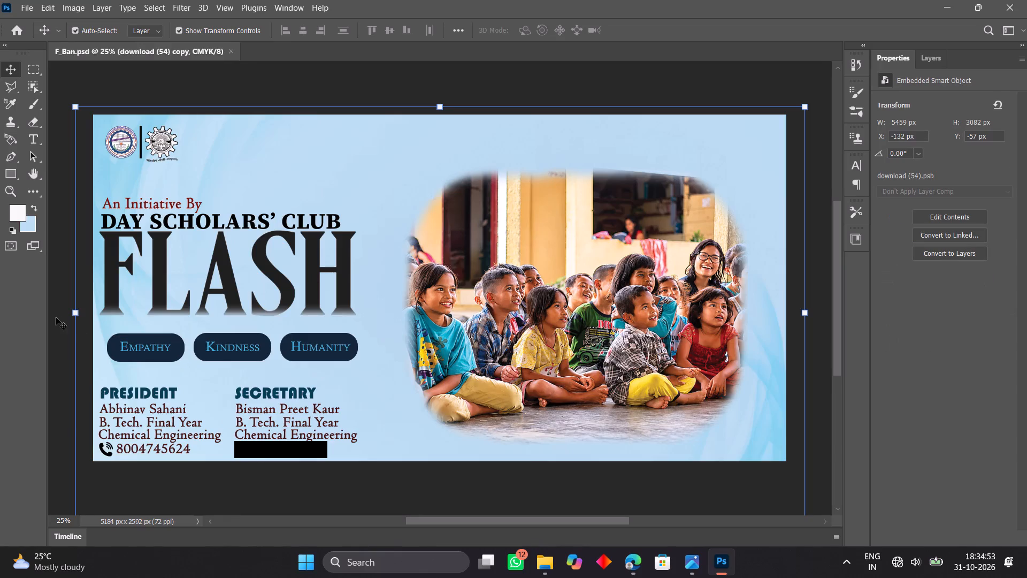
pyautogui.click(20, 309)
pyautogui.hotkey('ctrl', '+')
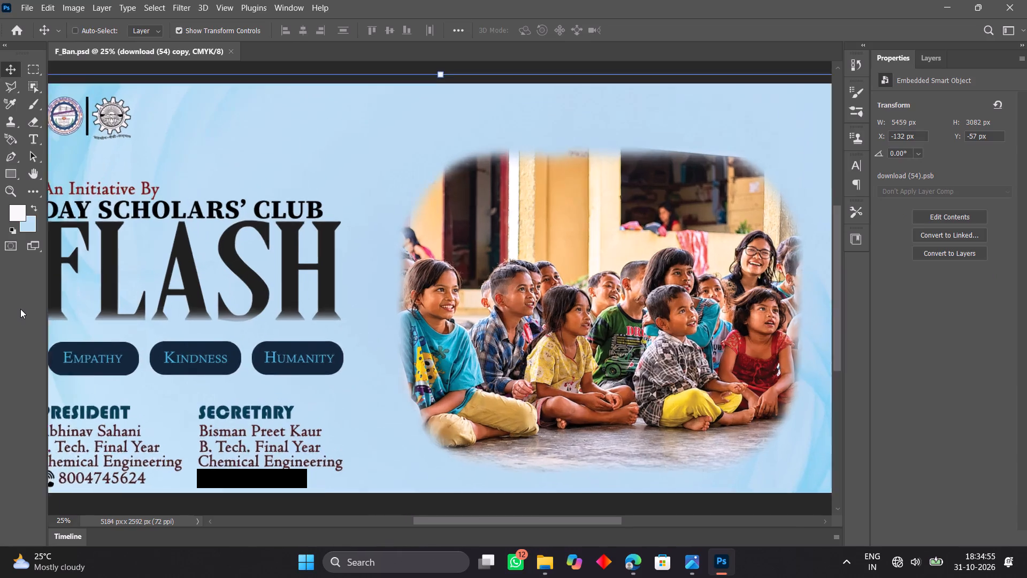
pyautogui.hotkey('ctrl', '+')
pyautogui.hotkey('ctrl', '+')
pyautogui.hscroll(-4, 26, 310)
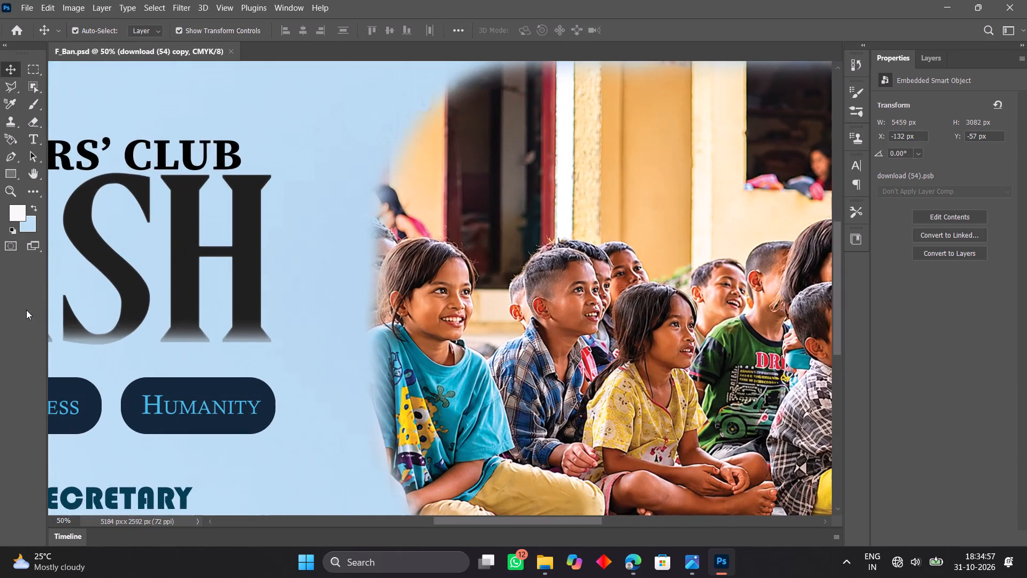
pyautogui.hscroll(-6, 26, 310)
pyautogui.hscroll(-3, 117, 351)
pyautogui.doubleClick(6, 301)
pyautogui.hscroll(-1, 294, 170)
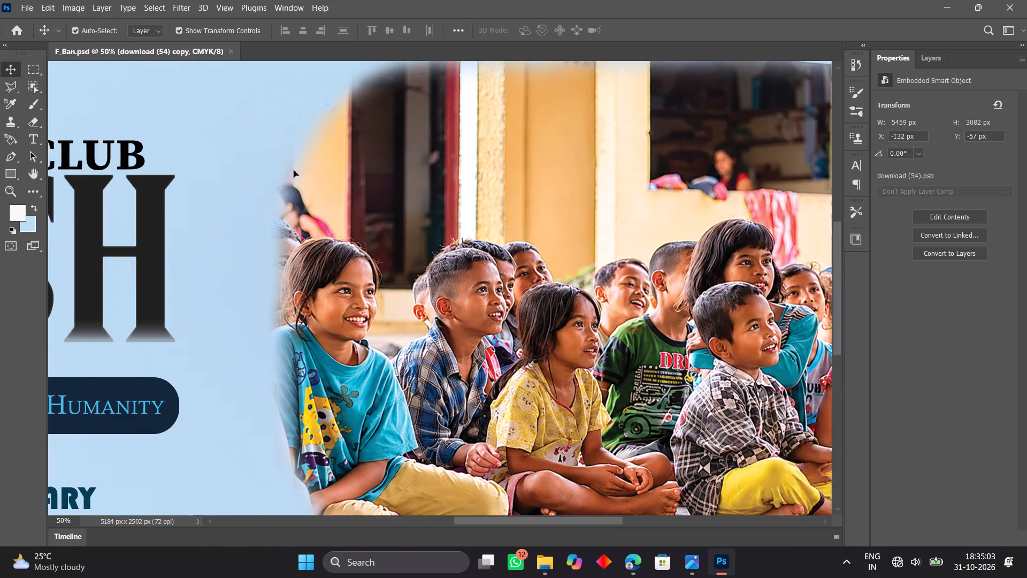
pyautogui.hscroll(-7, 294, 170)
pyautogui.scroll(-1, 294, 170)
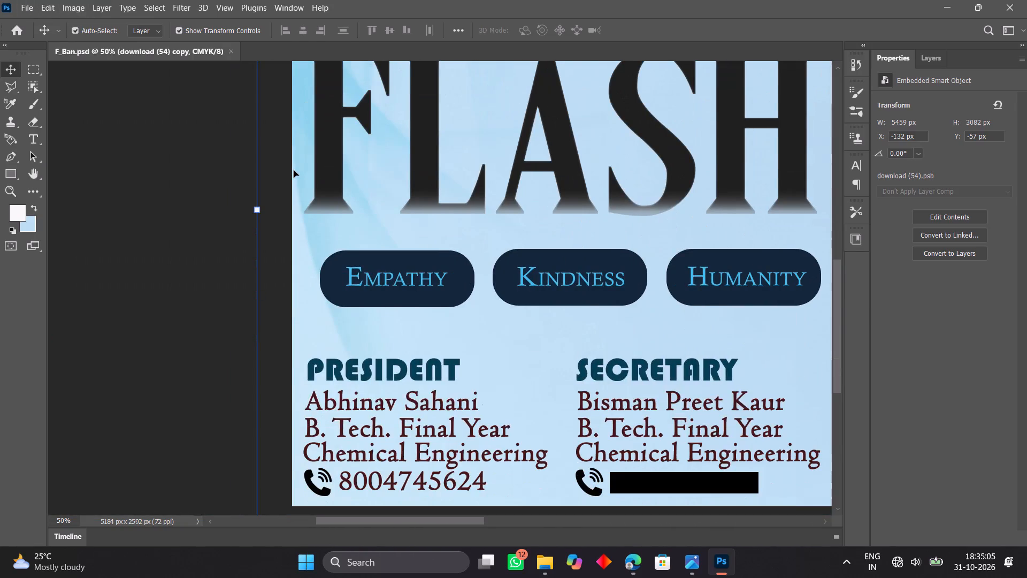
pyautogui.scroll(-1, 294, 170)
pyautogui.hscroll(2, 294, 170)
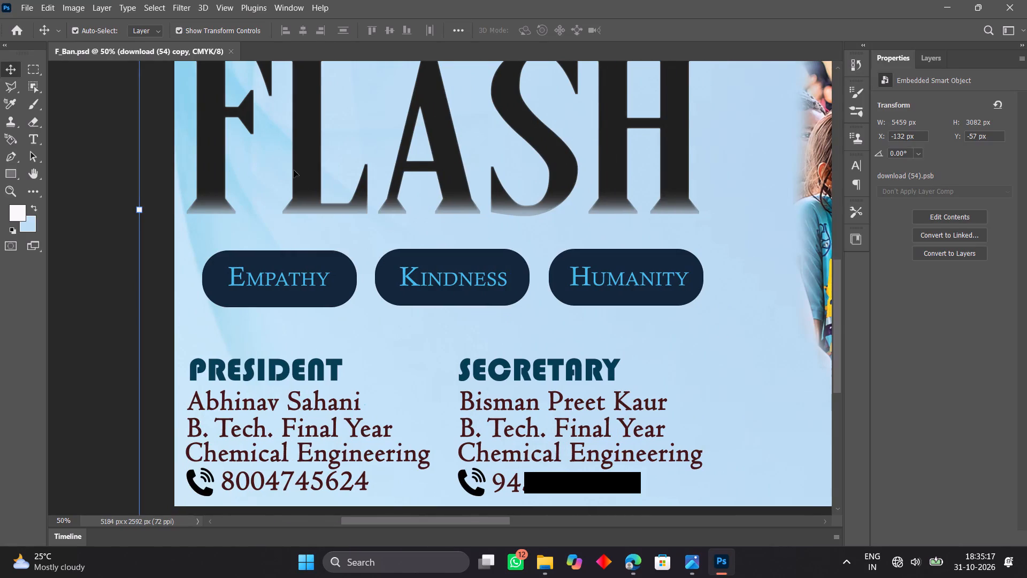
pyautogui.scroll(7, 294, 170)
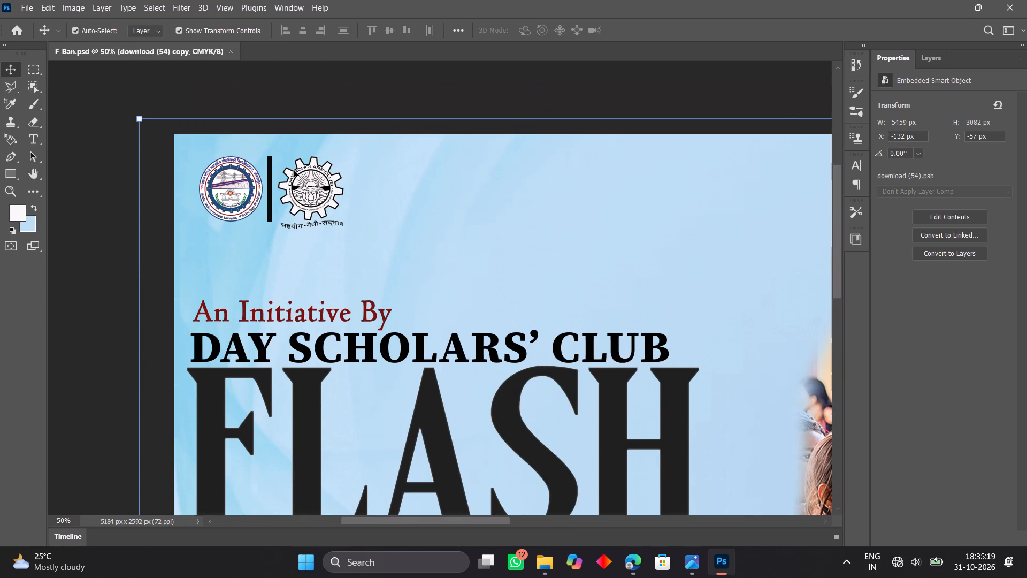
pyautogui.hscroll(8, 294, 170)
pyautogui.scroll(-1, 294, 170)
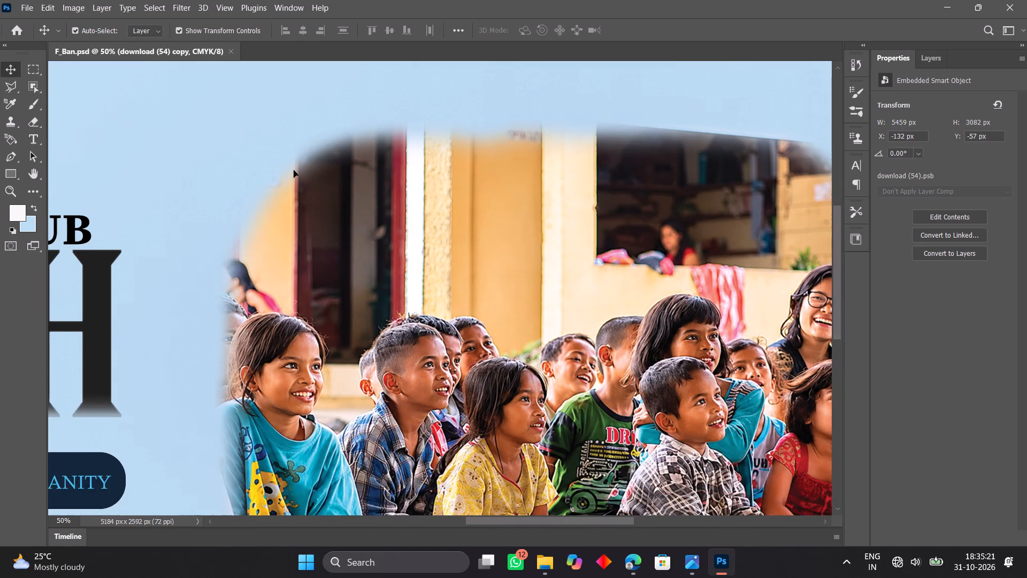
pyautogui.scroll(-1, 294, 170)
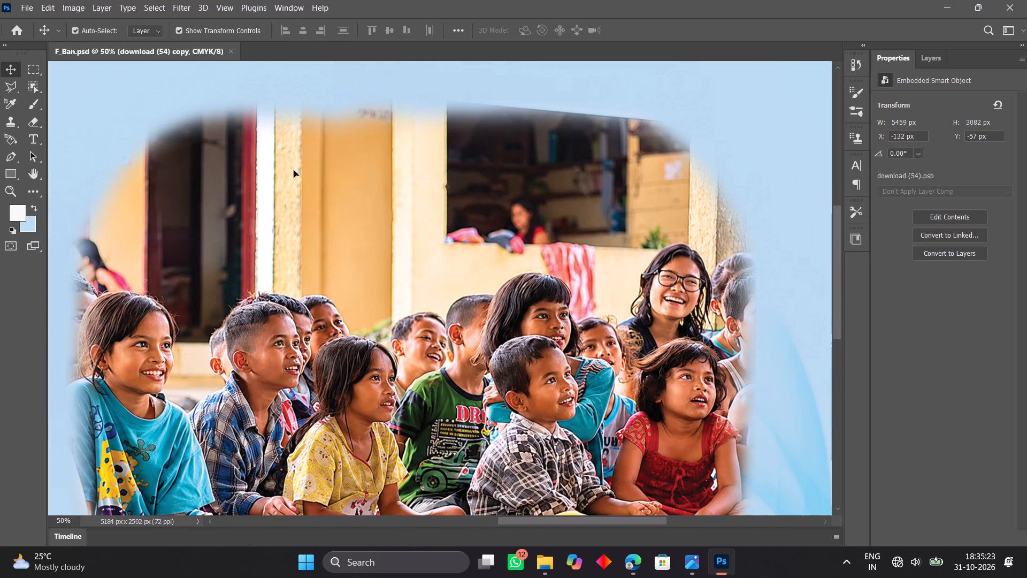
pyautogui.hotkey('ctrl', '0')
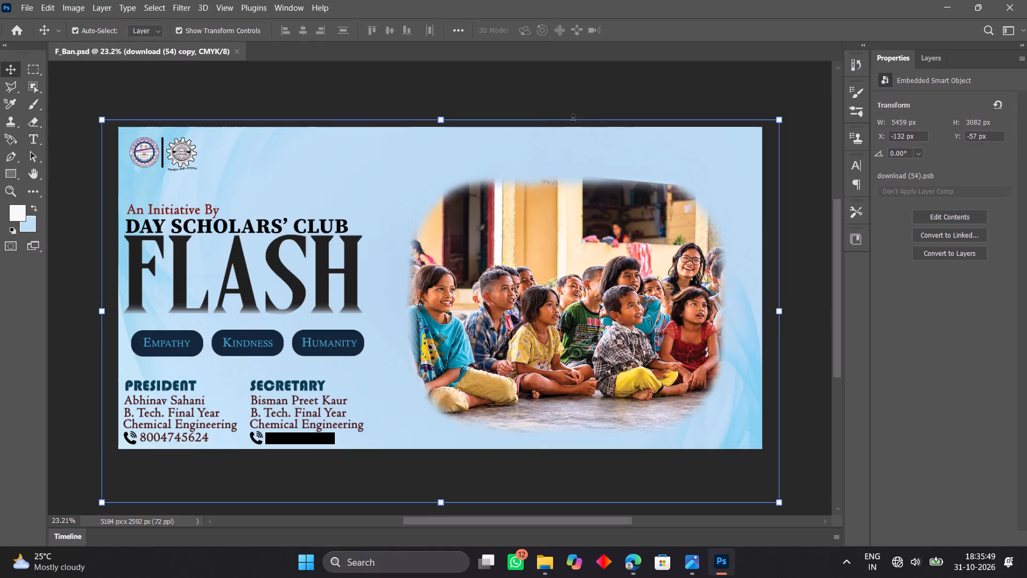
# Export the banner at full size as a JPG named F_Ban6 in the Desktop folder.
pyautogui.click(35, 7)
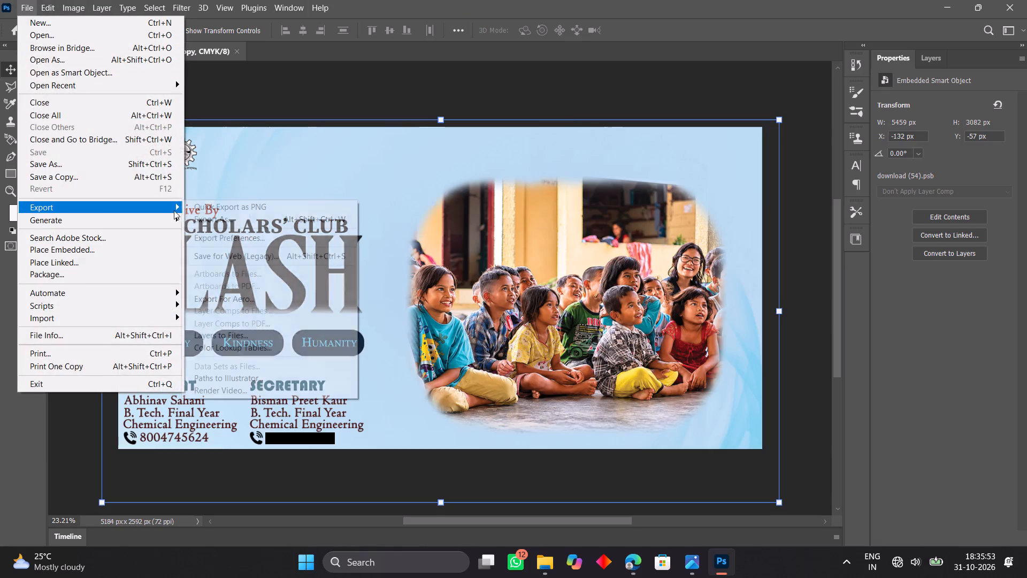
pyautogui.click(207, 218)
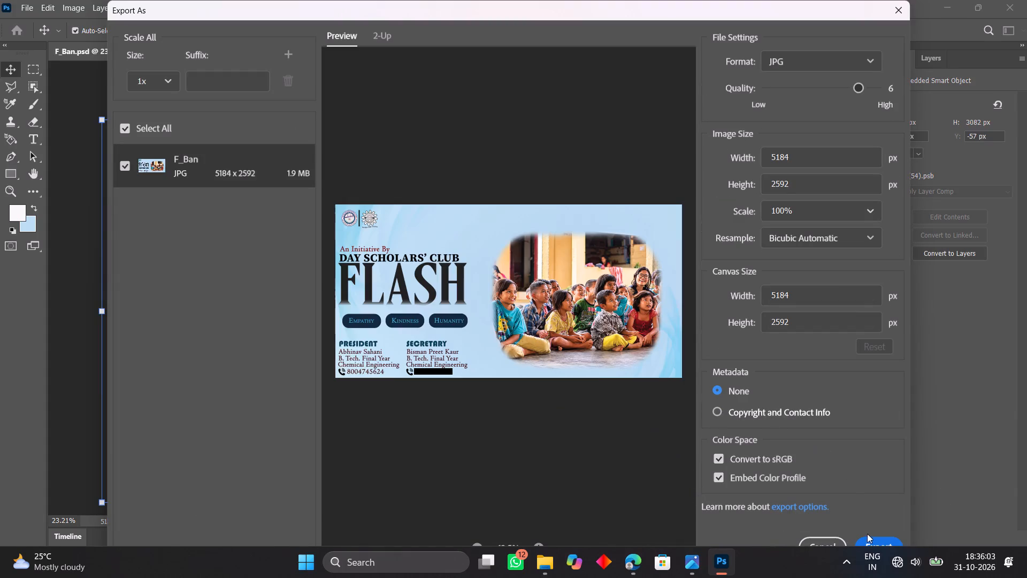
pyautogui.click(872, 541)
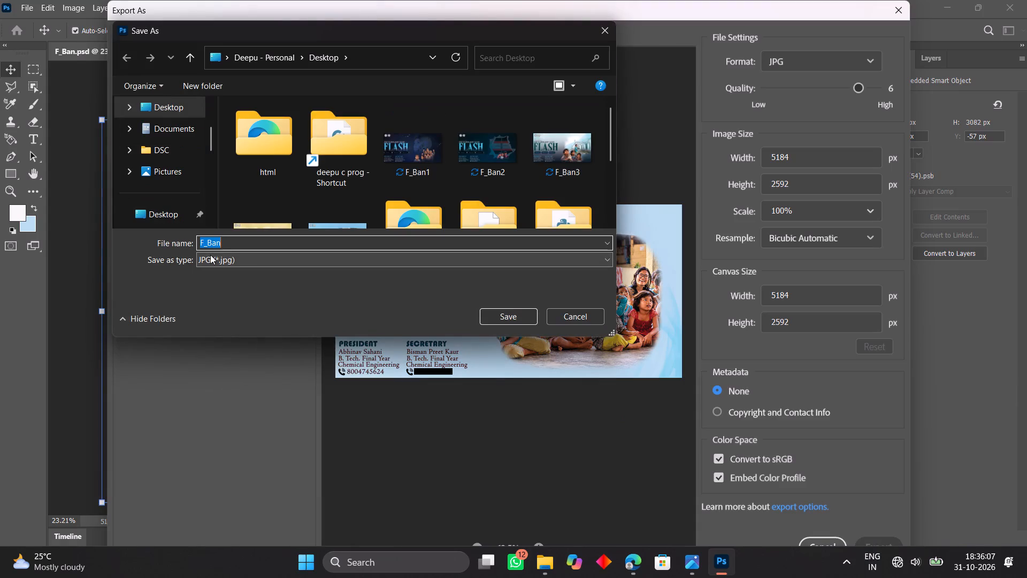
pyautogui.click(210, 255)
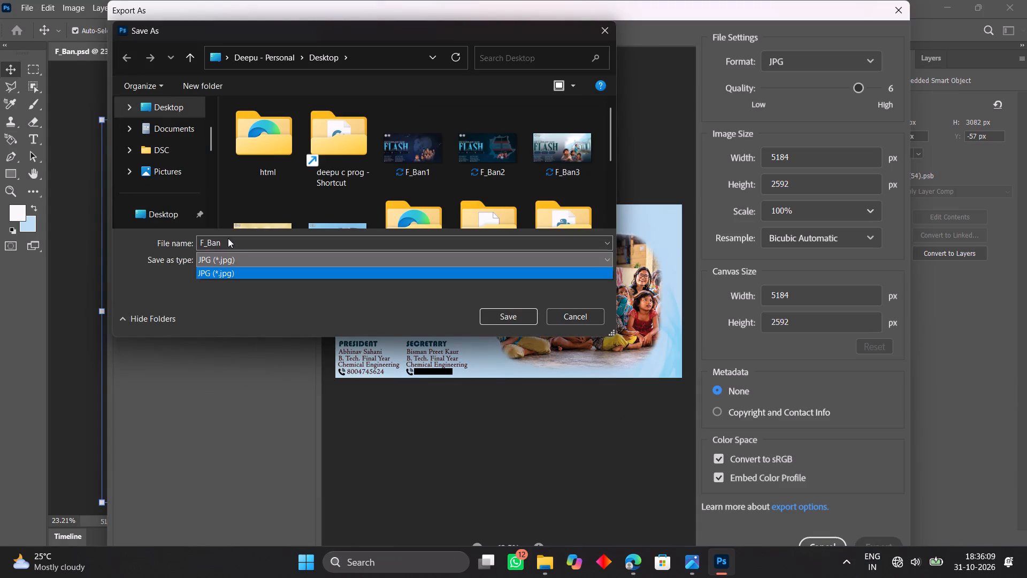
pyautogui.click(221, 242)
pyautogui.click(221, 242)
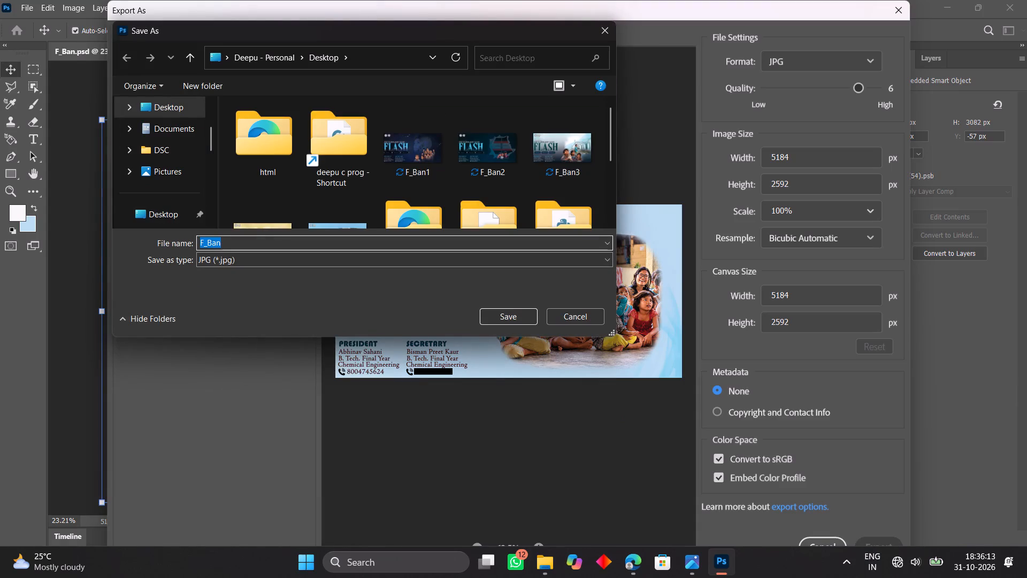
pyautogui.click(208, 242)
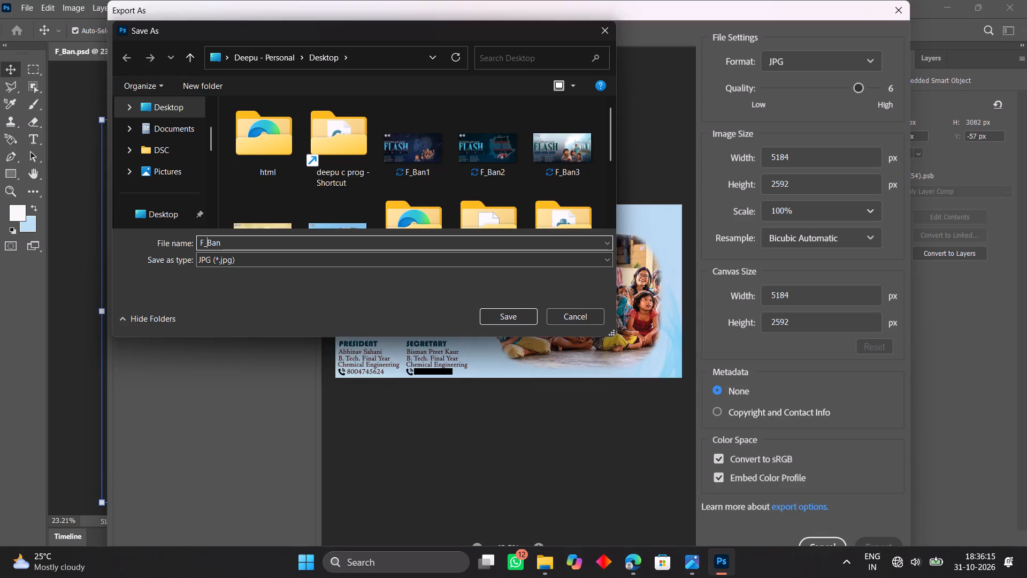
pyautogui.click(218, 244)
pyautogui.press('Right')
pyautogui.press('6')
pyautogui.press('Return')
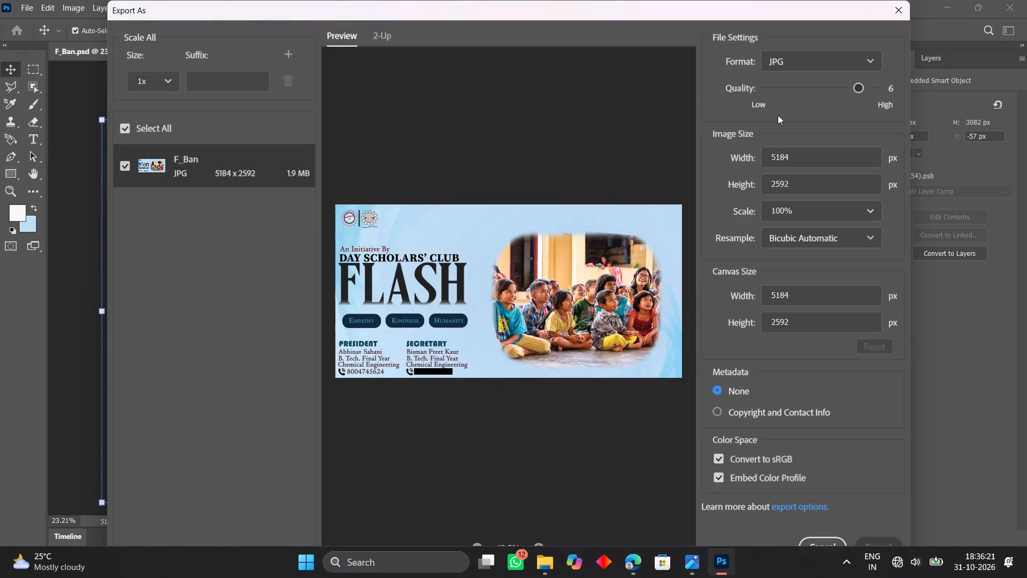
# Switch to the desktop and open the exported F_Ban6 image in the photo viewer to check it.
pyautogui.click(960, 1)
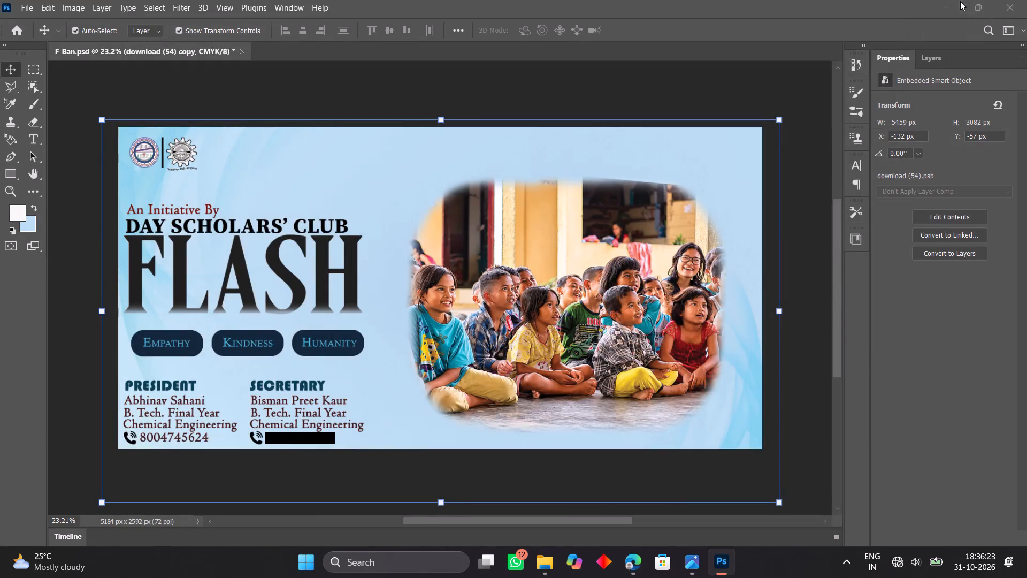
pyautogui.doubleClick(284, 106)
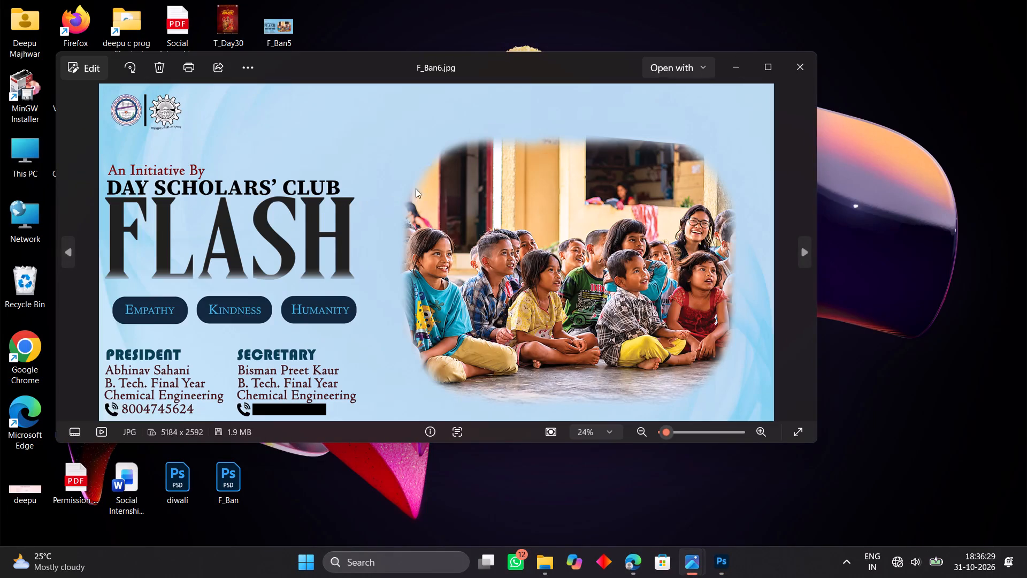
# Close the F_Ban6 image preview and return to the desktop.
pyautogui.click(789, 63)
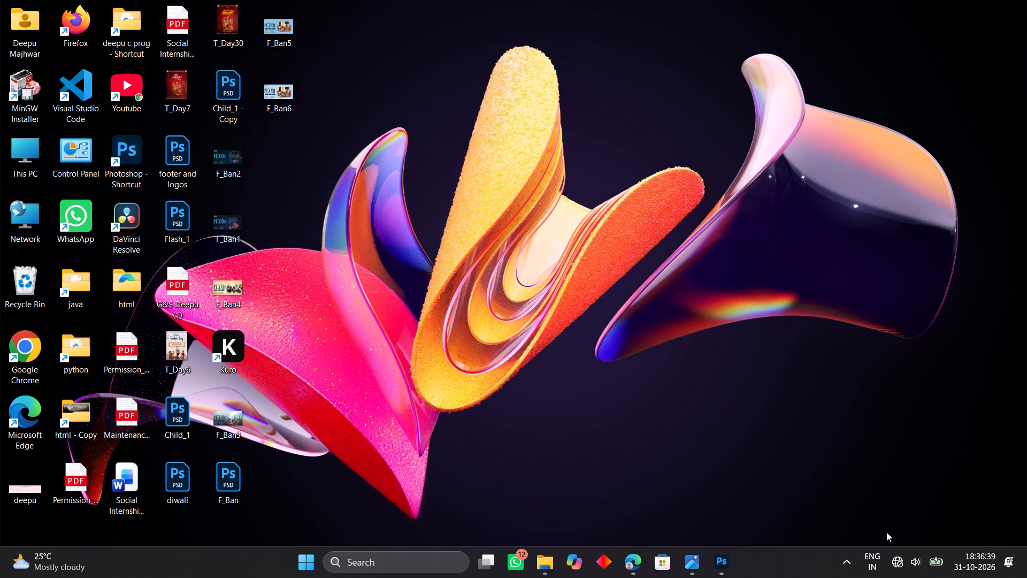
# Turn on the computer's Wi-Fi and return to the desktop.
pyautogui.click(908, 552)
pyautogui.click(807, 321)
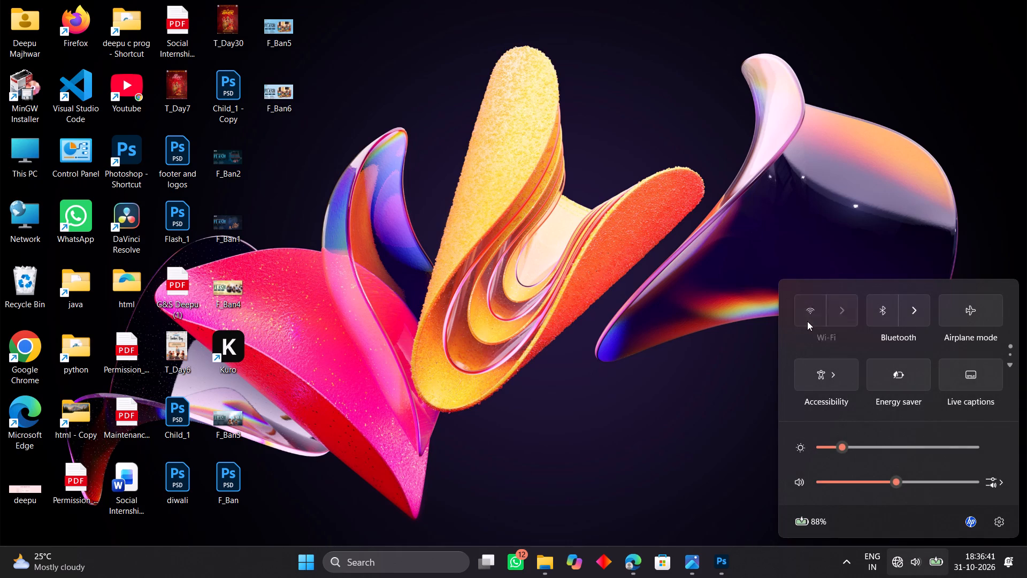
pyautogui.click(658, 319)
pyautogui.rightClick(629, 269)
pyautogui.click(688, 317)
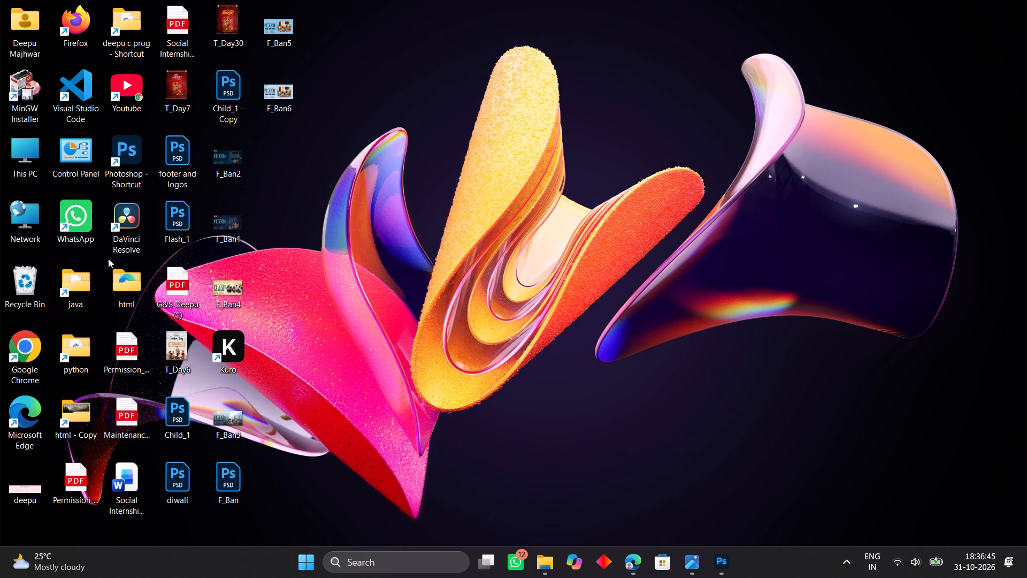
# Open WhatsApp from the desktop.
pyautogui.doubleClick(73, 229)
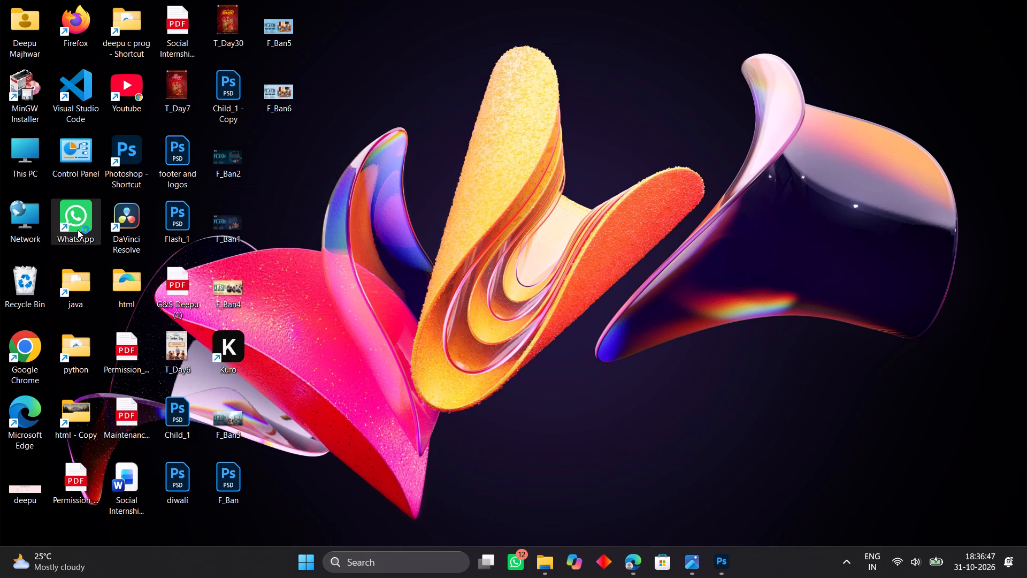
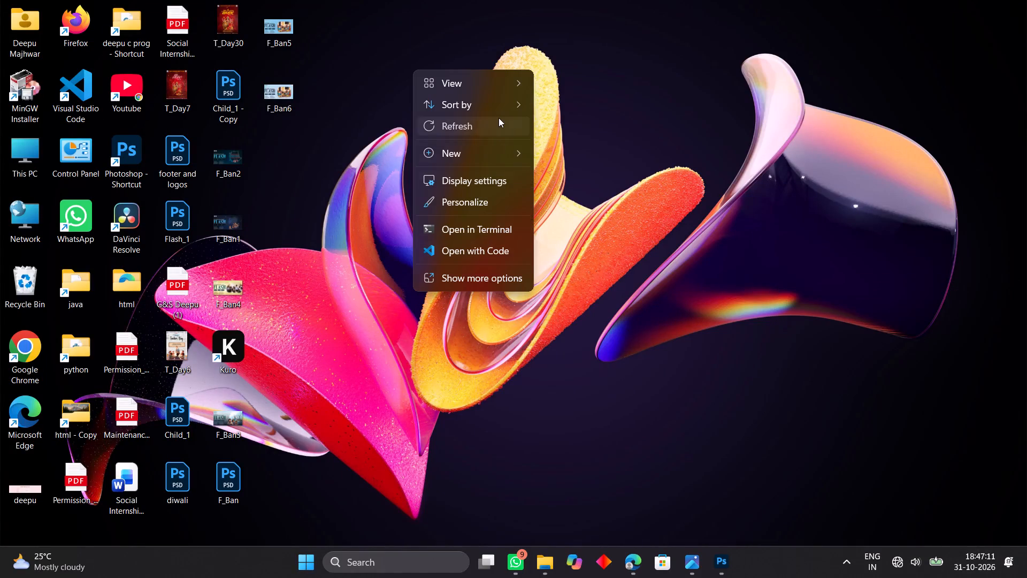
pyautogui.doubleClick(208, 480)
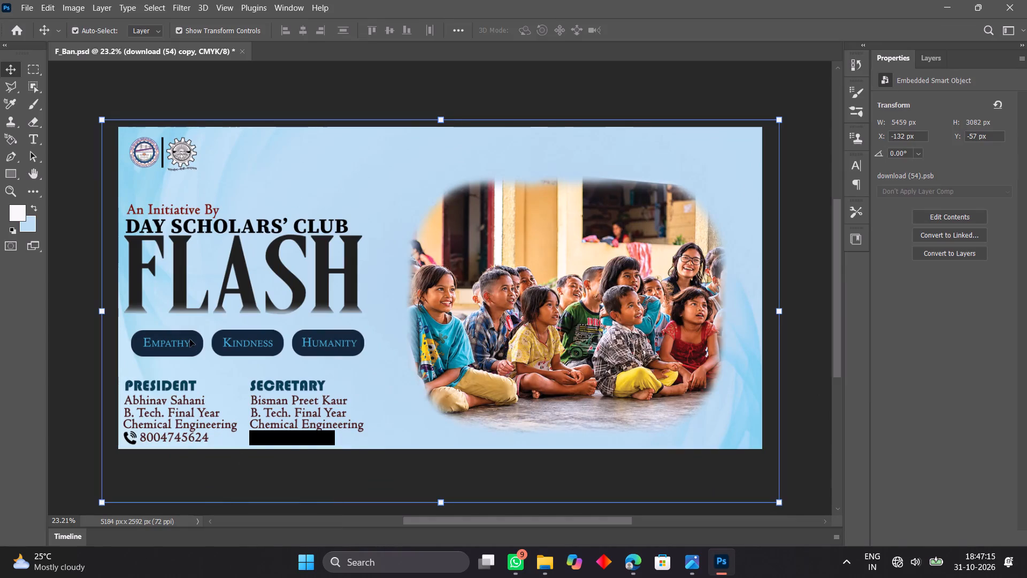
# Change the fill of the Empathy pill shape to dark teal 082F3D.
pyautogui.click(191, 349)
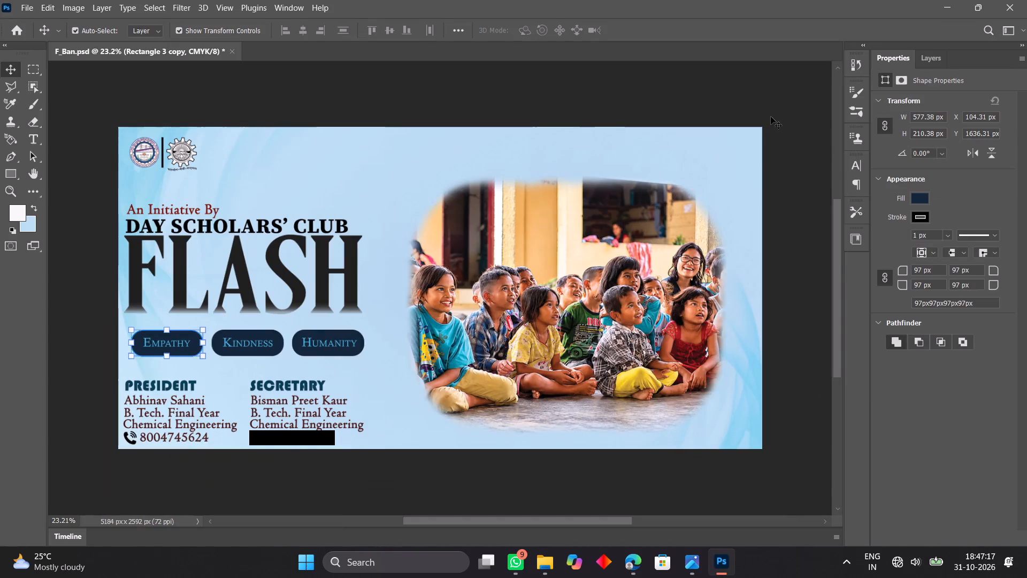
pyautogui.click(917, 197)
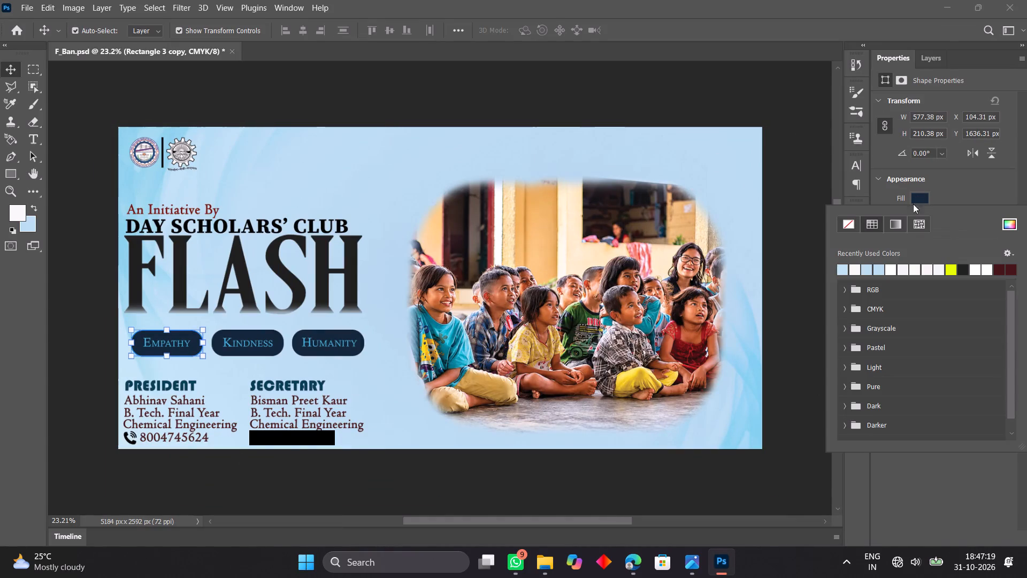
pyautogui.click(1008, 221)
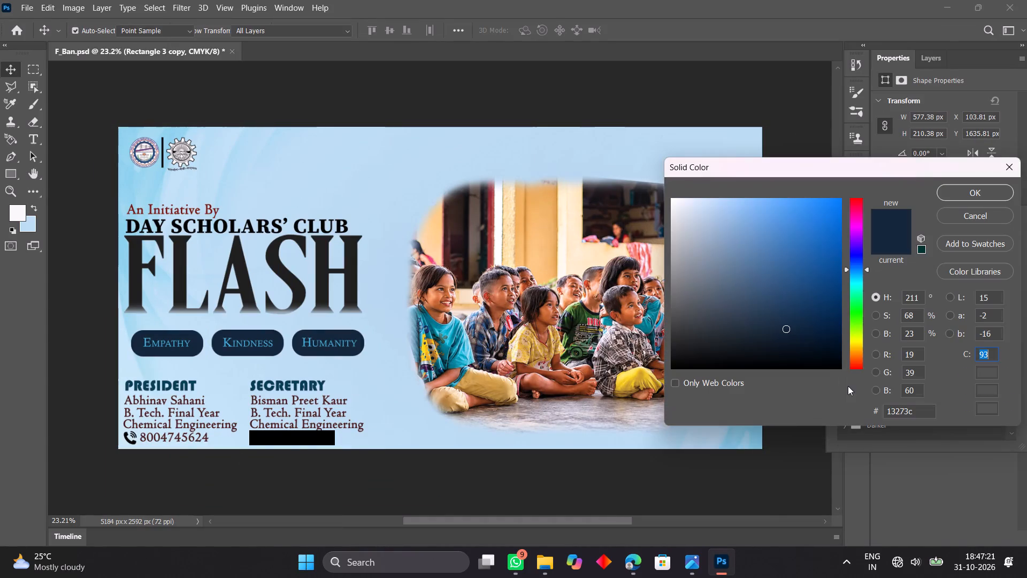
pyautogui.moveTo(913, 413); pyautogui.dragTo(874, 417)
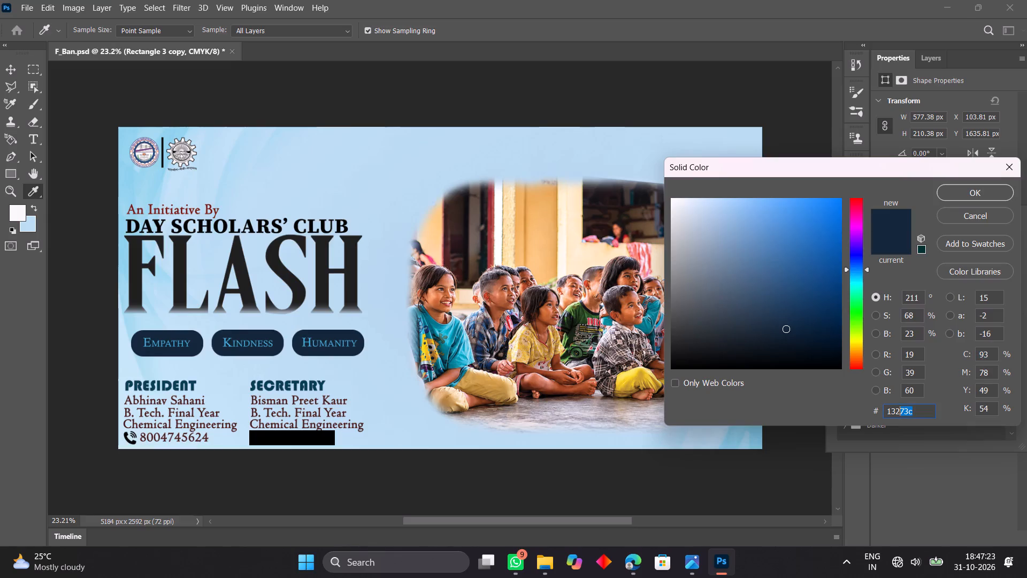
pyautogui.moveTo(874, 417); pyautogui.dragTo(867, 418)
pyautogui.press('BackSpace')
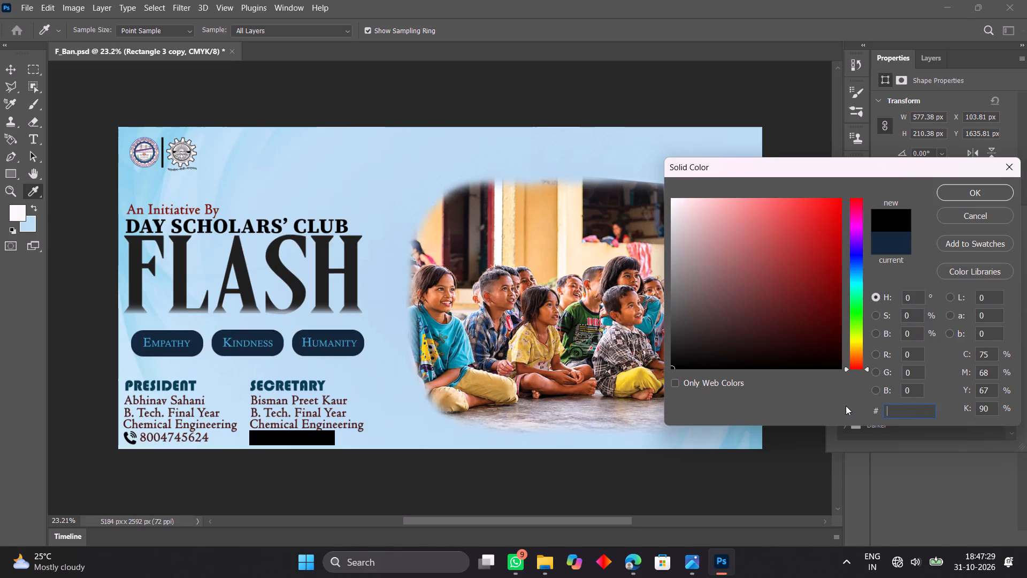
pyautogui.write('08')
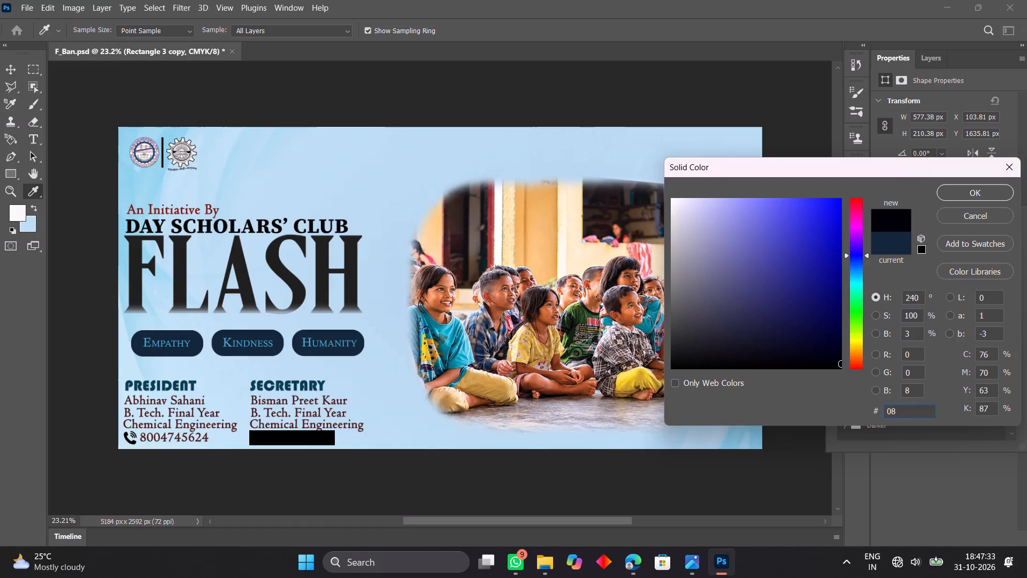
pyautogui.press('2')
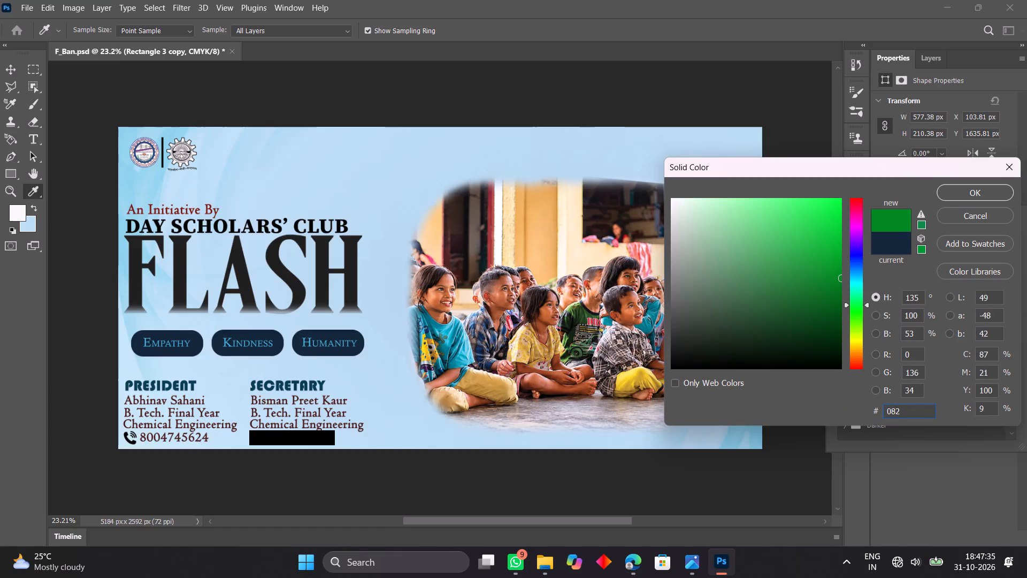
pyautogui.hotkey('shift', 'f')
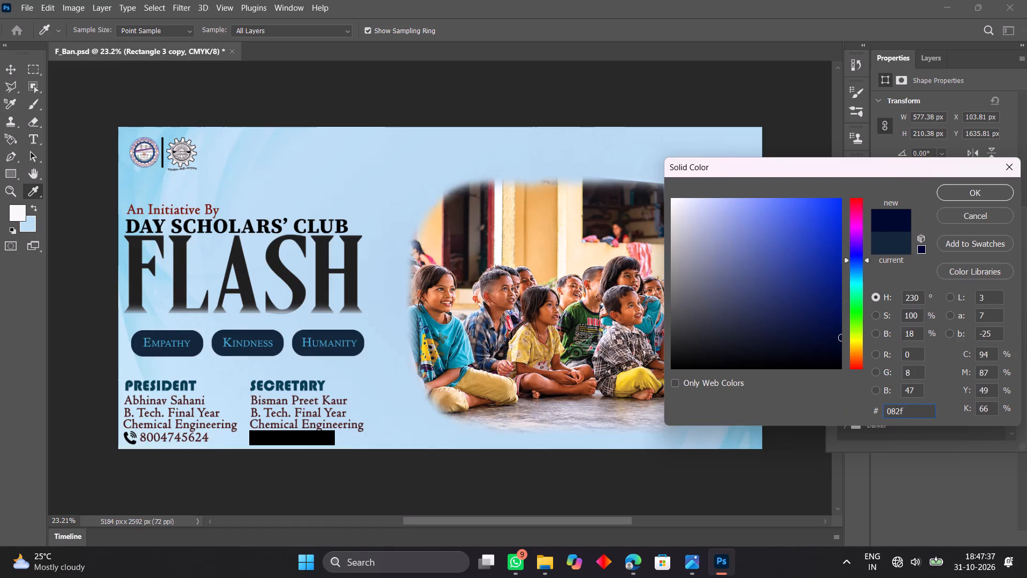
pyautogui.press('BackSpace')
pyautogui.press('f')
pyautogui.press('3')
pyautogui.press('d')
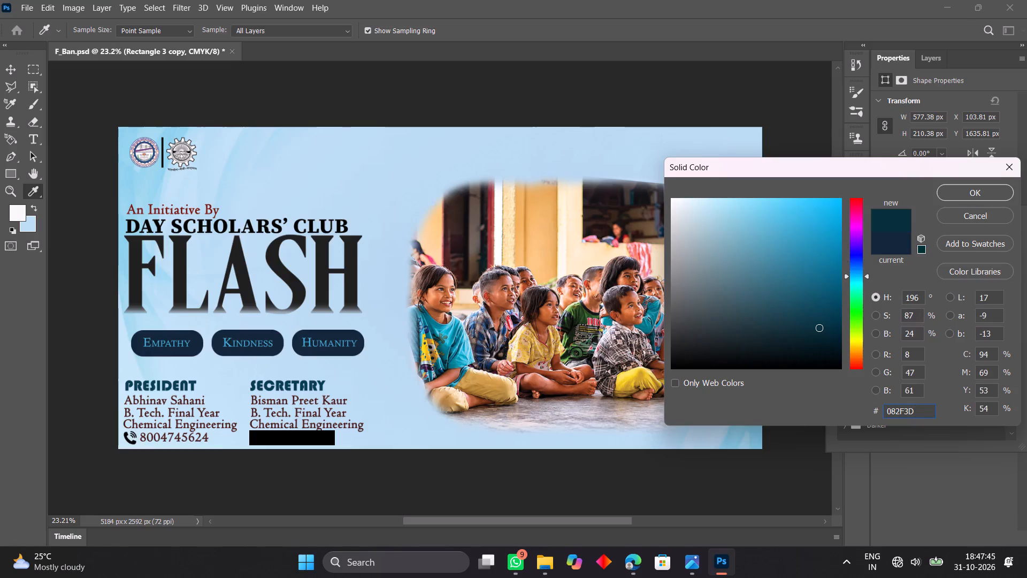
pyautogui.press('Return')
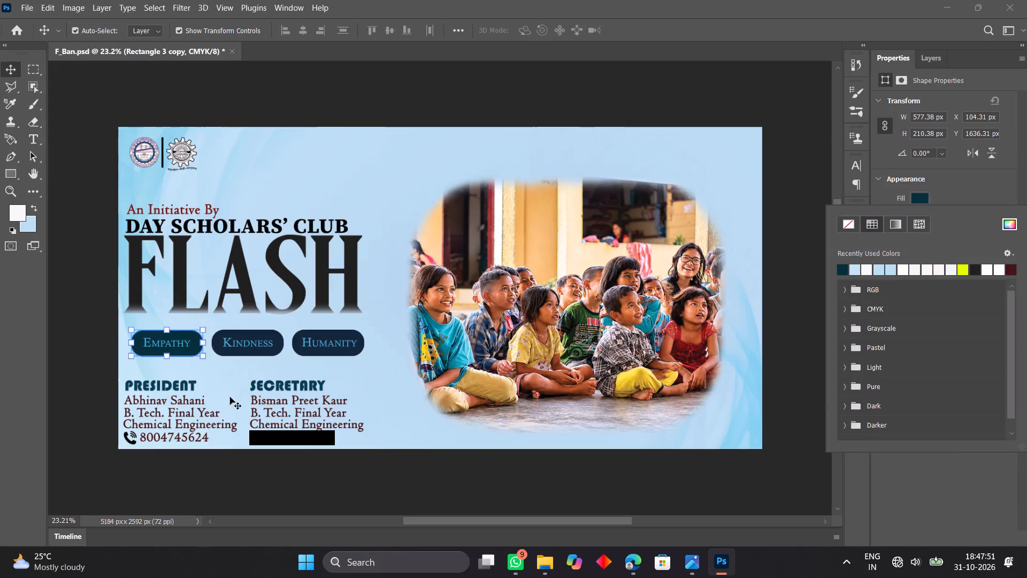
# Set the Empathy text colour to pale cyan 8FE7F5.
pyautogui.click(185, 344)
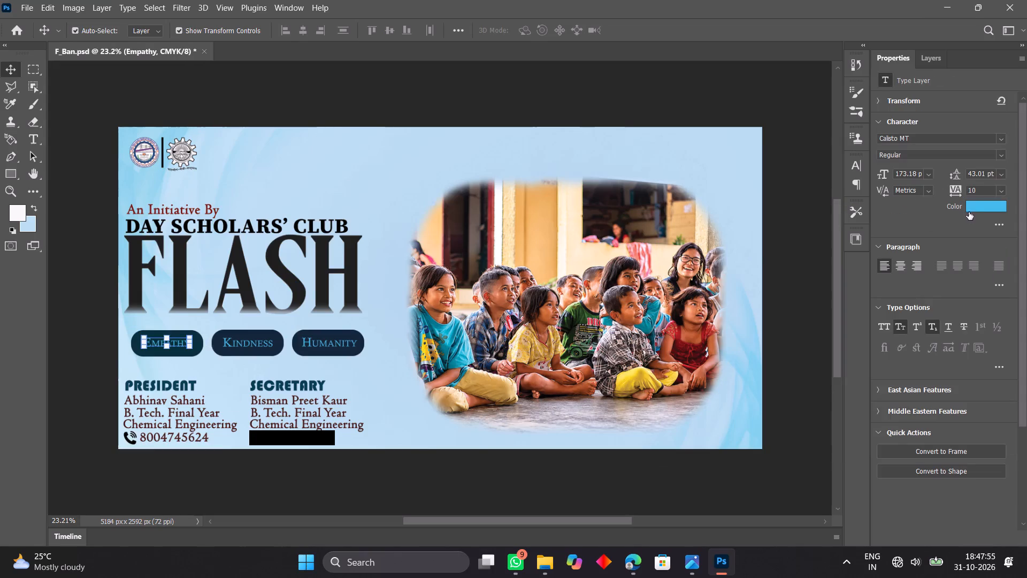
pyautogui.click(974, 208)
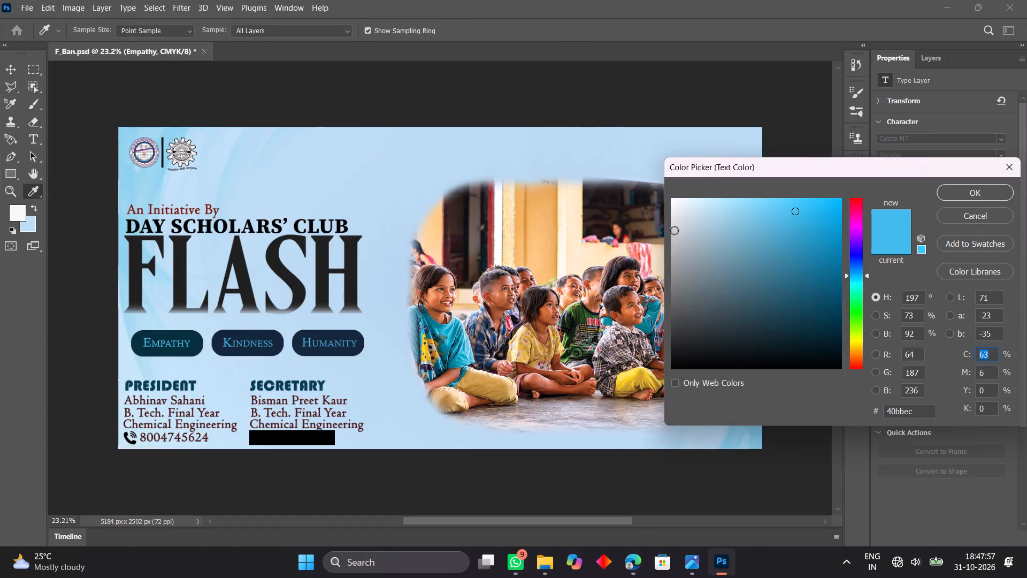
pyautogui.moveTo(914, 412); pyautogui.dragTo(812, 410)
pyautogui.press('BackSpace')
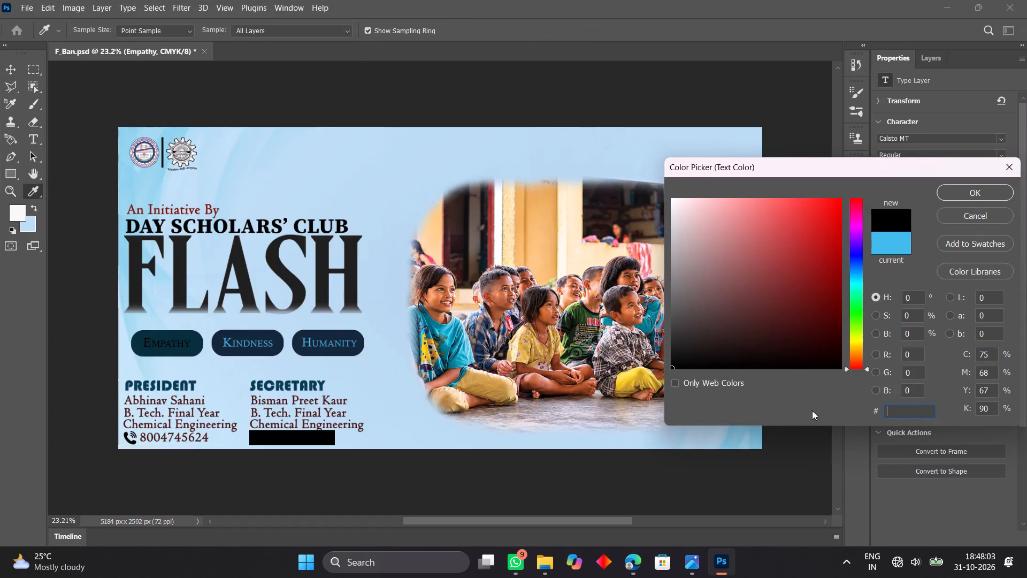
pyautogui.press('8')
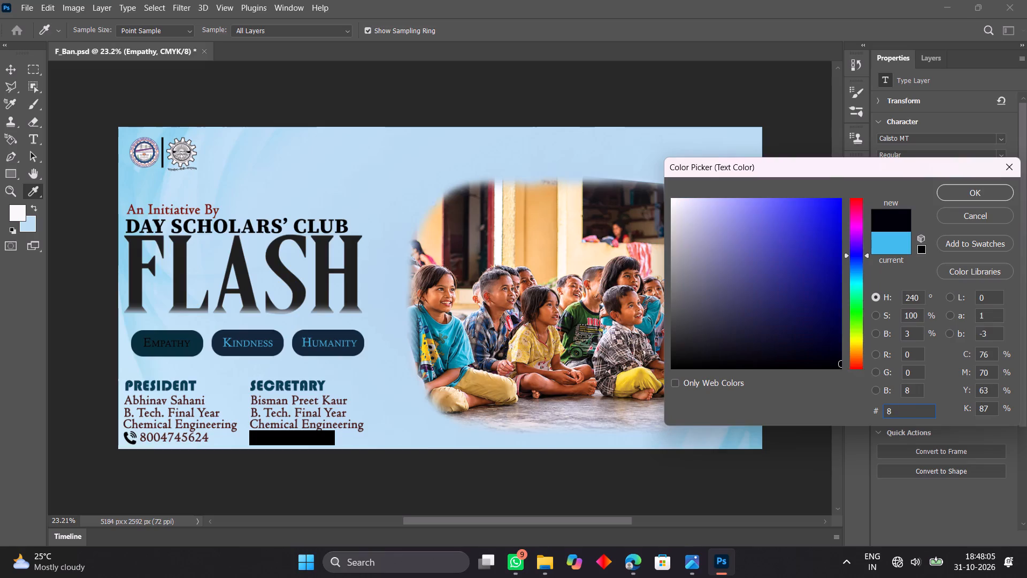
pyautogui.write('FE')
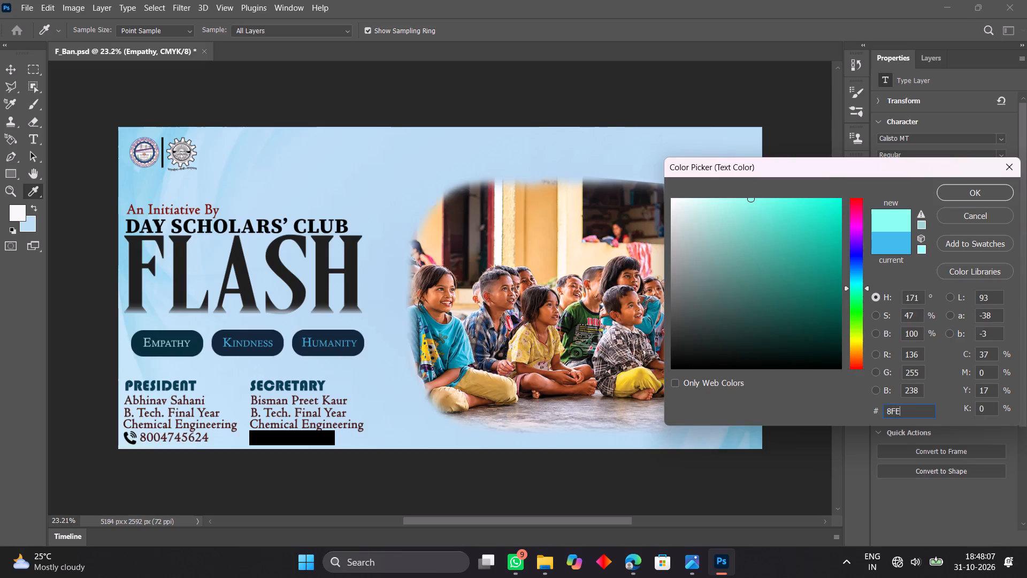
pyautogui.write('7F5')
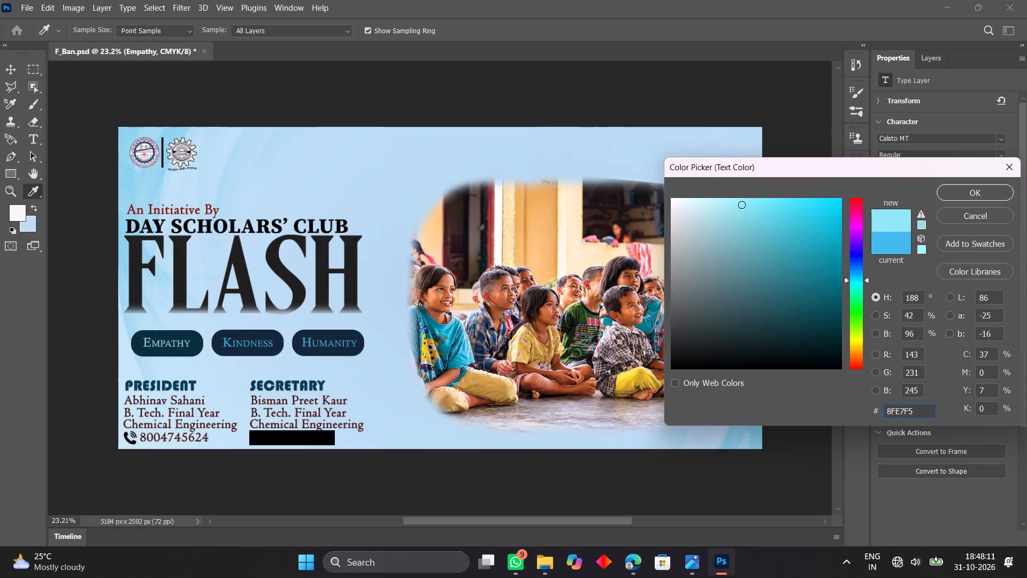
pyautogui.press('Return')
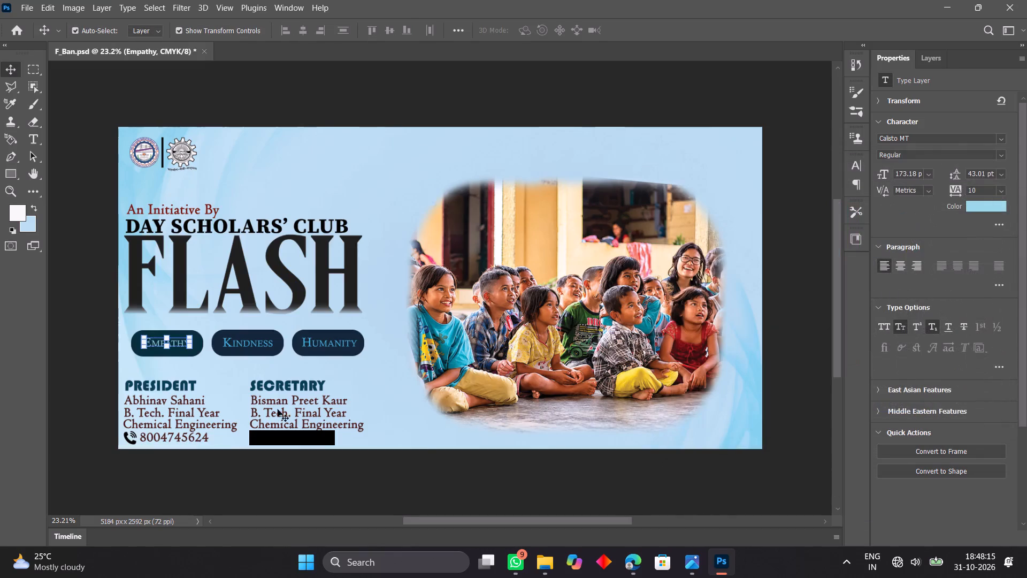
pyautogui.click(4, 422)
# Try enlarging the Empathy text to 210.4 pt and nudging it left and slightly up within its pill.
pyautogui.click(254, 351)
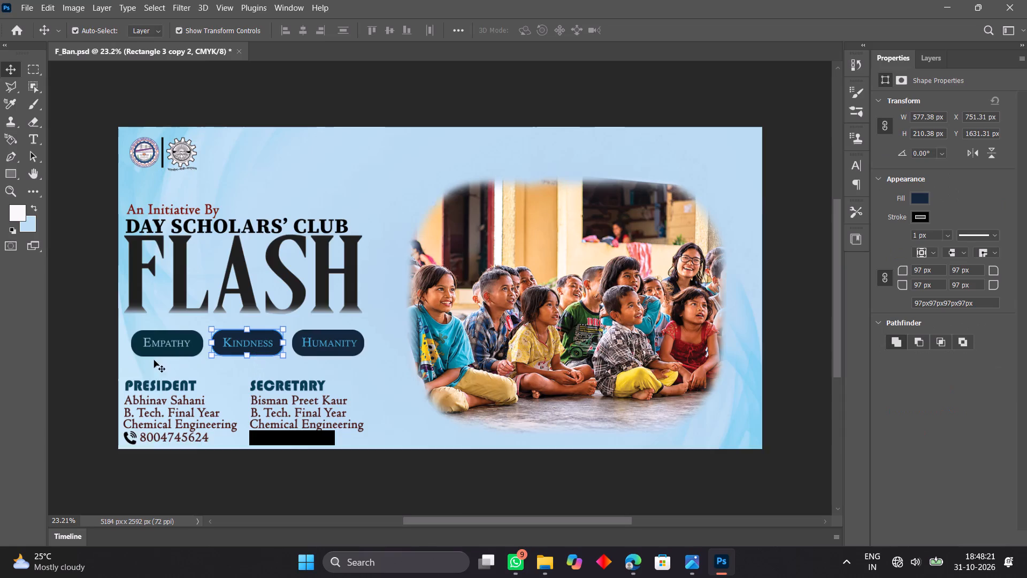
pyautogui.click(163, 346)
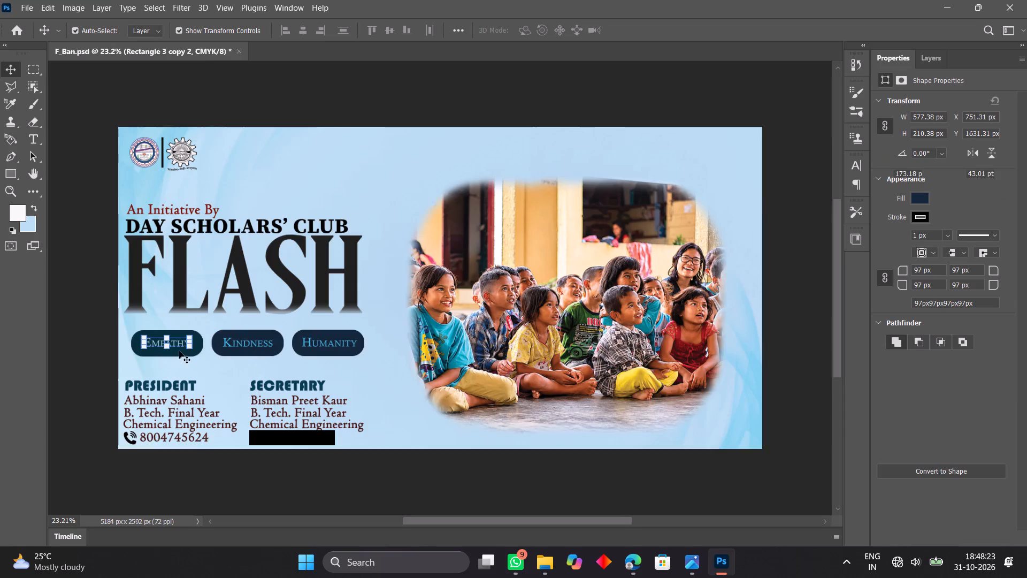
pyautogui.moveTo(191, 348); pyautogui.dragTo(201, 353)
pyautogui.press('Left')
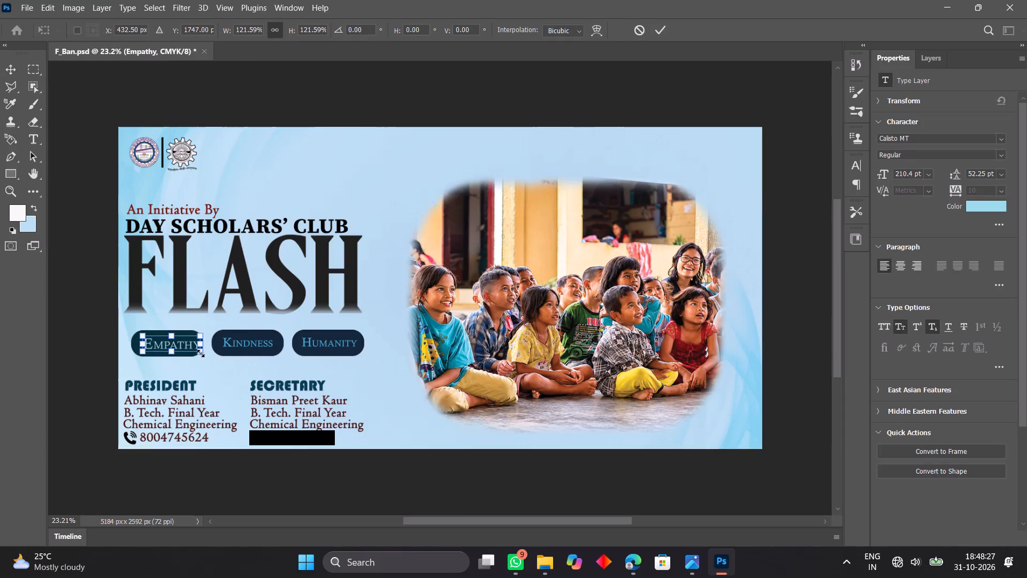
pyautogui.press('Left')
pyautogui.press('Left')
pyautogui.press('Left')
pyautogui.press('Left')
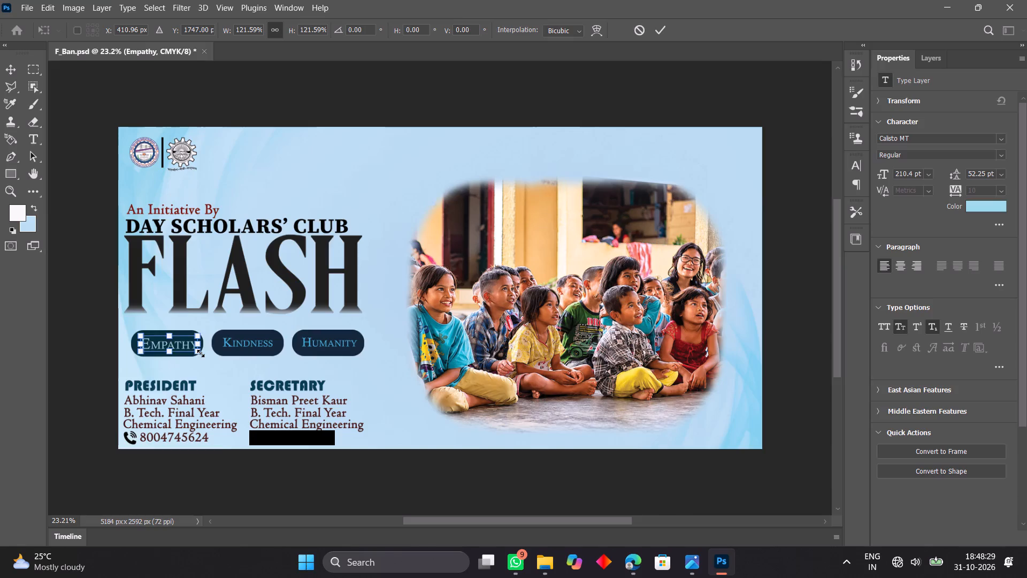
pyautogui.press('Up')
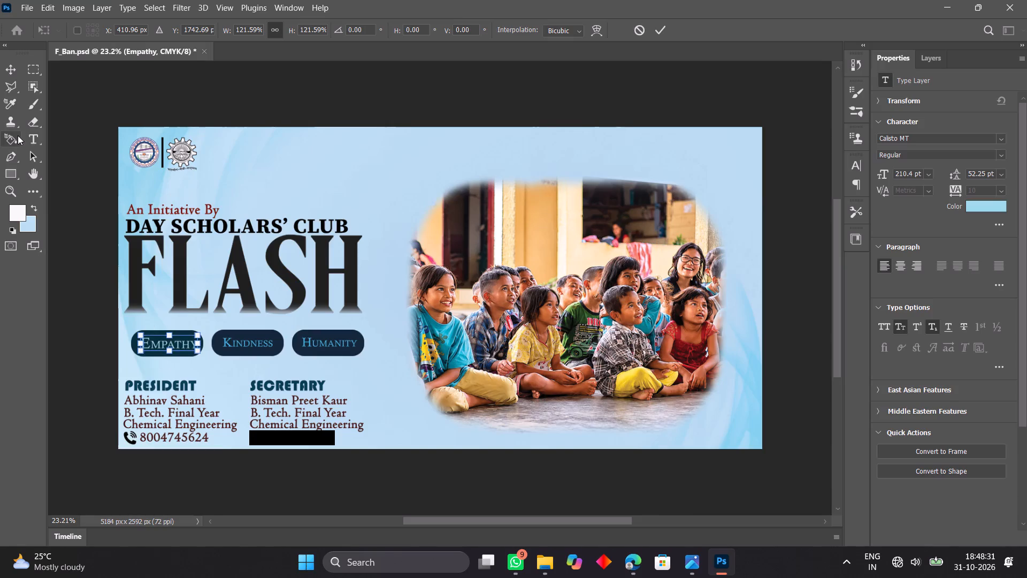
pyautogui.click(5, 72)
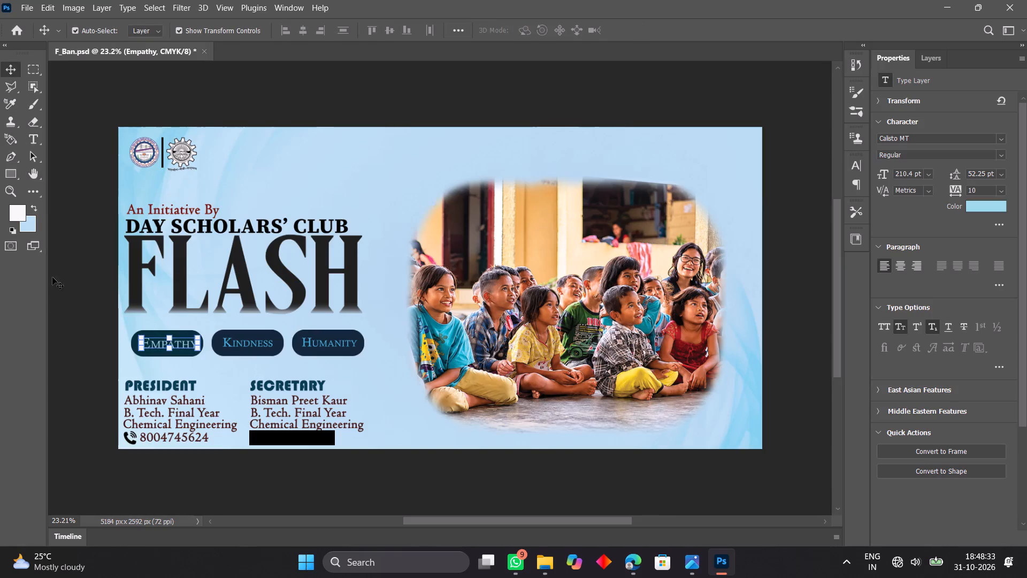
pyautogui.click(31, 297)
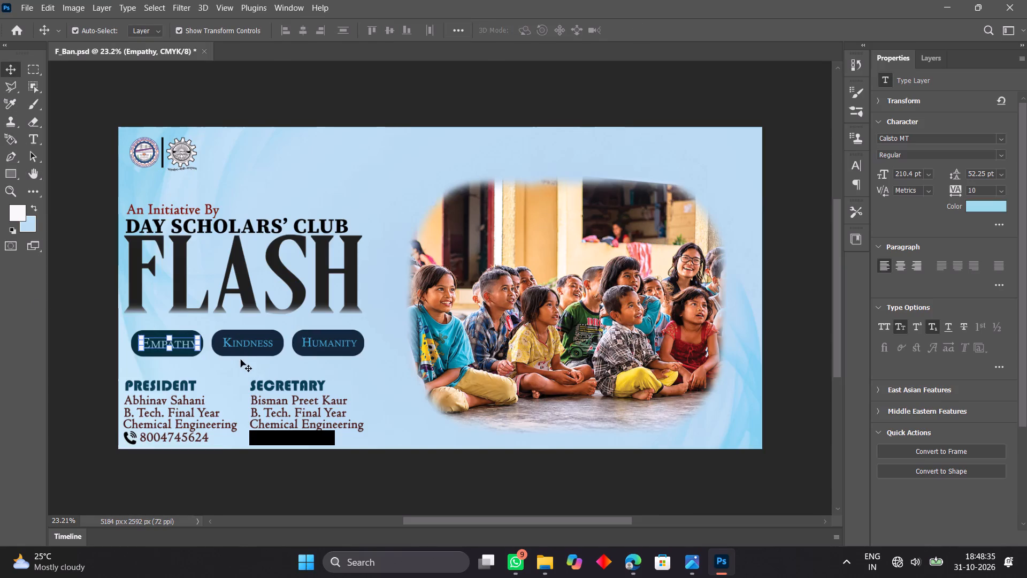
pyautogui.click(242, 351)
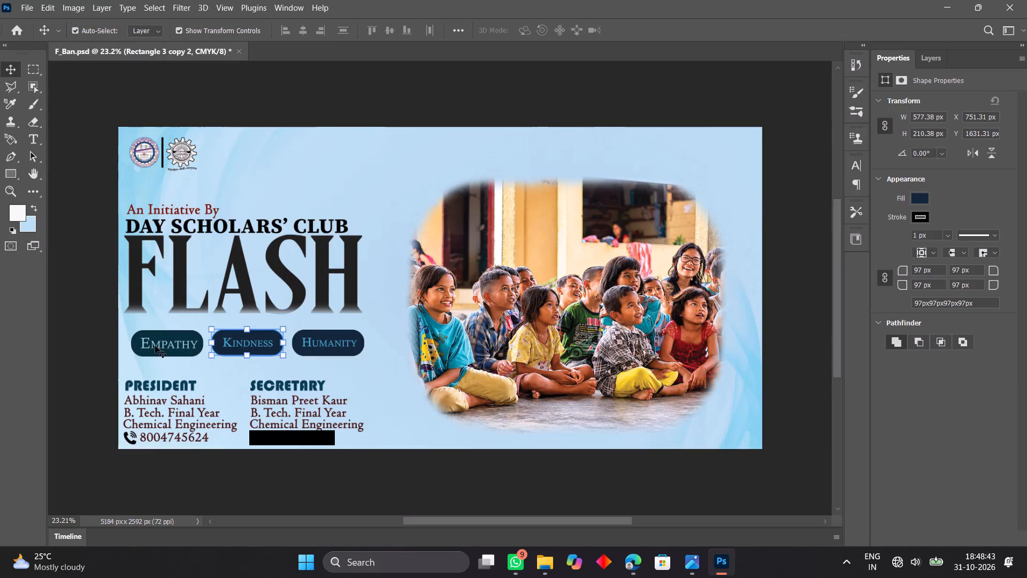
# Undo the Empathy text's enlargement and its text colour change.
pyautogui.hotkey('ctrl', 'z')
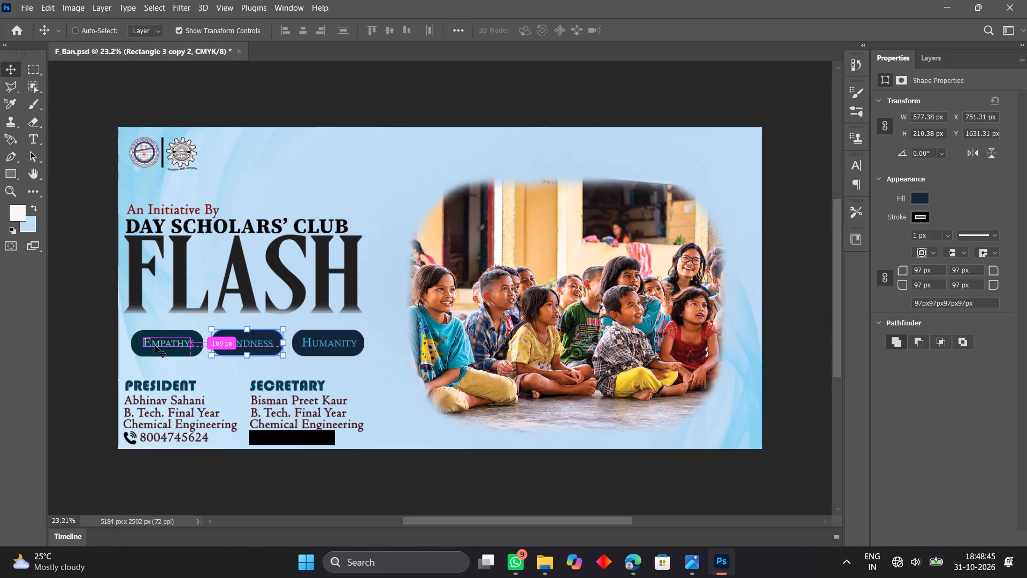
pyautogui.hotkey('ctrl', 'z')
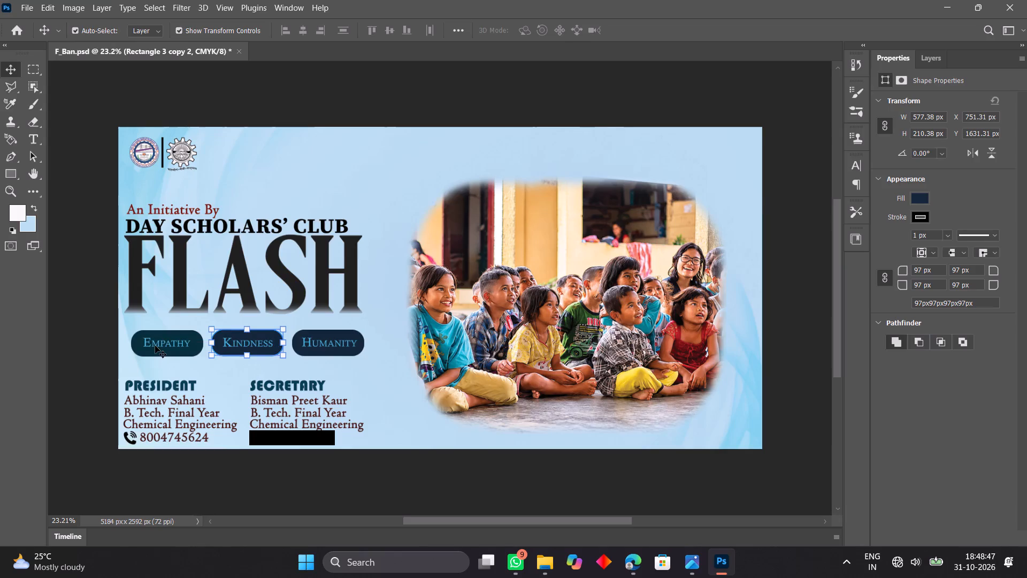
# Enlarge the Empathy text to about 197.45 pt and nudge it left to sit centred in its pill.
pyautogui.click(156, 344)
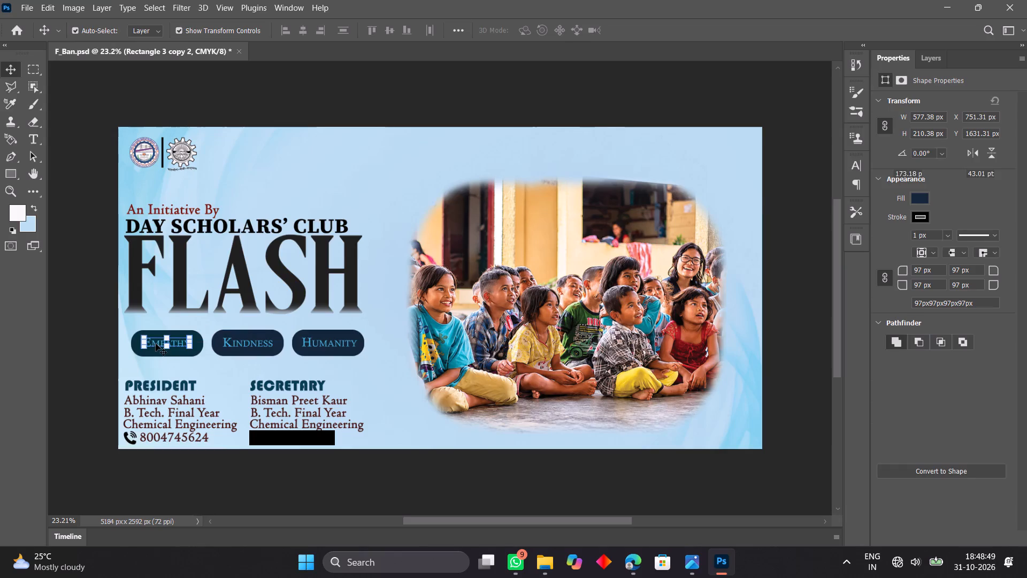
pyautogui.moveTo(189, 346); pyautogui.dragTo(195, 349)
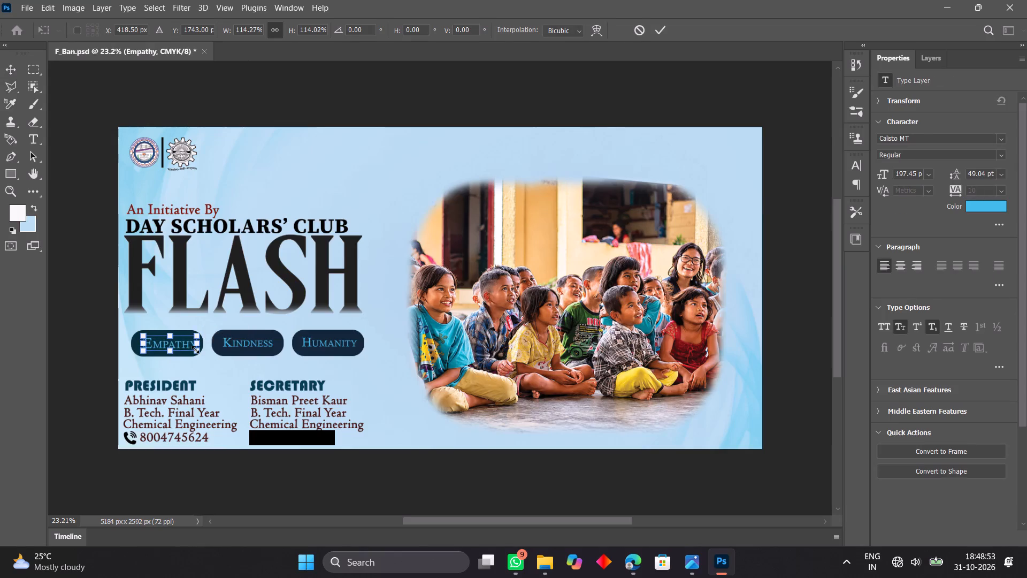
pyautogui.press('Left')
pyautogui.press('Left')
pyautogui.press('Left')
pyautogui.press('Left')
pyautogui.press('Left')
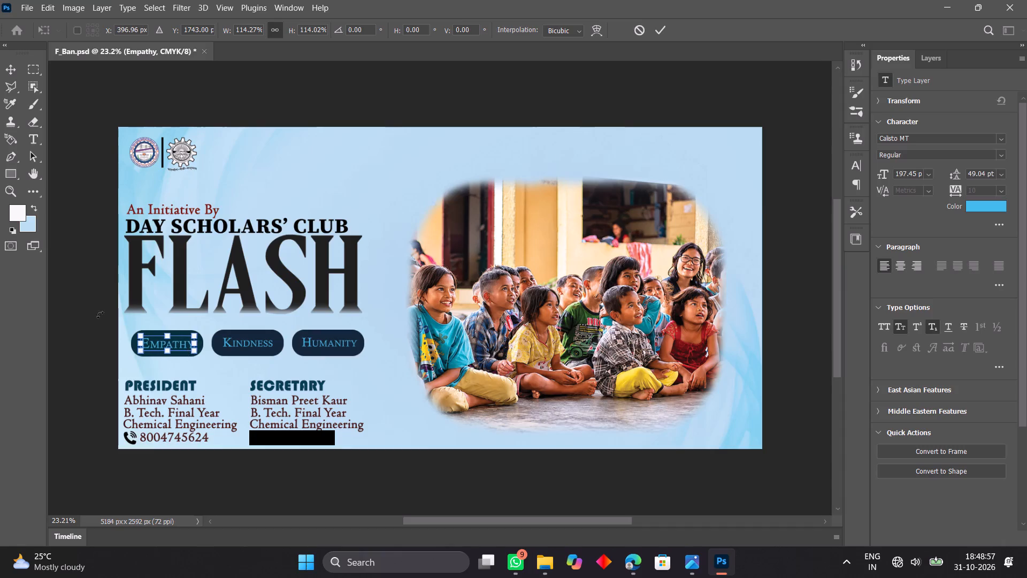
pyautogui.click(0, 319)
pyautogui.click(358, 349)
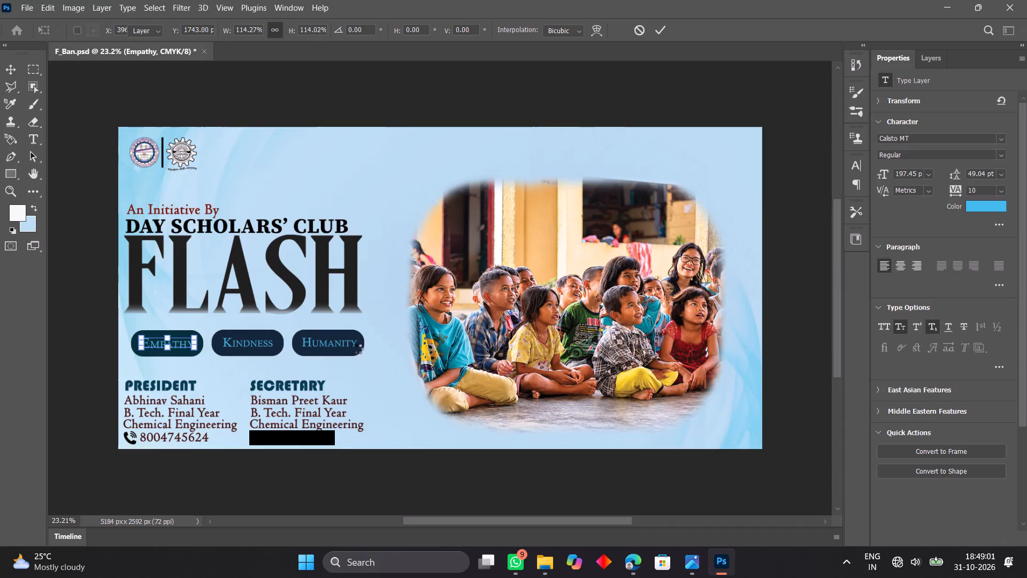
# Apply the pending resize of the Empathy text.
pyautogui.click(251, 351)
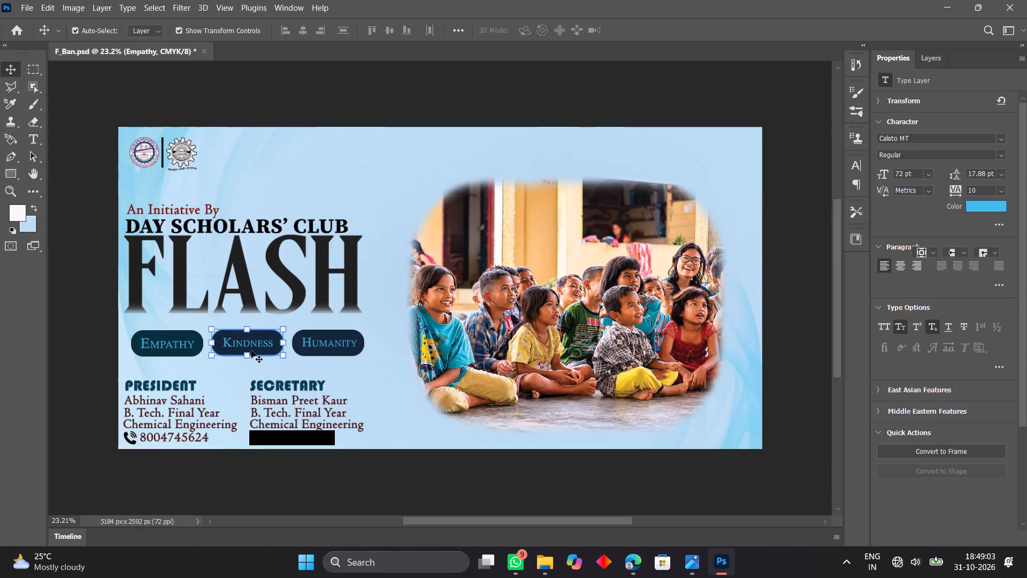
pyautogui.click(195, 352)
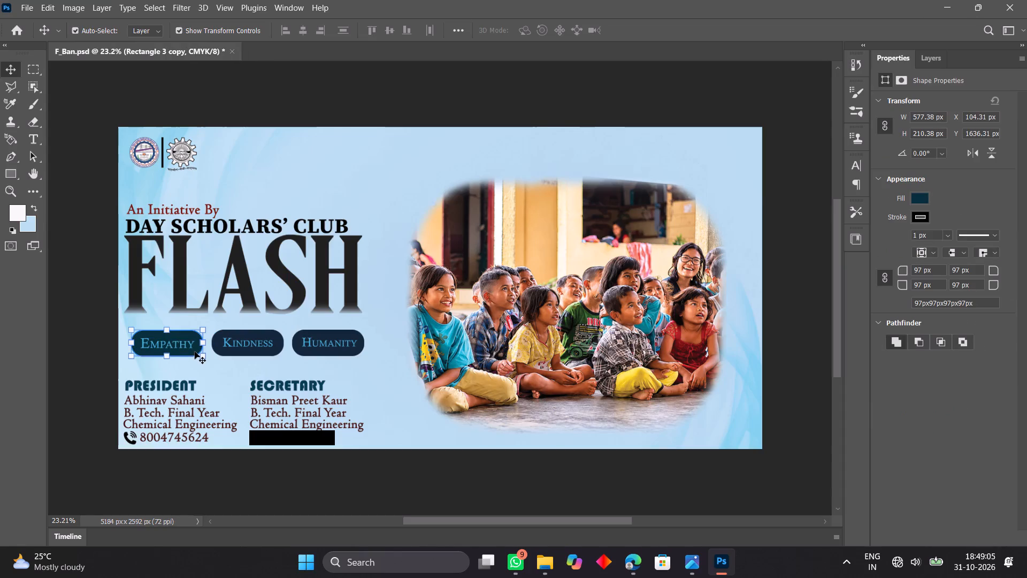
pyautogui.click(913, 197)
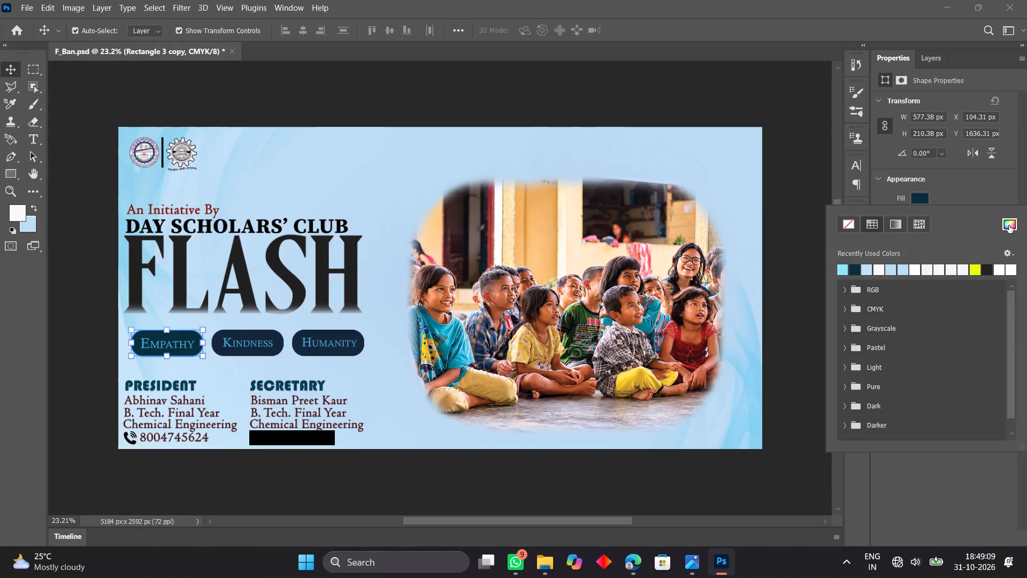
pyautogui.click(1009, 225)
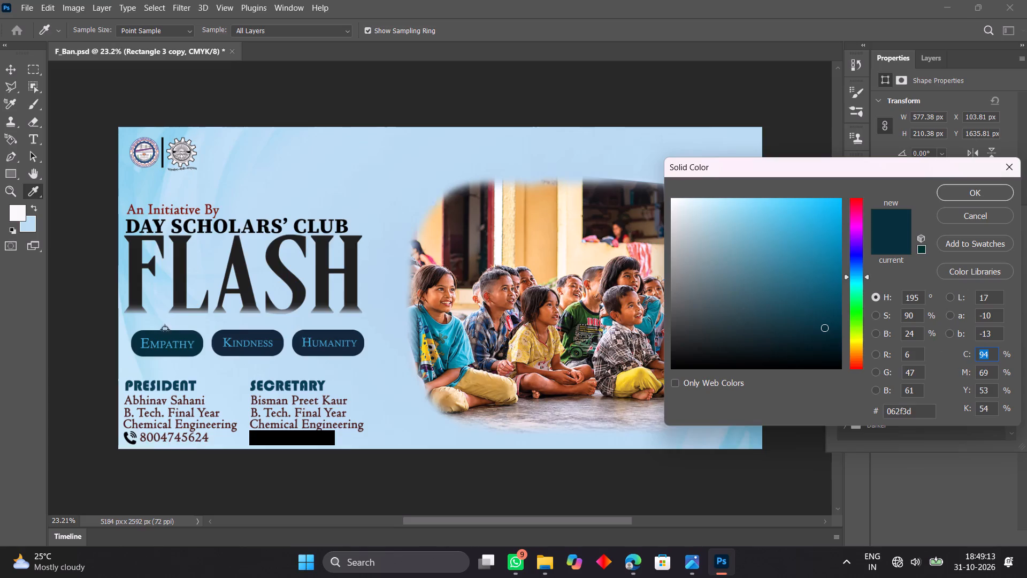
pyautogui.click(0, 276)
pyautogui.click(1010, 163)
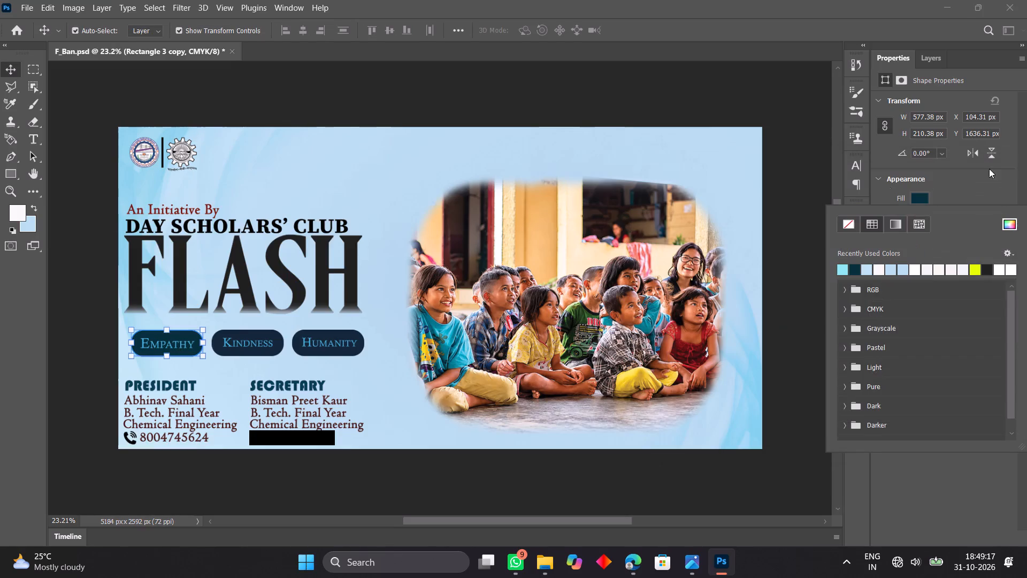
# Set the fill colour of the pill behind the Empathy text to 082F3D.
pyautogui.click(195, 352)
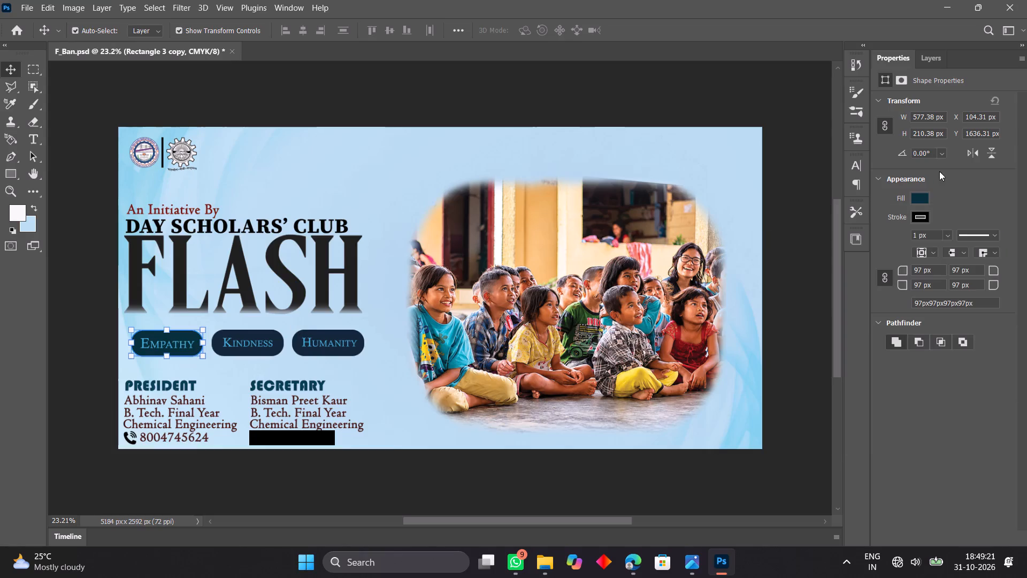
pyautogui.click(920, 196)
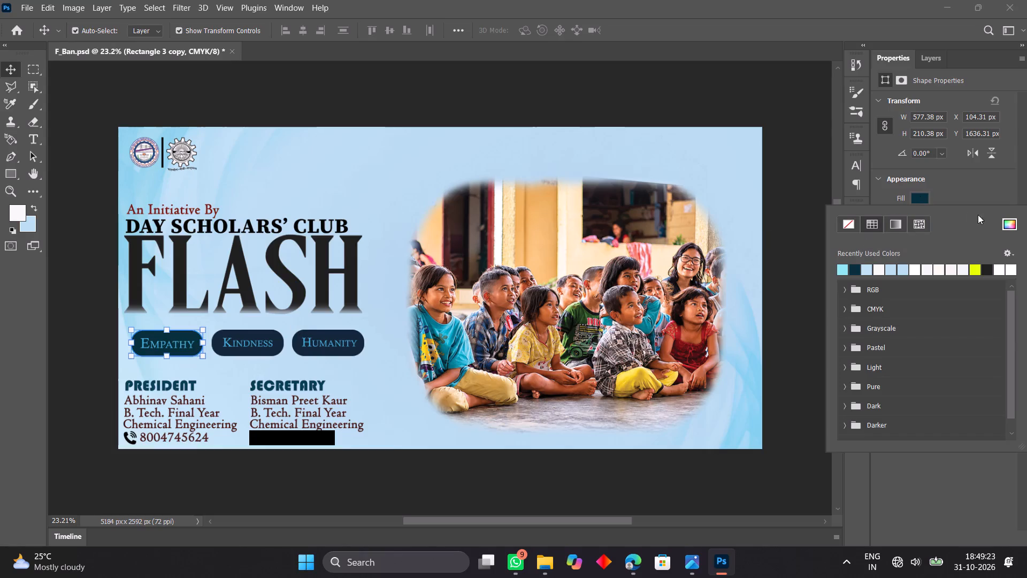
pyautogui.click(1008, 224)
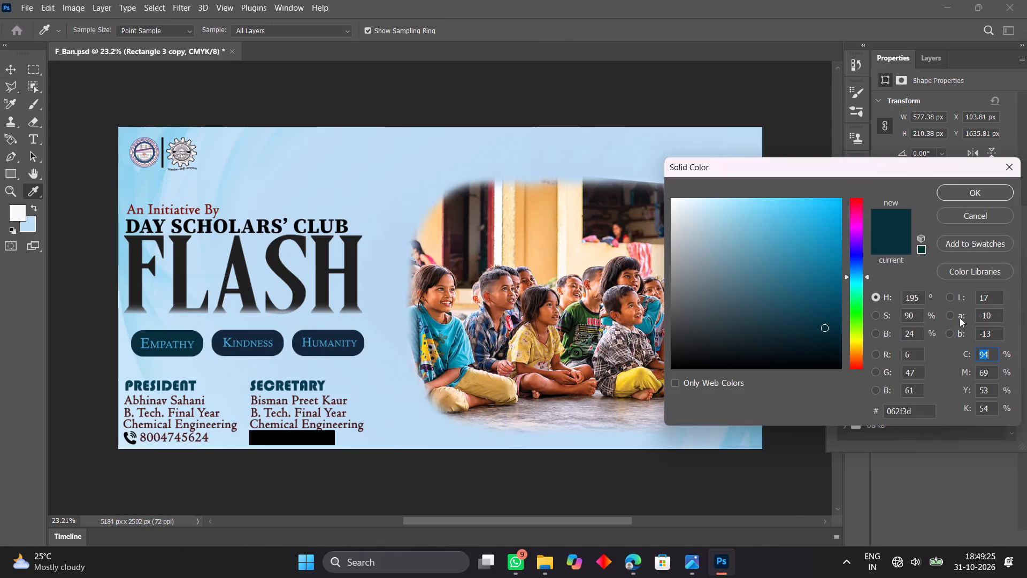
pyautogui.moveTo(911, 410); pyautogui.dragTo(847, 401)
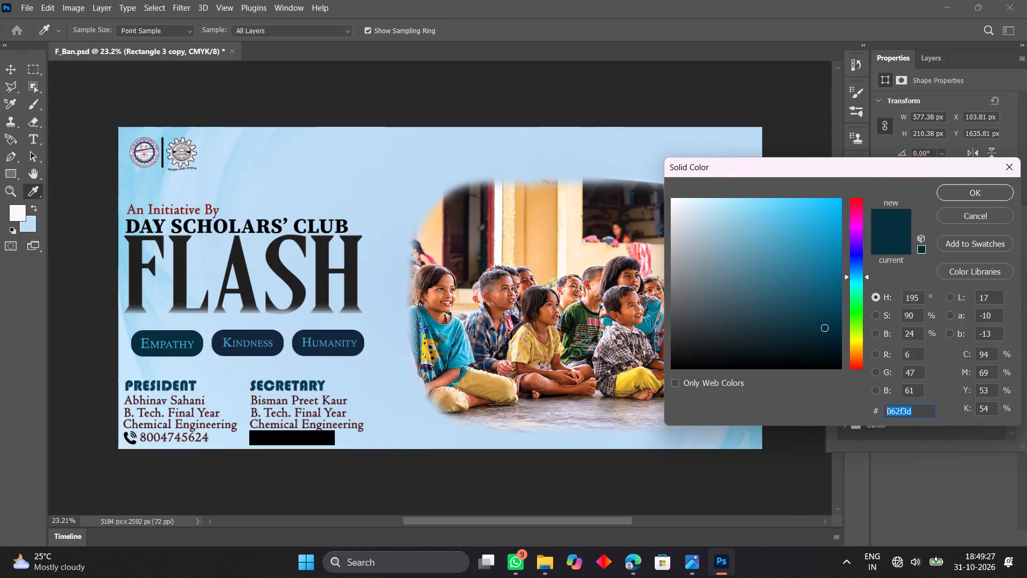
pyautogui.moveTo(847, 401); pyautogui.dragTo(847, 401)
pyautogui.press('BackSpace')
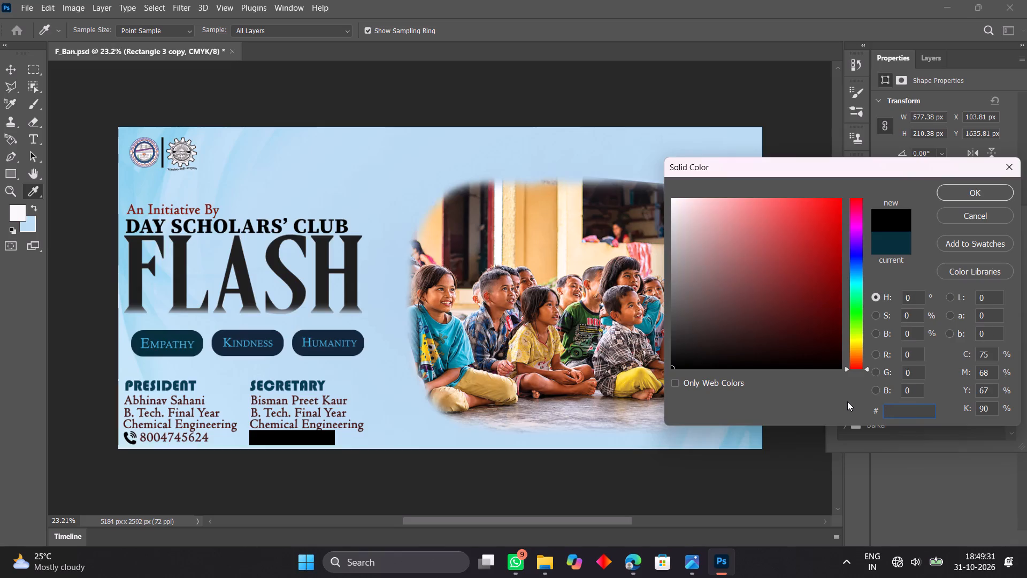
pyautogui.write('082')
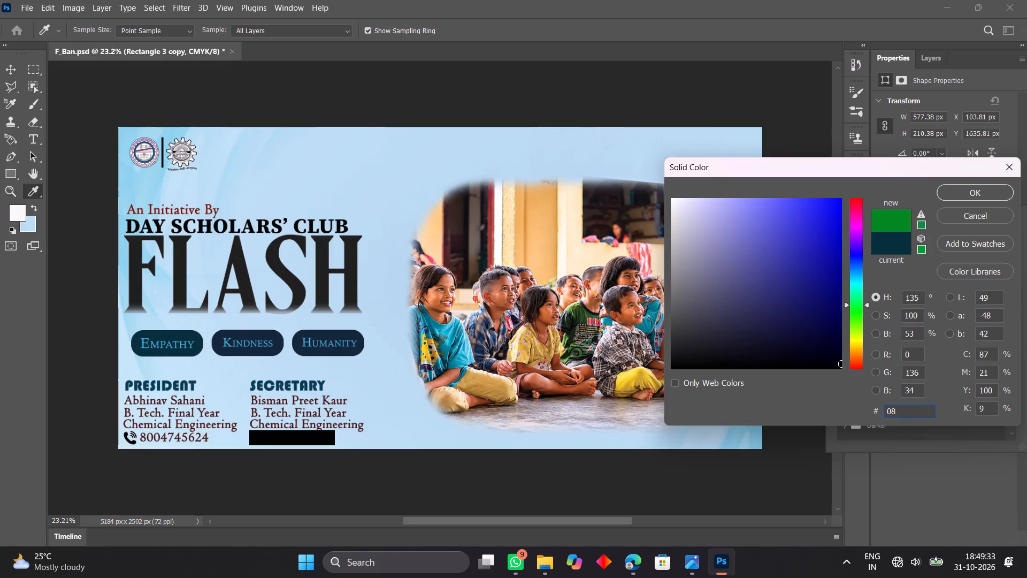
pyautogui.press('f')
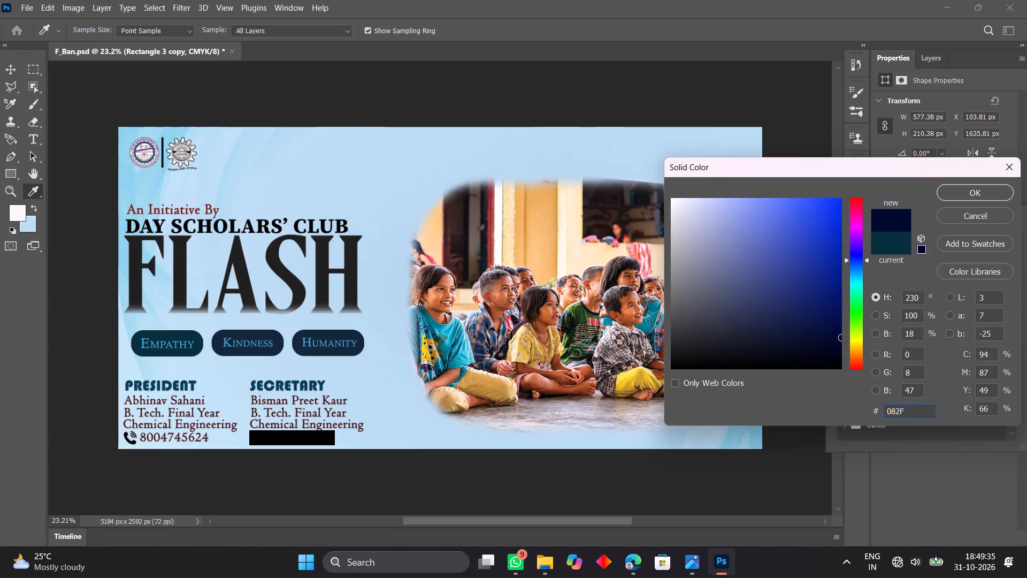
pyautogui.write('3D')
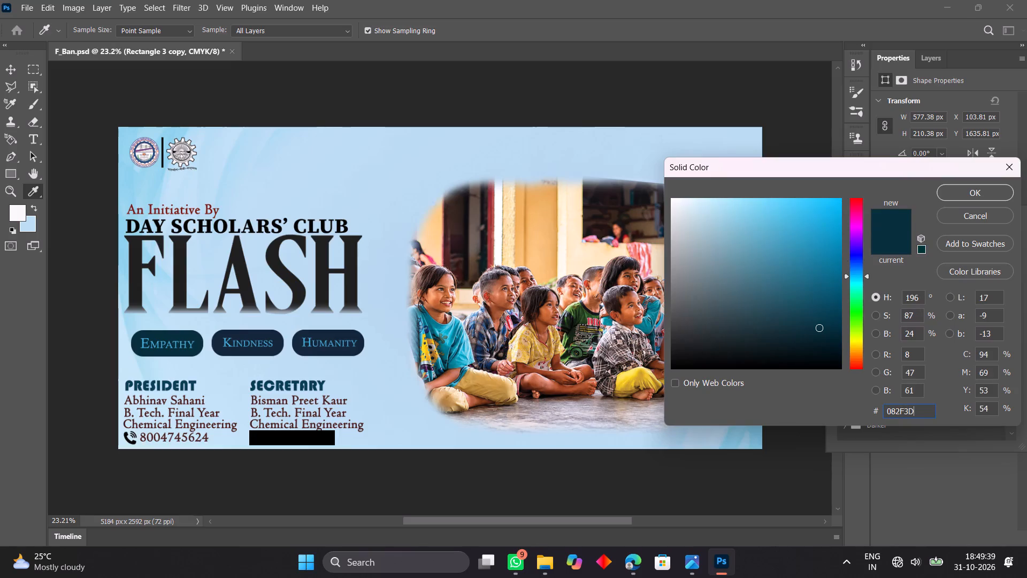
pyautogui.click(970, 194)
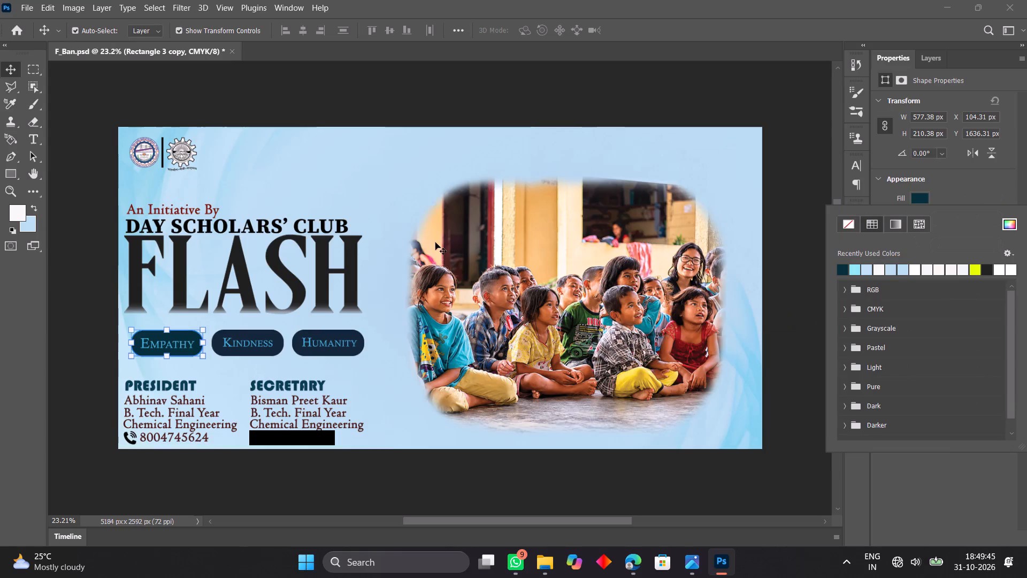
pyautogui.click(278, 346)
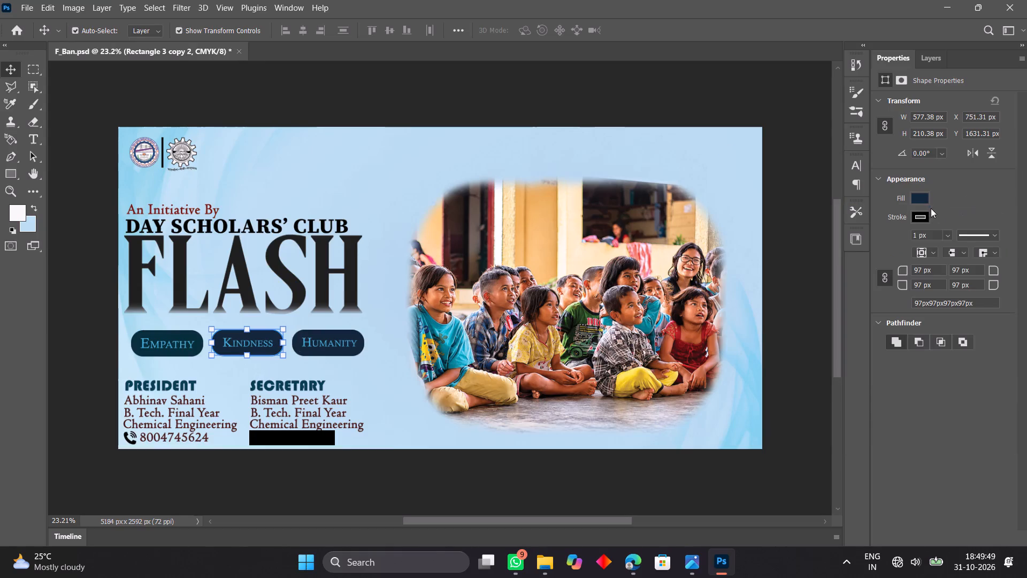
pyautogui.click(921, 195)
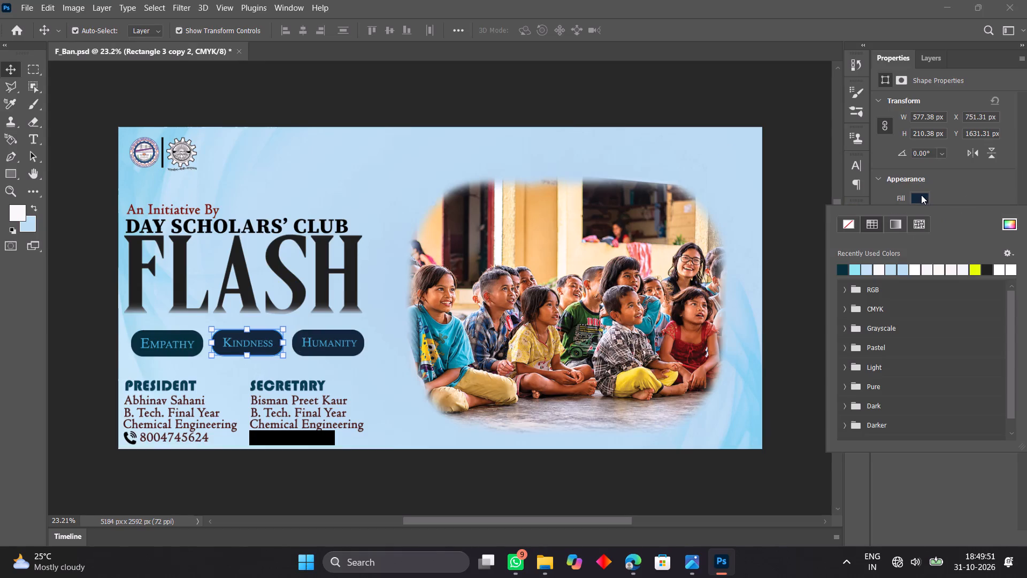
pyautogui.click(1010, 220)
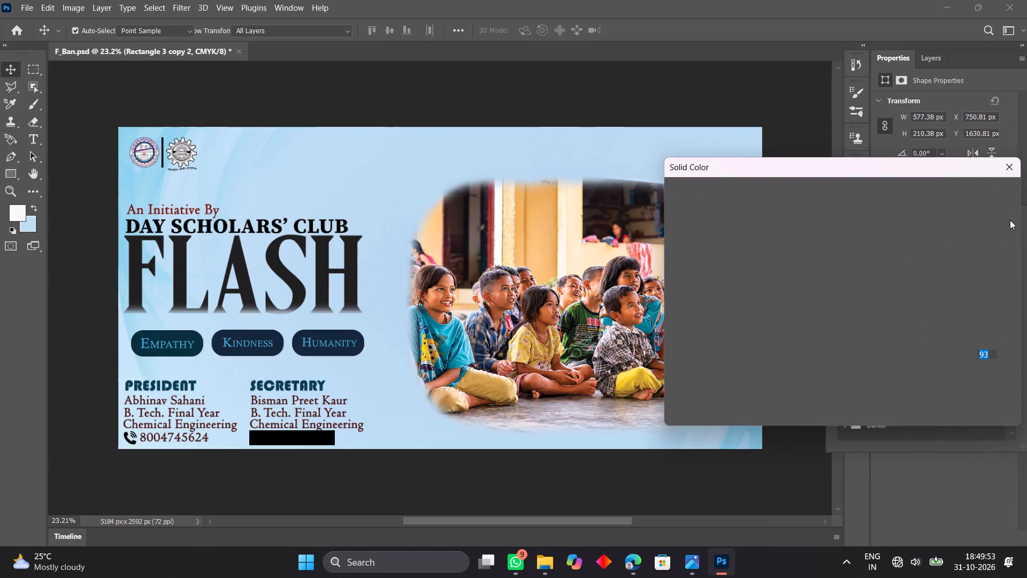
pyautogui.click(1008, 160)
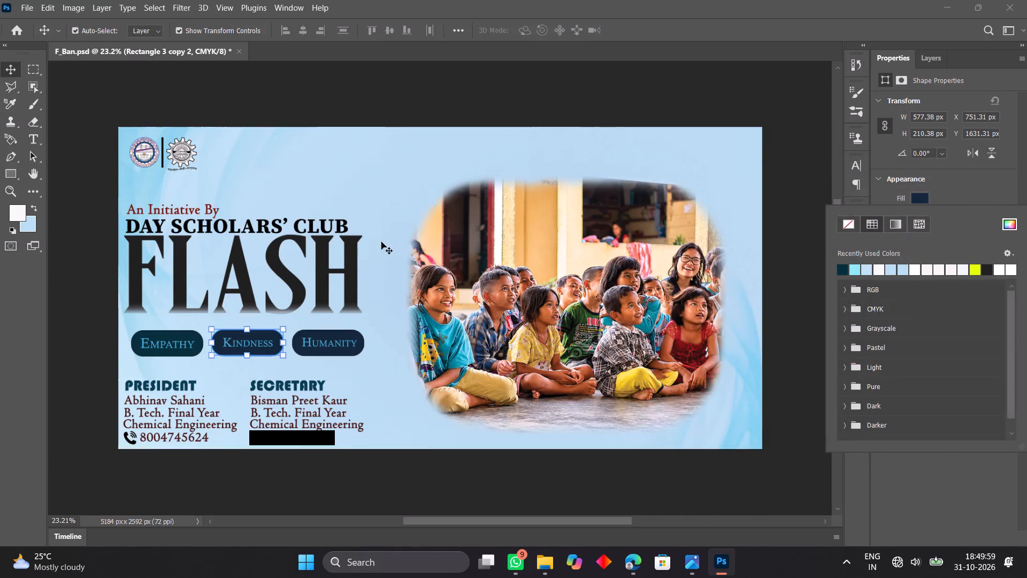
# Enter 082F3D again as the colour code for the Empathy pill's fill.
pyautogui.click(165, 354)
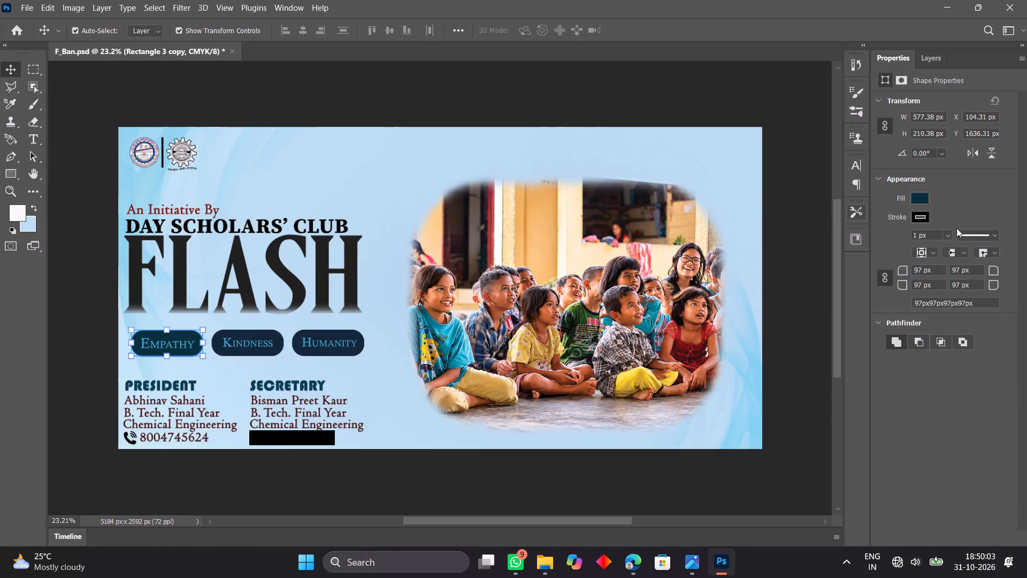
pyautogui.click(923, 197)
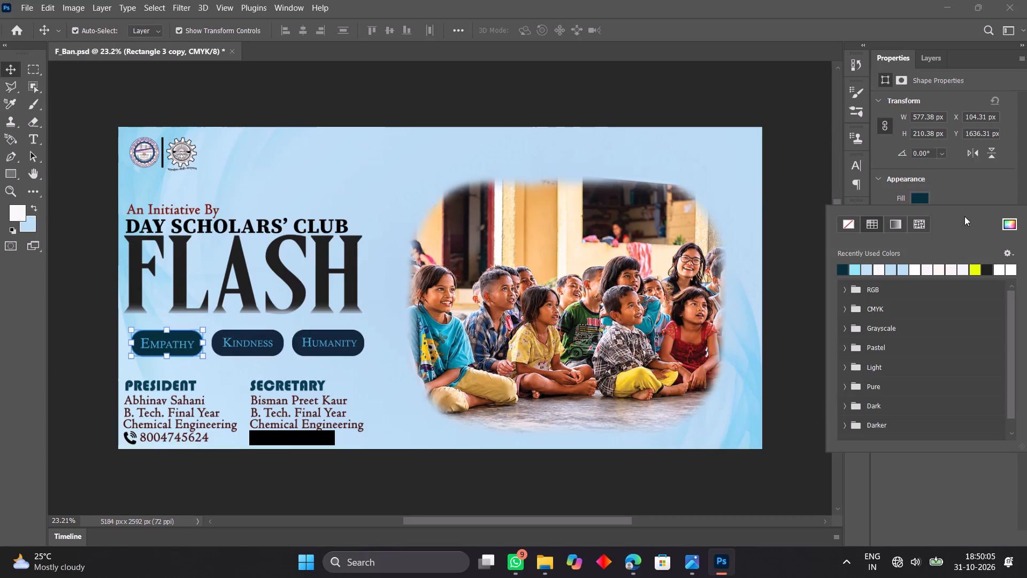
pyautogui.click(1007, 222)
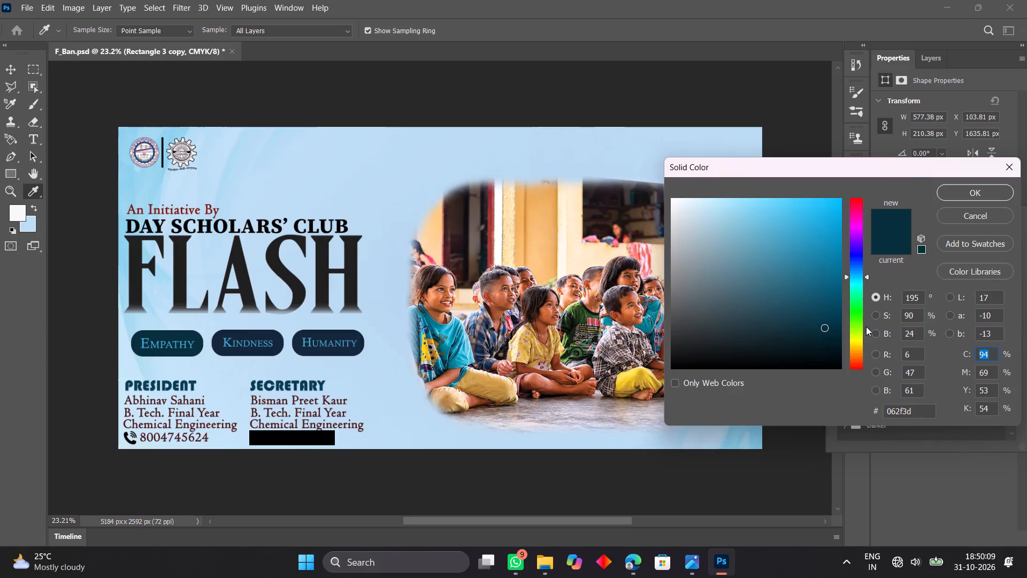
pyautogui.click(891, 215)
pyautogui.moveTo(909, 412); pyautogui.dragTo(882, 406)
pyautogui.press('BackSpace')
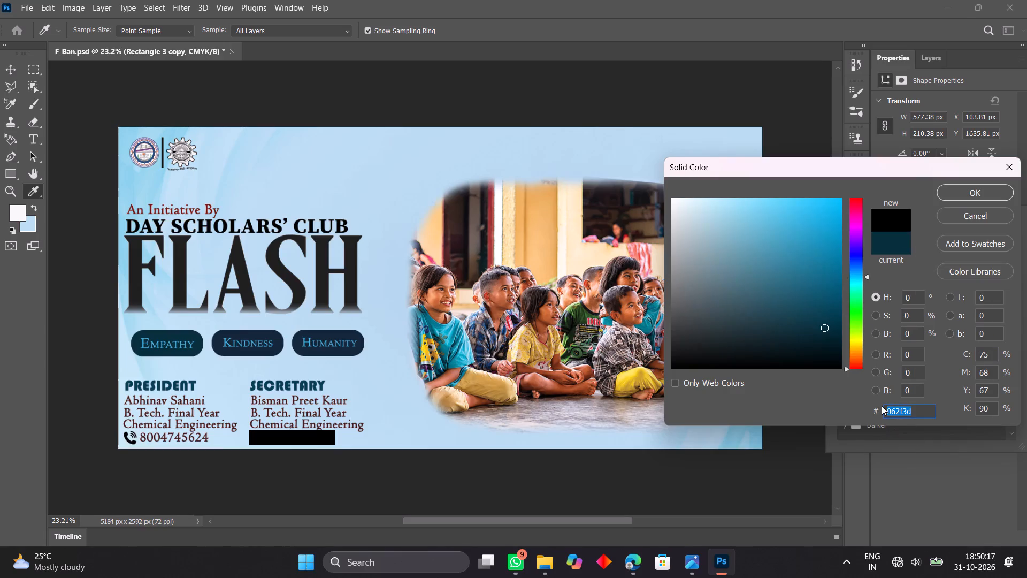
pyautogui.write('08')
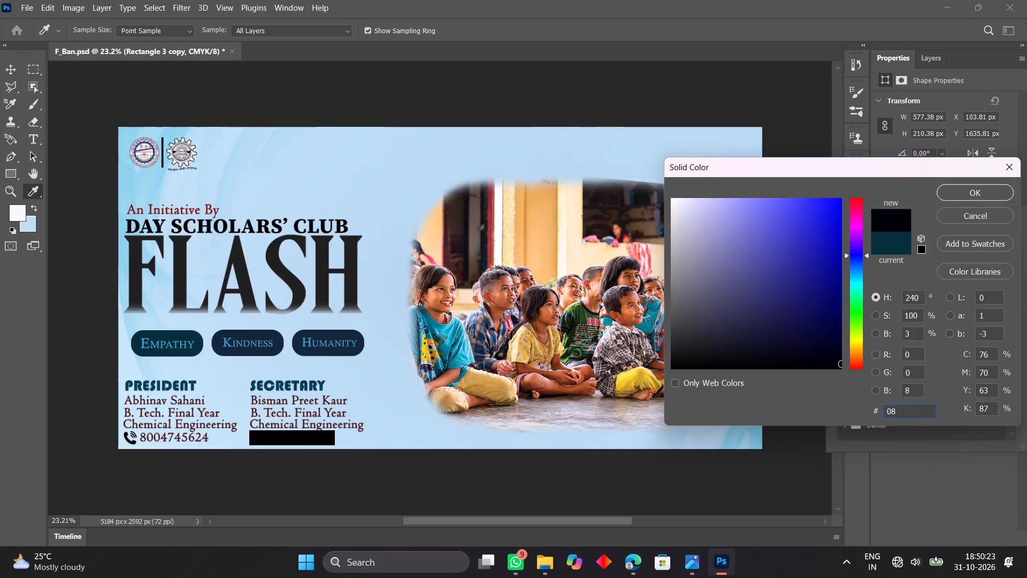
pyautogui.write('2F')
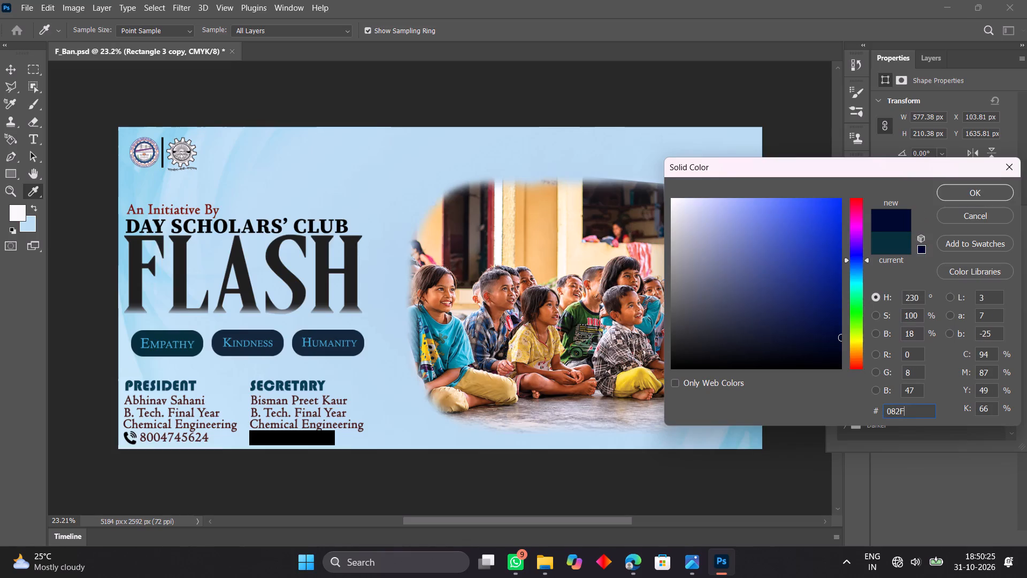
pyautogui.write('3D')
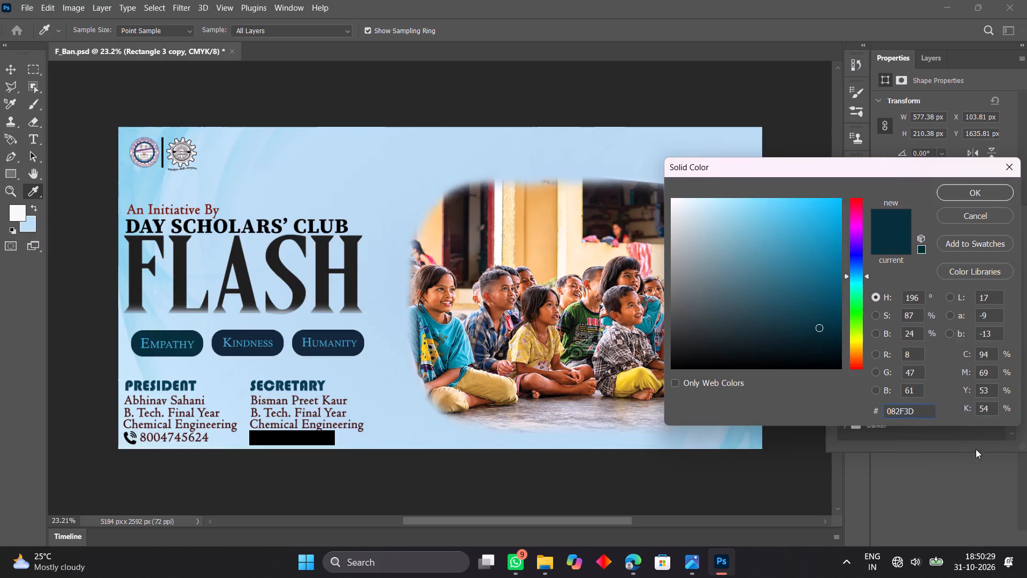
pyautogui.click(964, 242)
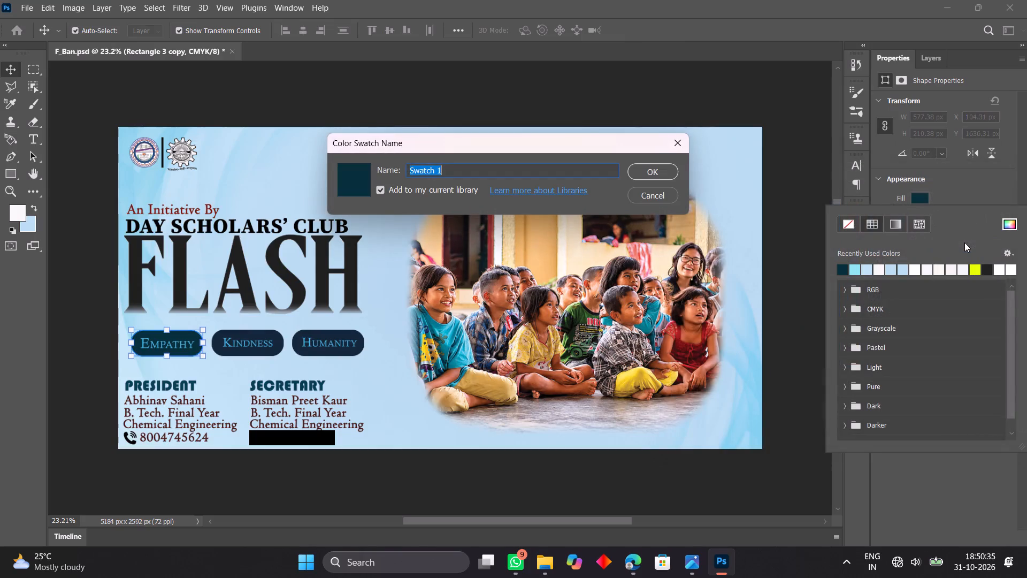
pyautogui.click(679, 141)
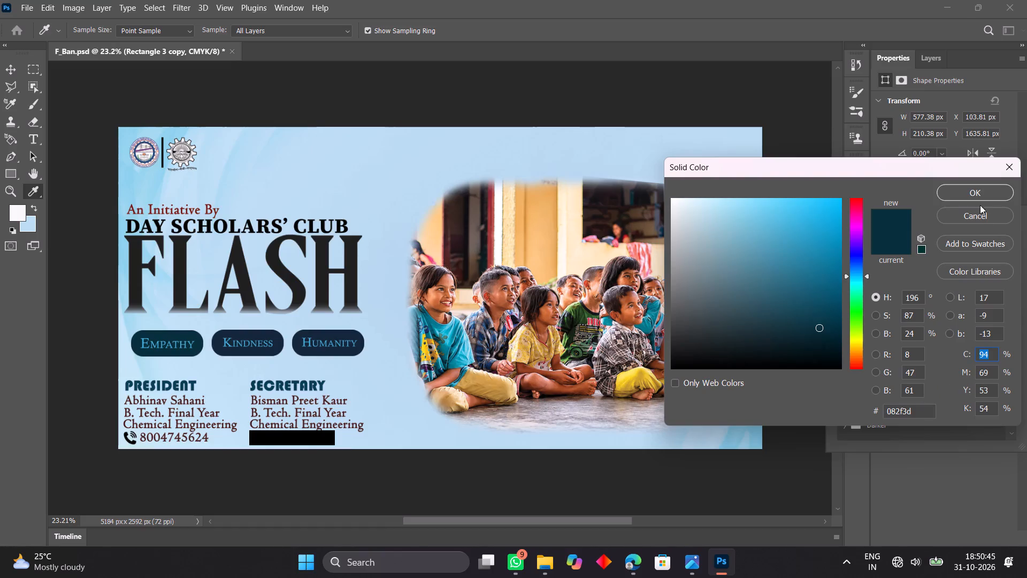
# Retype the letters of the Empathy pill's fill code as capitals in 082F3D, copy the code and apply the colour.
pyautogui.click(903, 412)
pyautogui.press('BackSpace')
pyautogui.press('f')
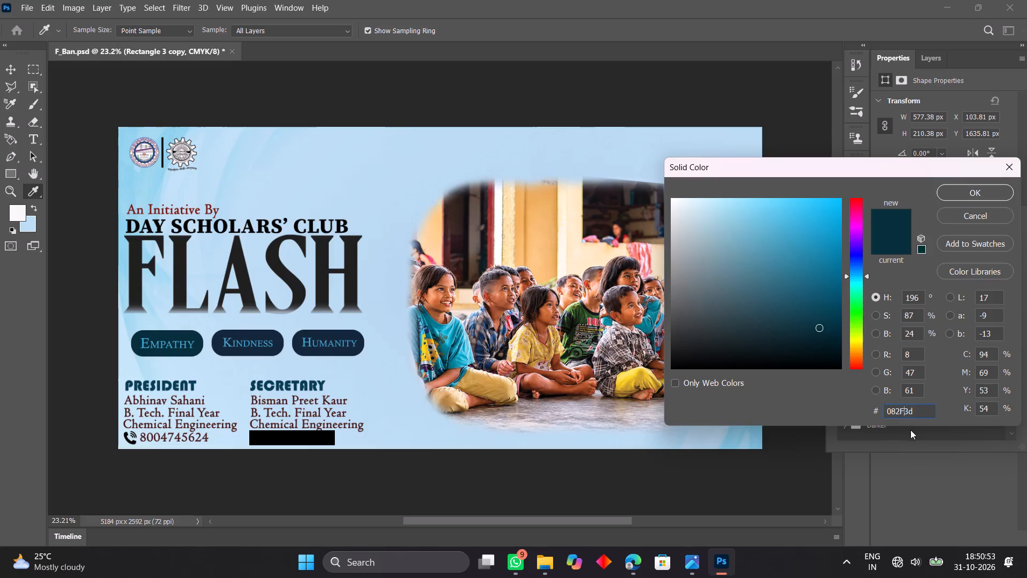
pyautogui.click(914, 414)
pyautogui.press('BackSpace')
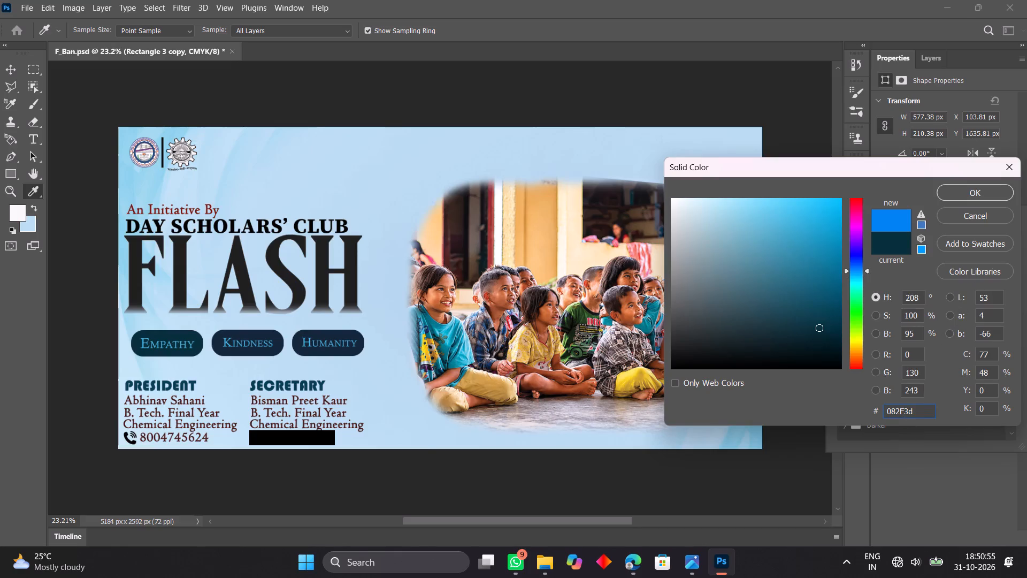
pyautogui.press('d')
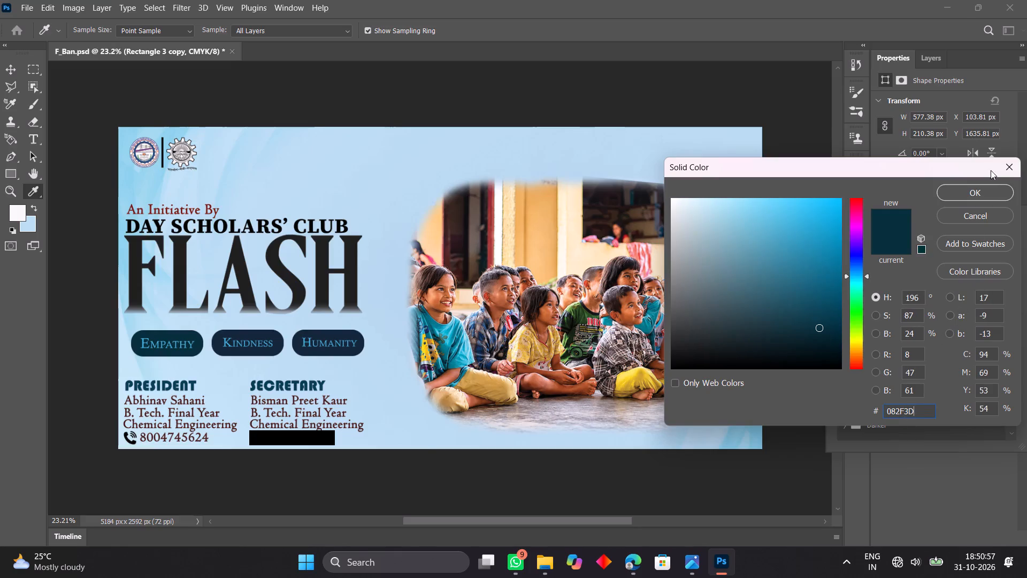
pyautogui.moveTo(915, 412); pyautogui.dragTo(882, 411)
pyautogui.hotkey('ctrl', 'c')
pyautogui.click(982, 190)
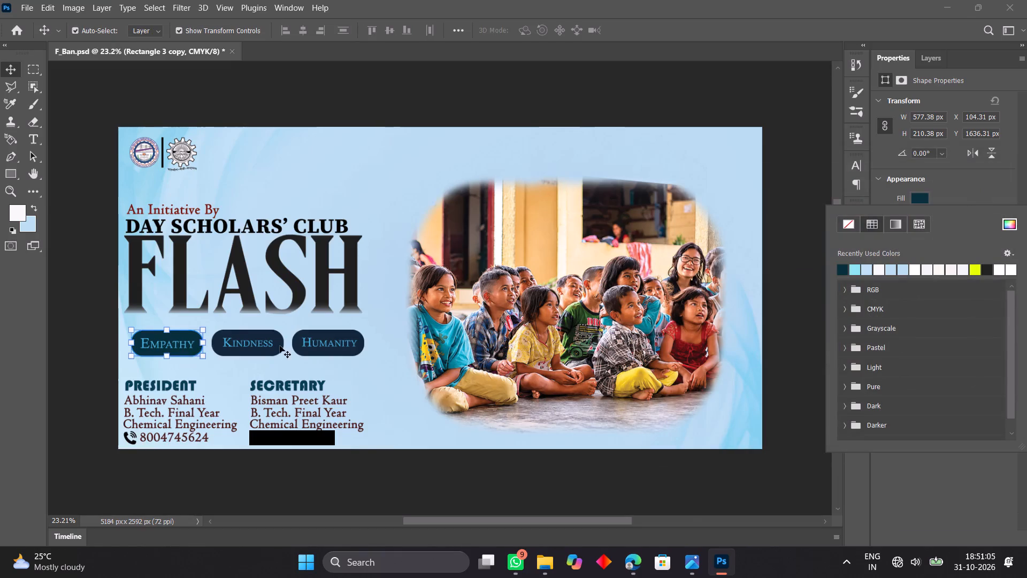
# Set the fill colour of the pill behind the Kindness text to 082F3D using the copied colour code.
pyautogui.click(279, 346)
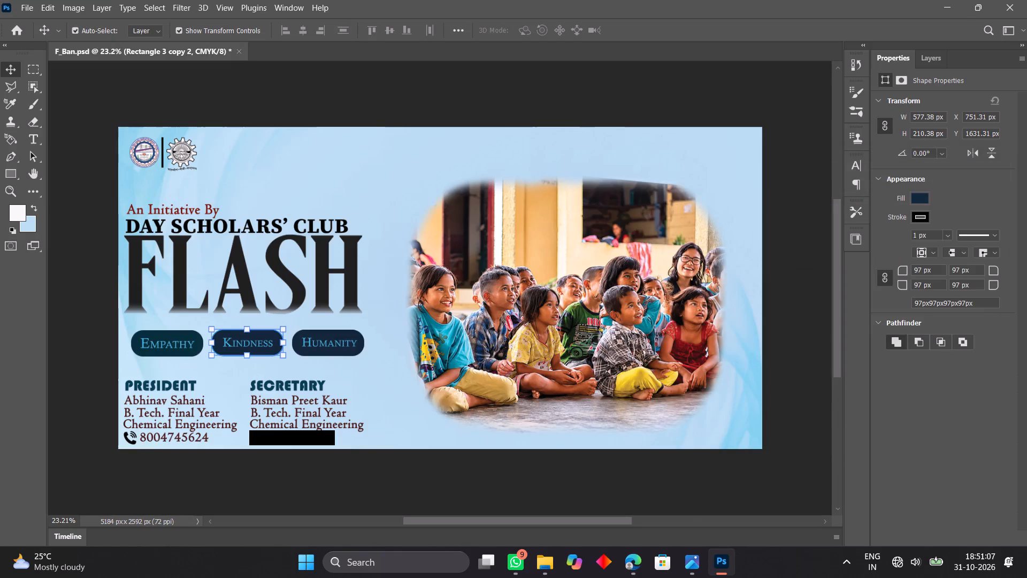
pyautogui.click(921, 197)
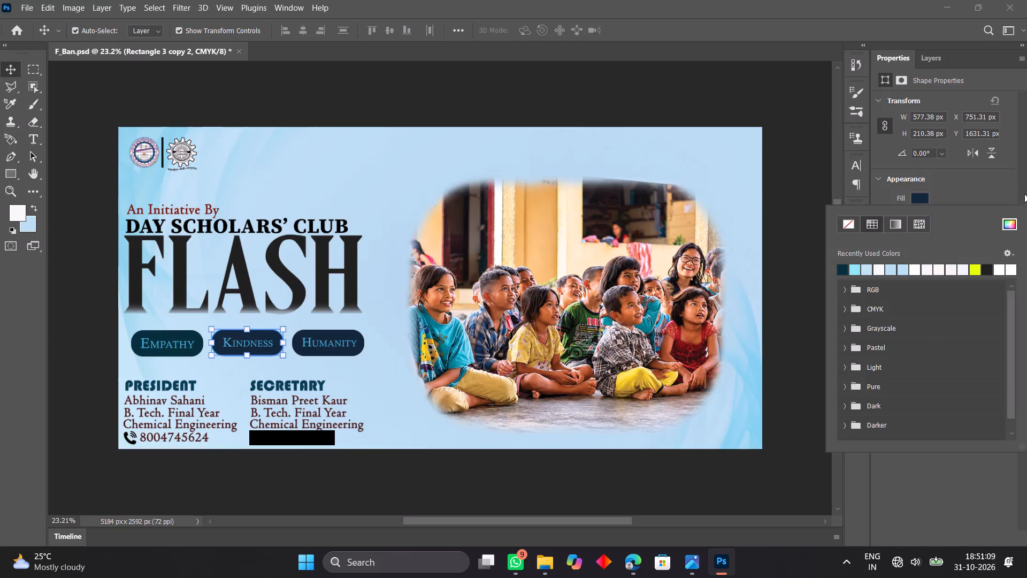
pyautogui.click(1009, 222)
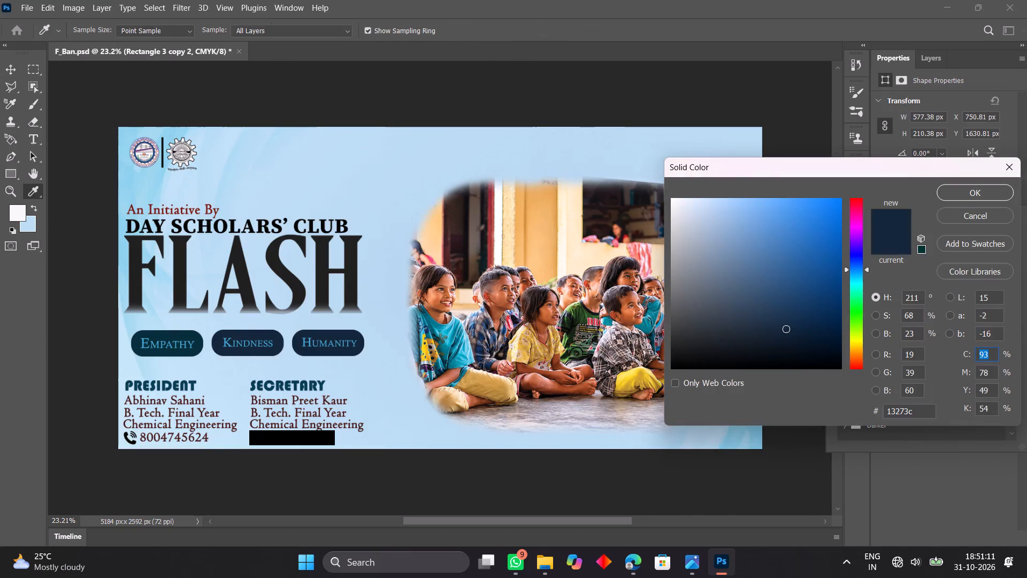
pyautogui.moveTo(913, 412); pyautogui.dragTo(859, 401)
pyautogui.press('BackSpace')
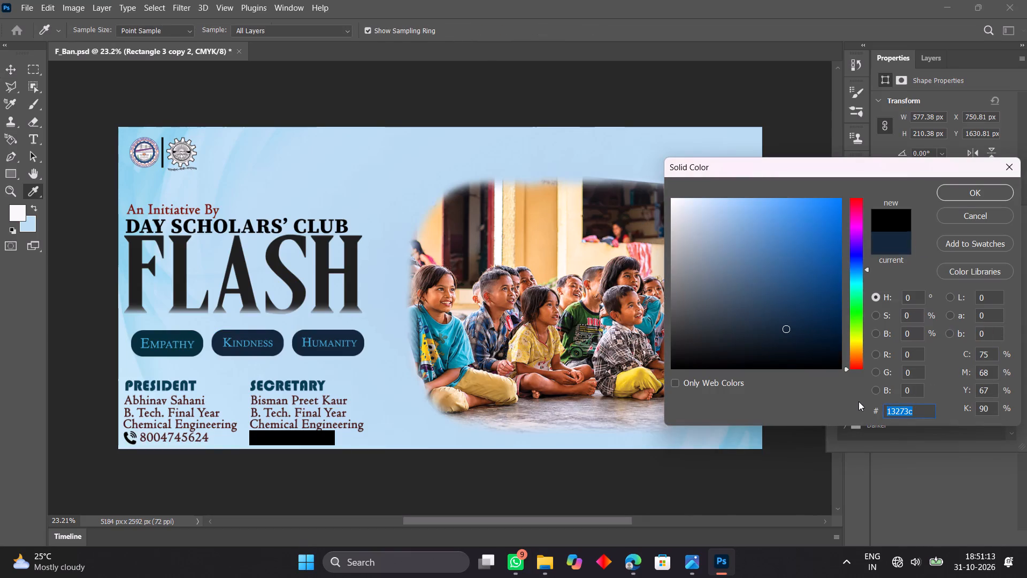
pyautogui.hotkey('ctrl', 'v')
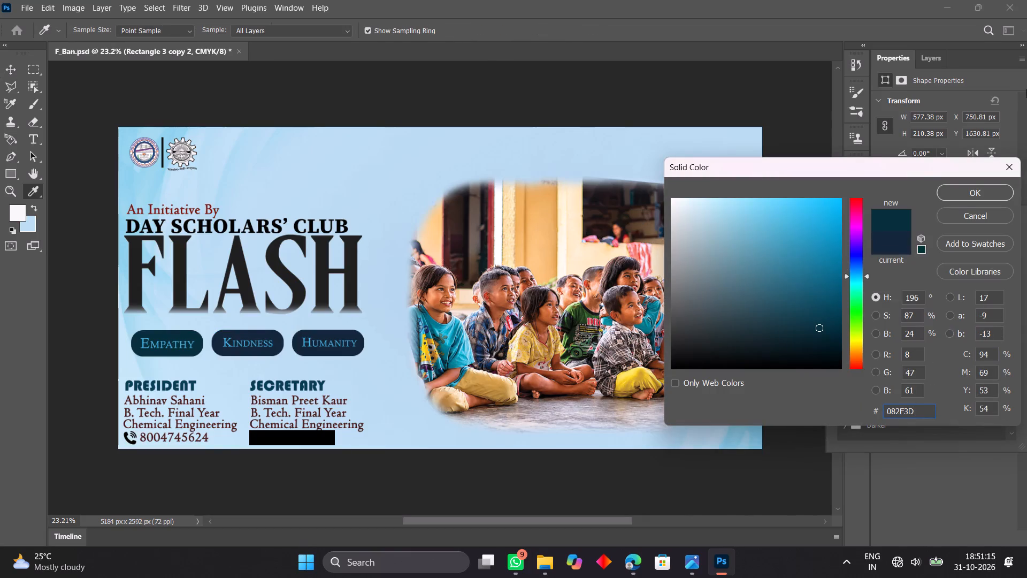
pyautogui.click(948, 195)
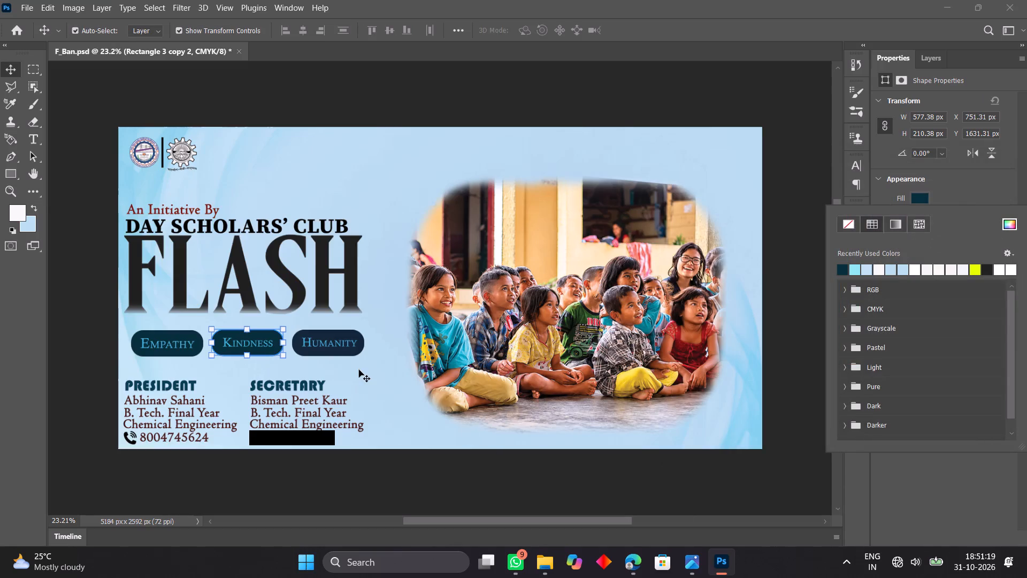
# Set the fill colour of the pill behind the Humanity text to 082F3D using the copied colour code.
pyautogui.click(335, 352)
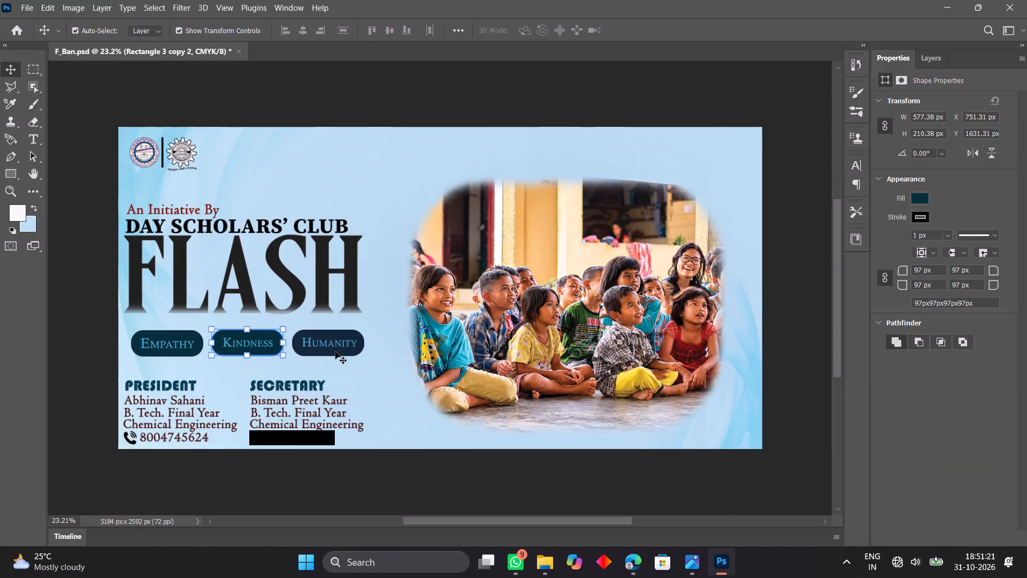
pyautogui.click(912, 196)
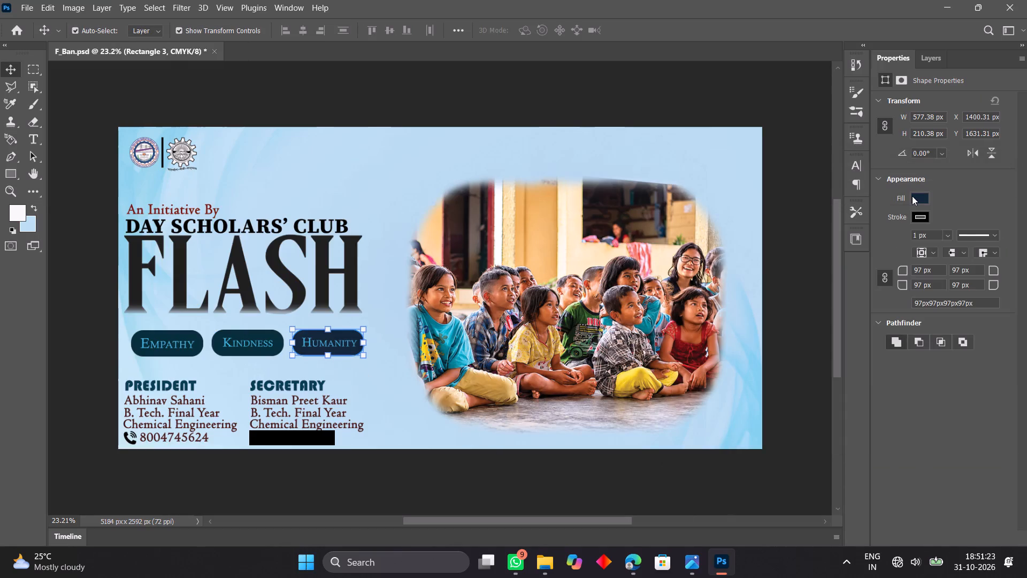
pyautogui.click(1004, 221)
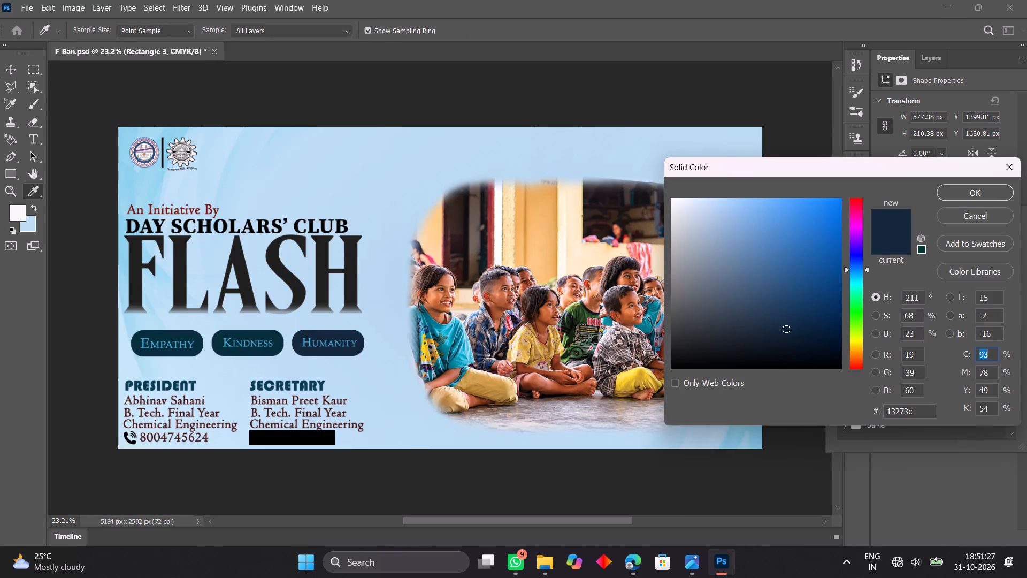
pyautogui.moveTo(911, 412); pyautogui.dragTo(863, 405)
pyautogui.press('BackSpace')
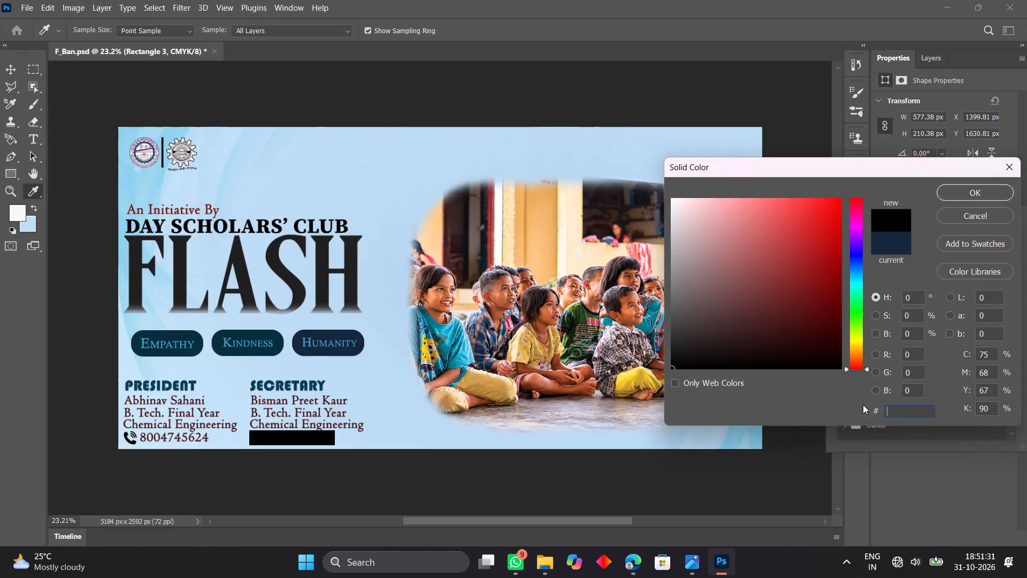
pyautogui.hotkey('ctrl', 'v')
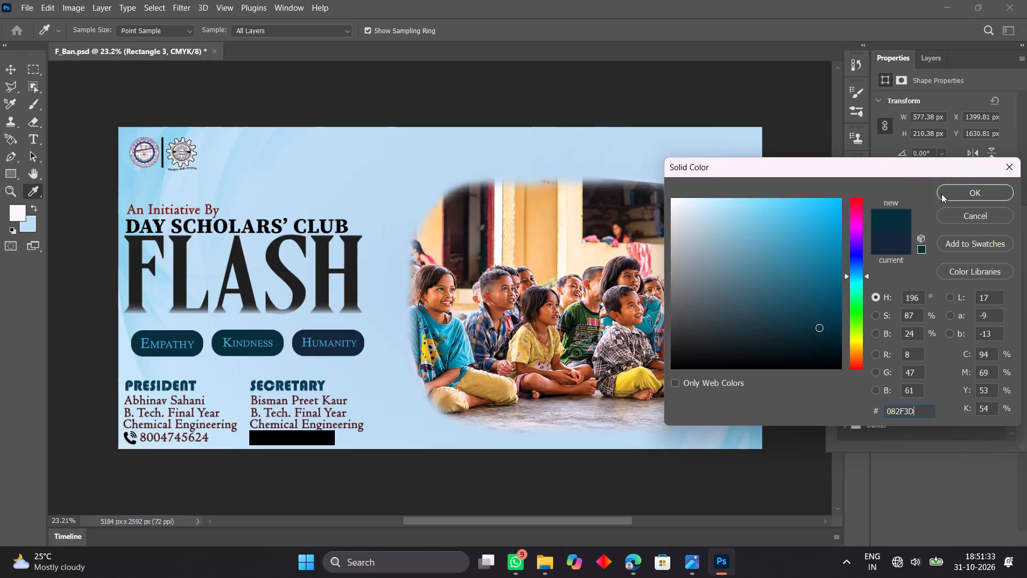
pyautogui.click(941, 193)
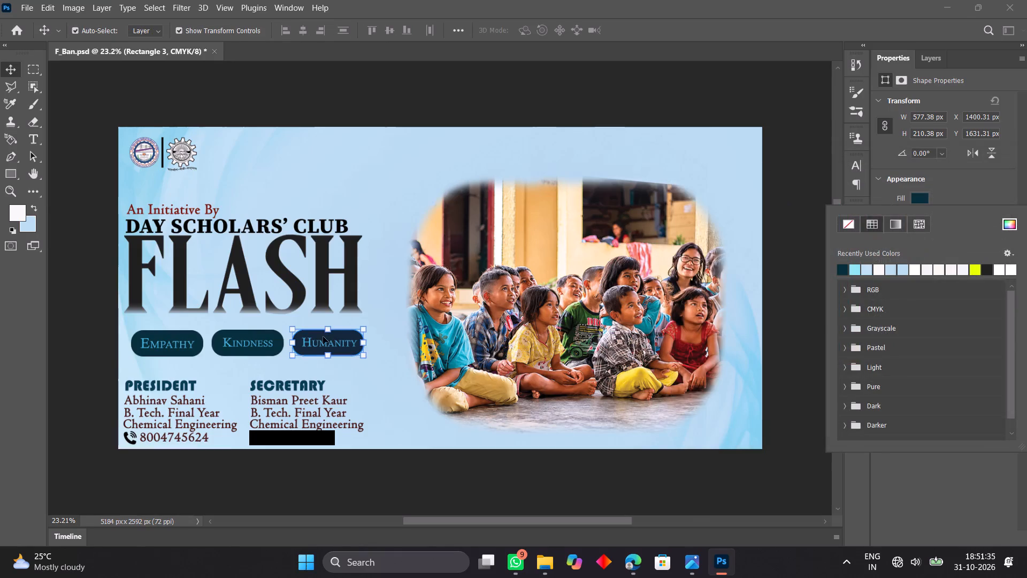
# Enlarge the Kindness text to about 181 pt, nudge it slightly left to centre it in its pill, and apply the transform.
pyautogui.click(271, 344)
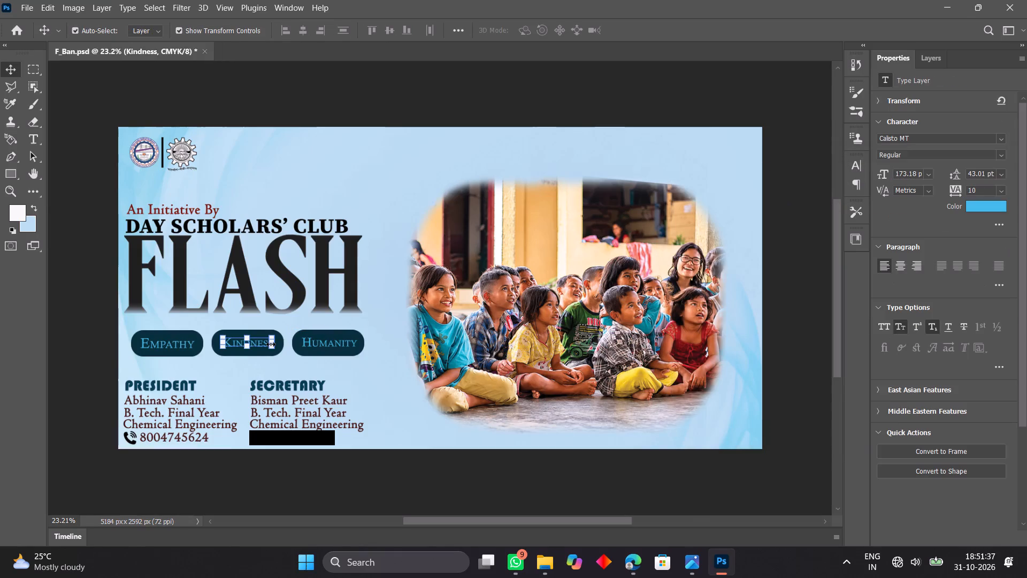
pyautogui.click(271, 347)
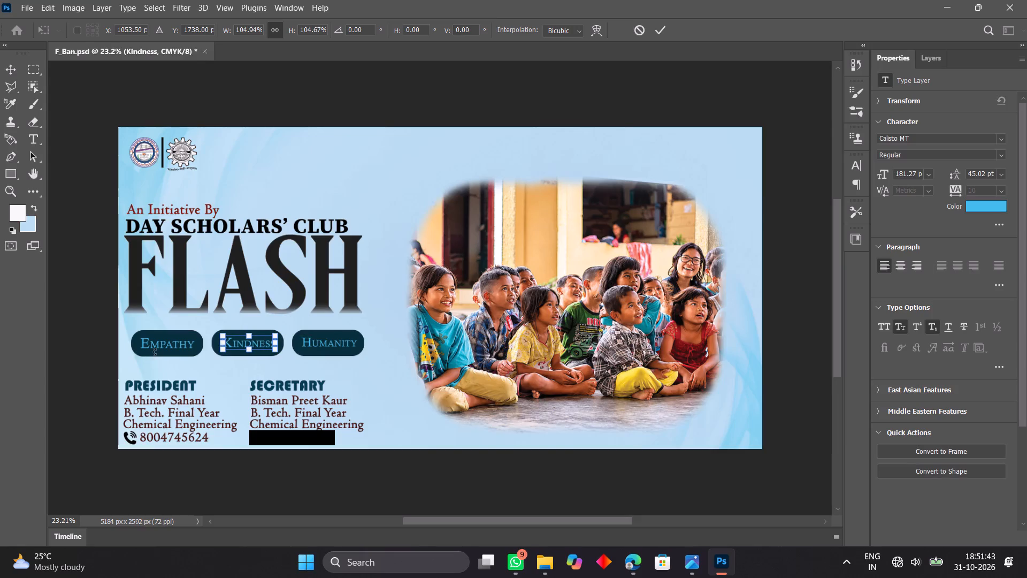
pyautogui.press('Left')
pyautogui.press('Left')
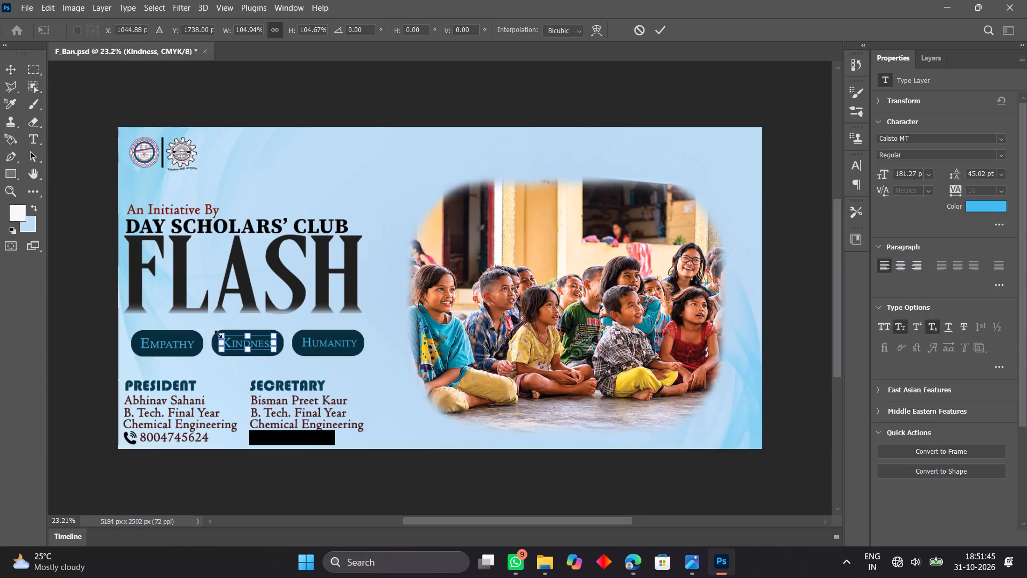
pyautogui.press('Right')
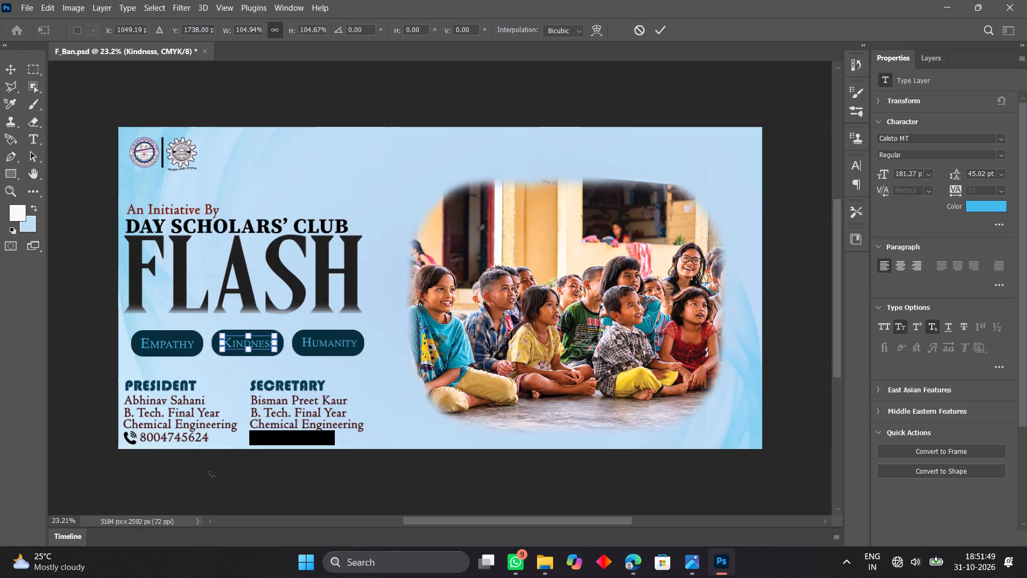
pyautogui.click(10, 69)
# Enlarge the Humanity text to about 186 pt, nudge it left to centre it in its pill, and apply the transform.
pyautogui.click(315, 344)
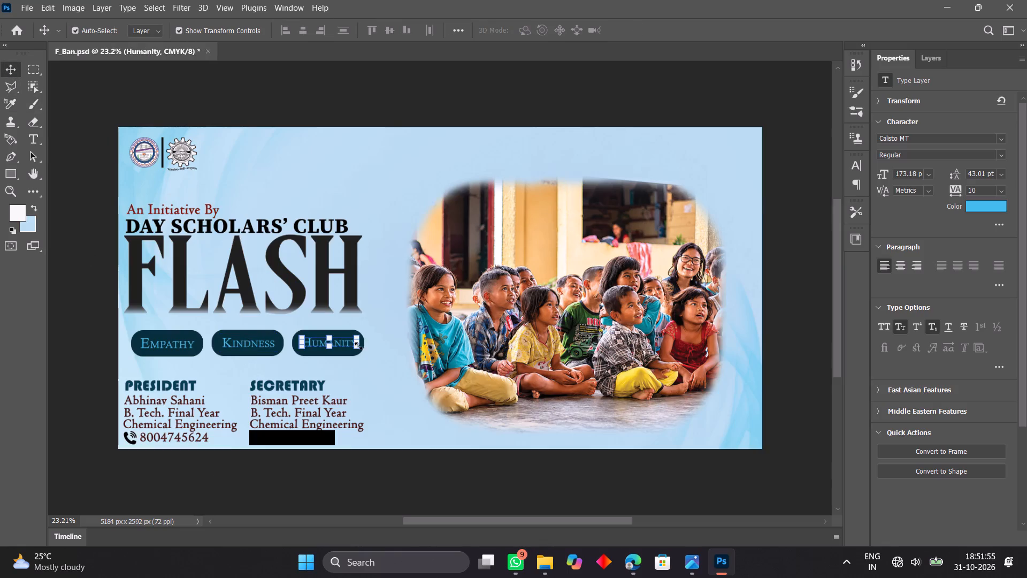
pyautogui.moveTo(358, 346); pyautogui.dragTo(360, 351)
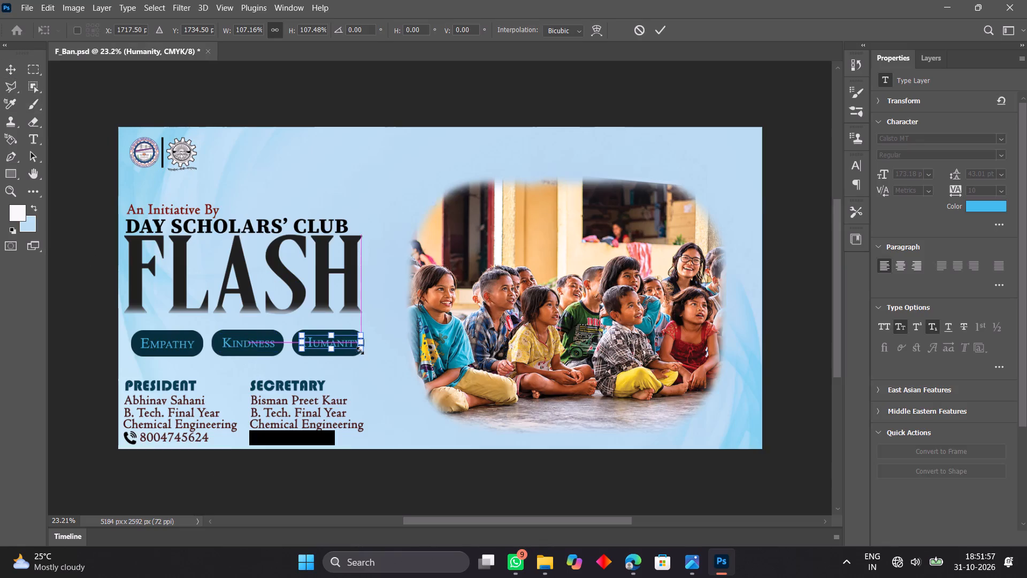
pyautogui.press('Left')
pyautogui.press('Left')
pyautogui.press('Left')
pyautogui.press('Left')
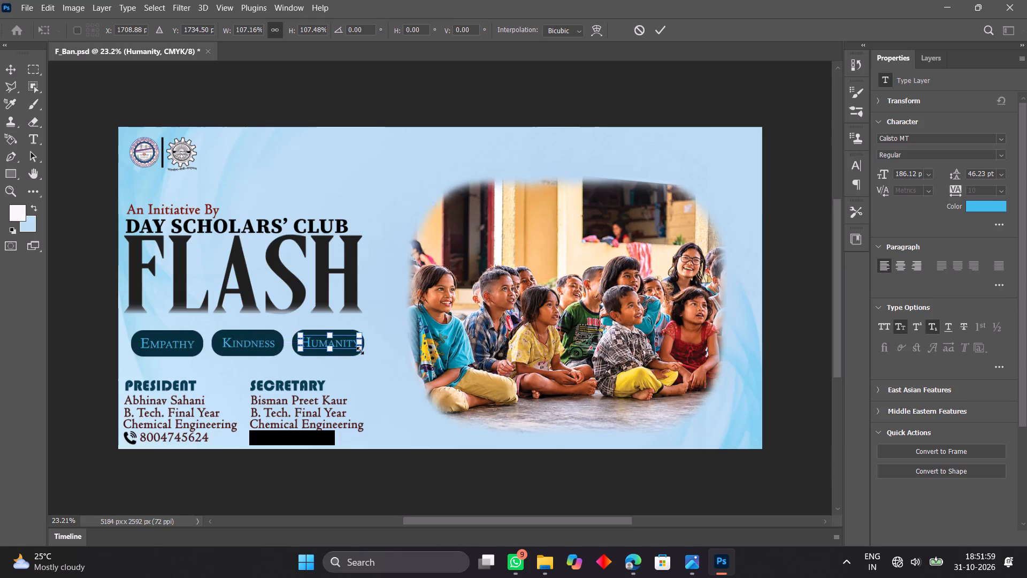
pyautogui.press('Left')
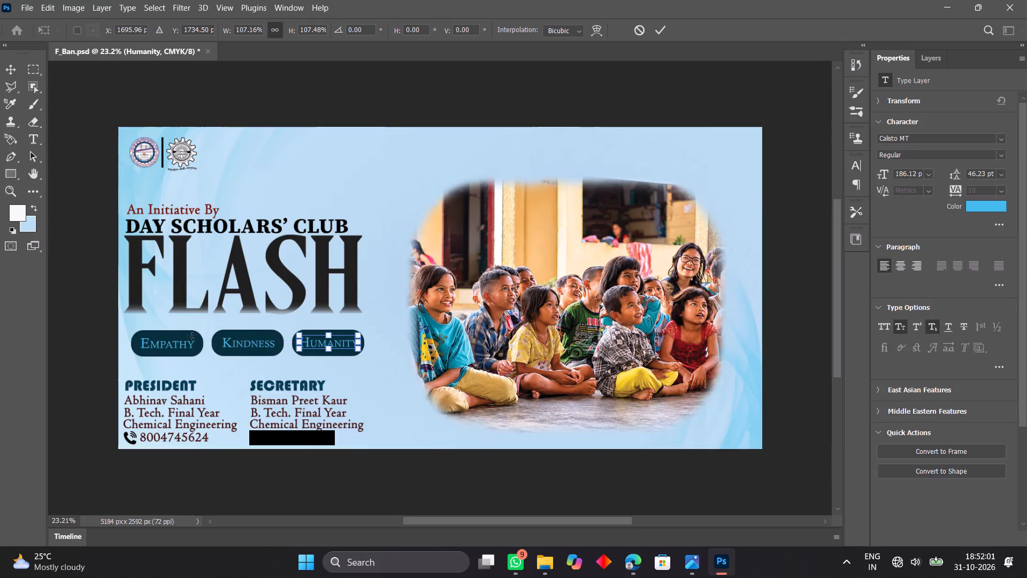
pyautogui.click(132, 299)
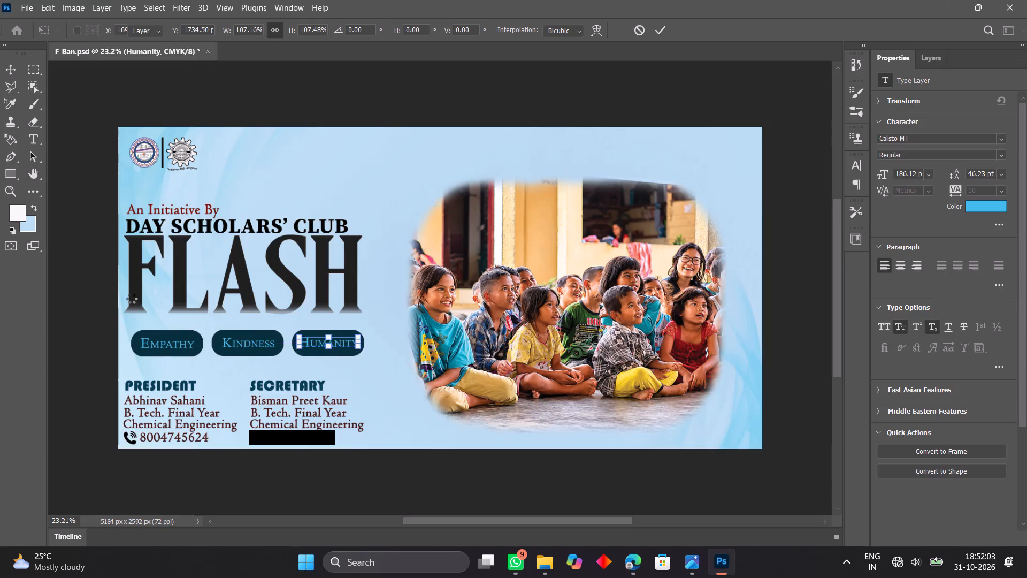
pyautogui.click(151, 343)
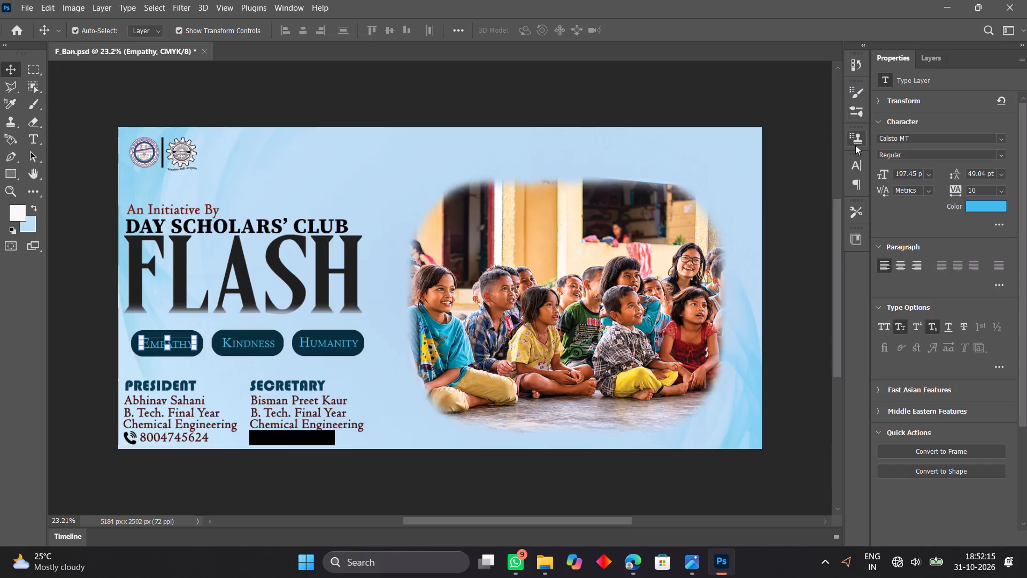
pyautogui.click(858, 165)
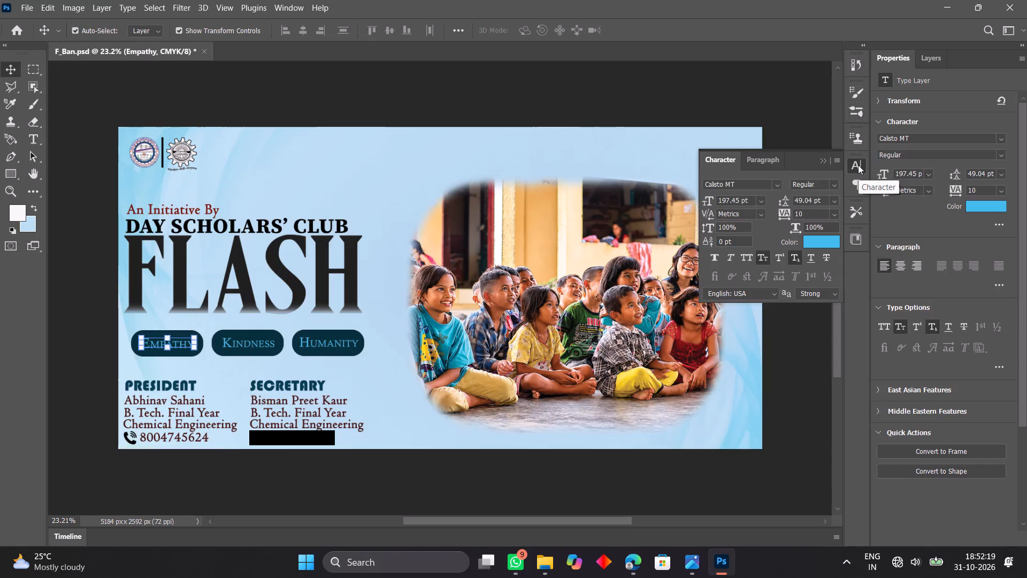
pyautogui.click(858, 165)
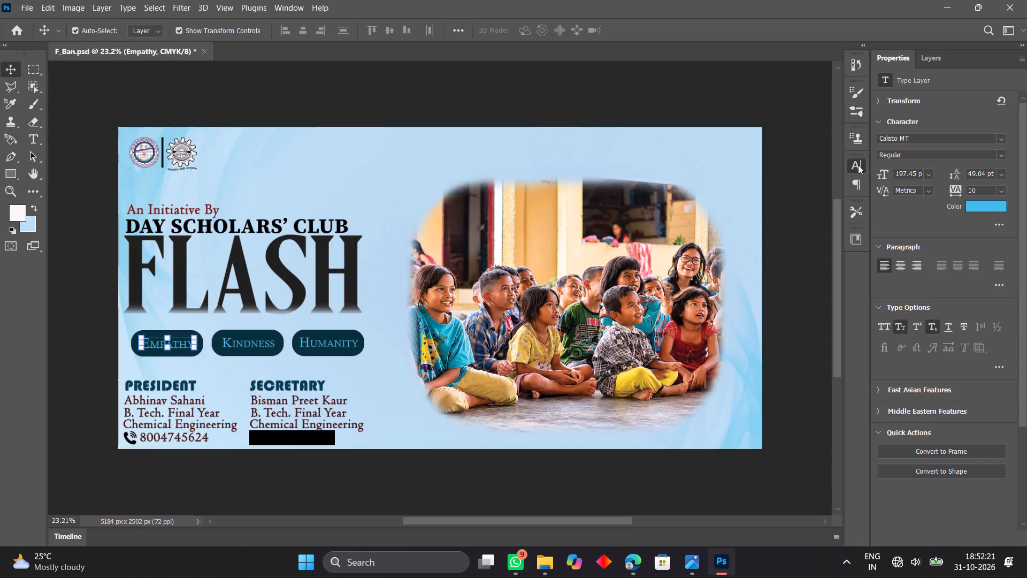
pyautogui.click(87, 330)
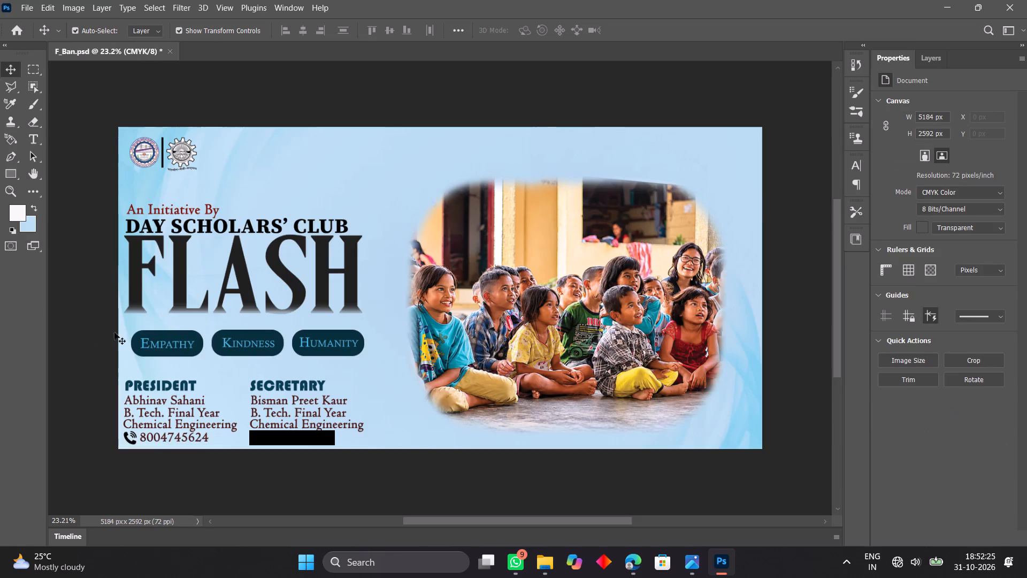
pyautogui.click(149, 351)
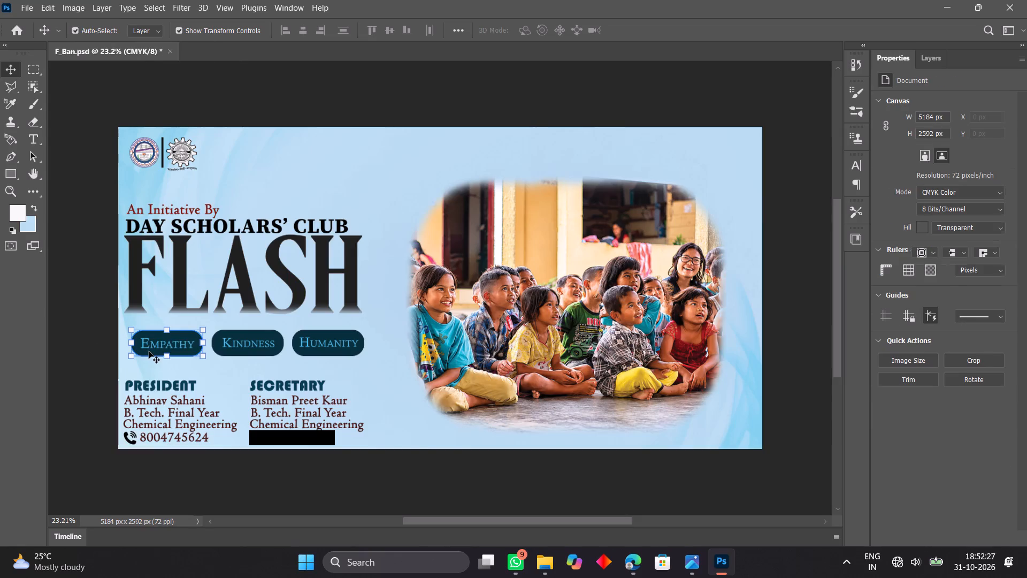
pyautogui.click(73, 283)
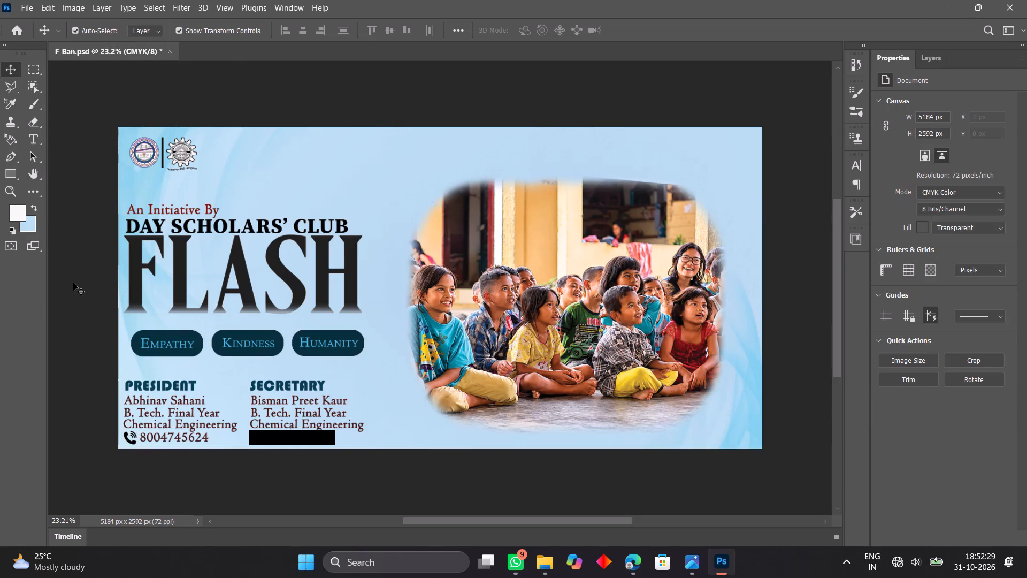
# Move the Empathy pill up and slightly left to about X 92 px, Y 1630 px, in line with the other pills.
pyautogui.hotkey('ctrl', '+')
pyautogui.hotkey('ctrl', '+')
pyautogui.hotkey('ctrl', '+')
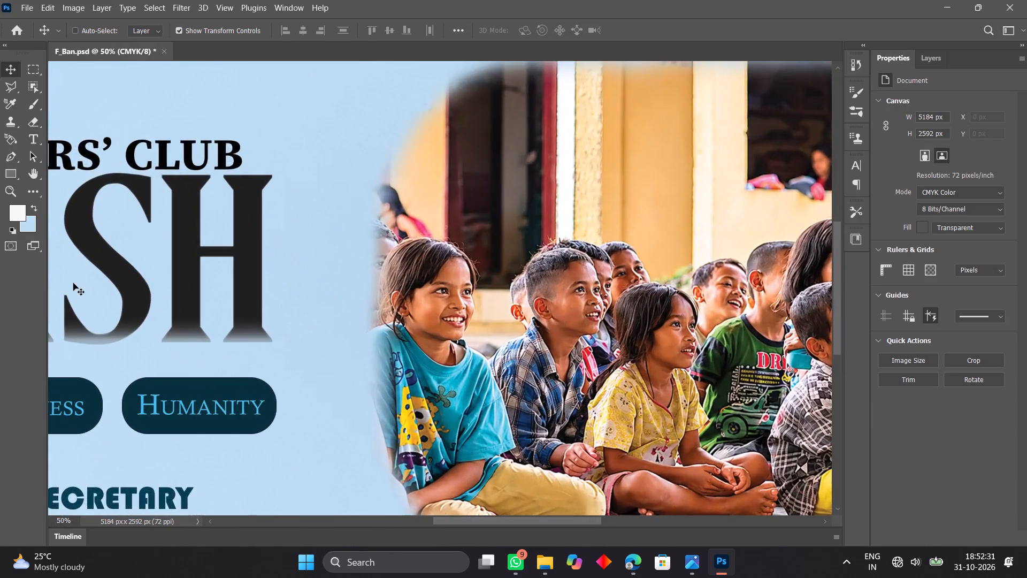
pyautogui.hscroll(-5, 73, 283)
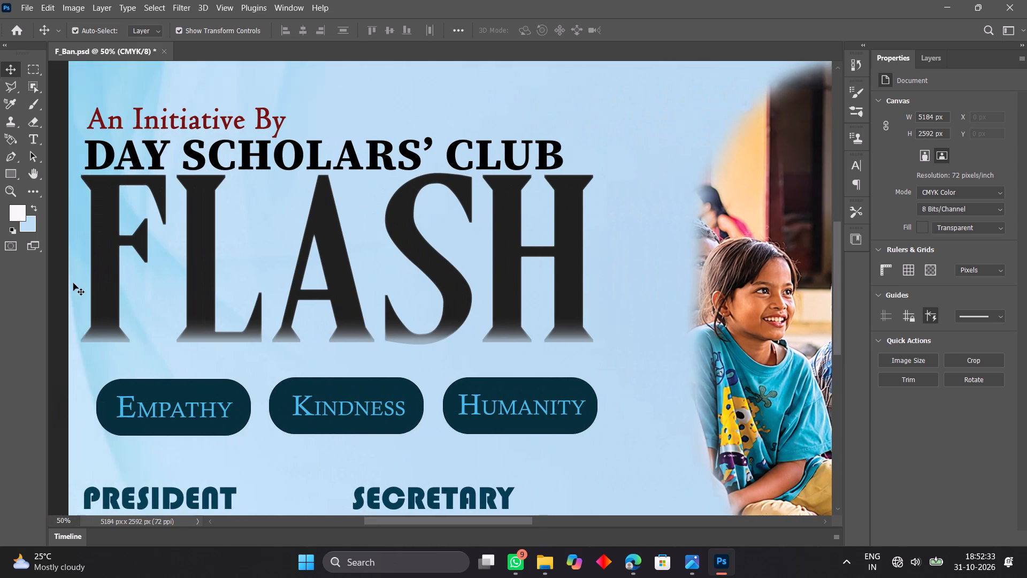
pyautogui.click(181, 392)
pyautogui.press('Up')
pyautogui.press('Up')
pyautogui.press('Up')
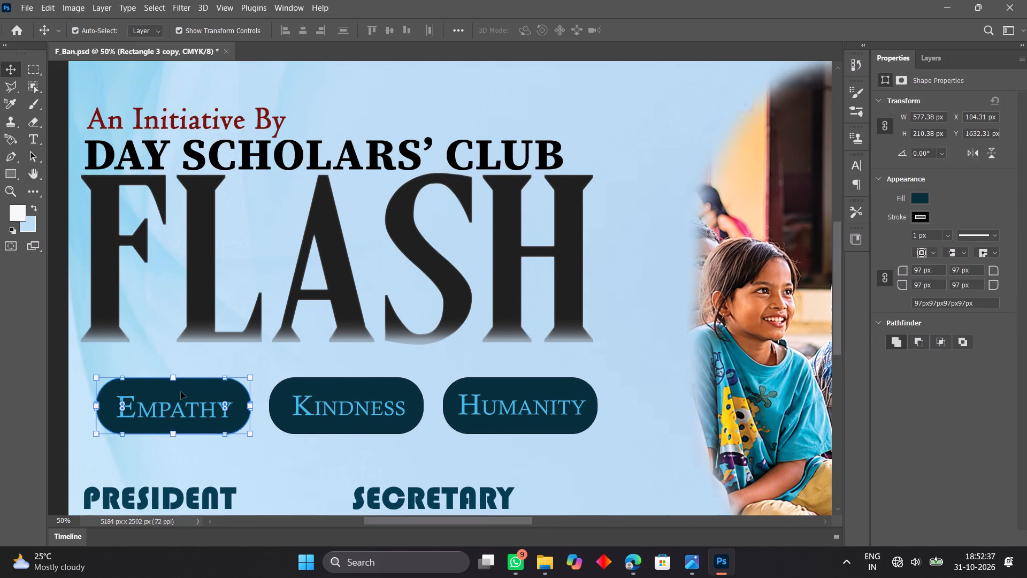
pyautogui.press('Up')
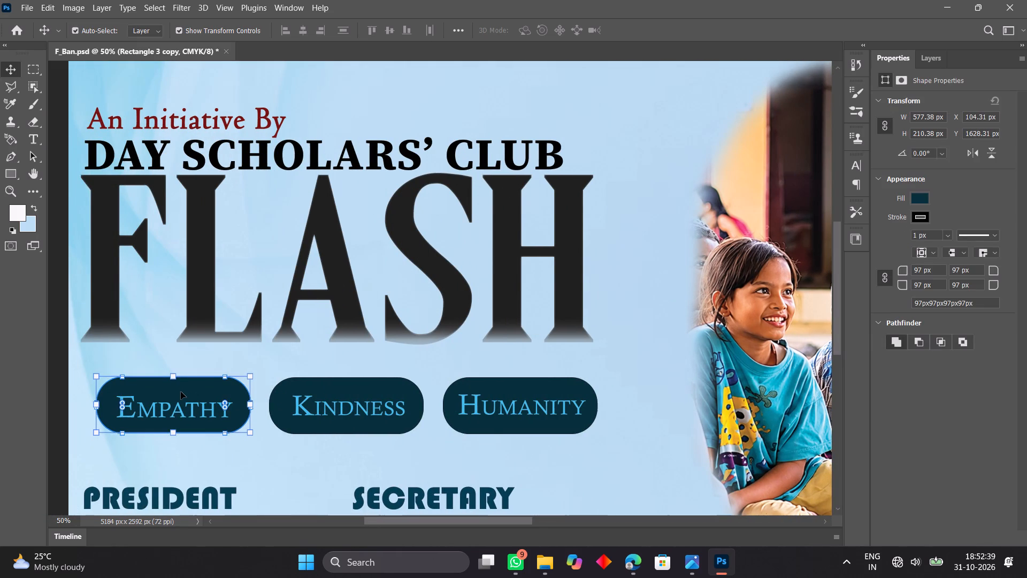
pyautogui.click(181, 392)
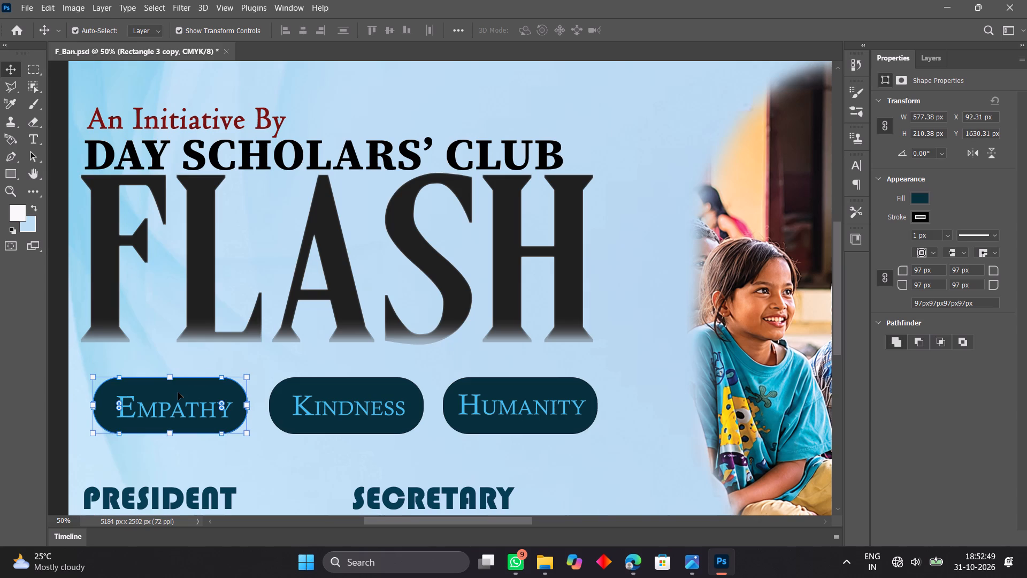
# Nudge the Empathy text slightly up and left to centre it in its pill.
pyautogui.click(181, 412)
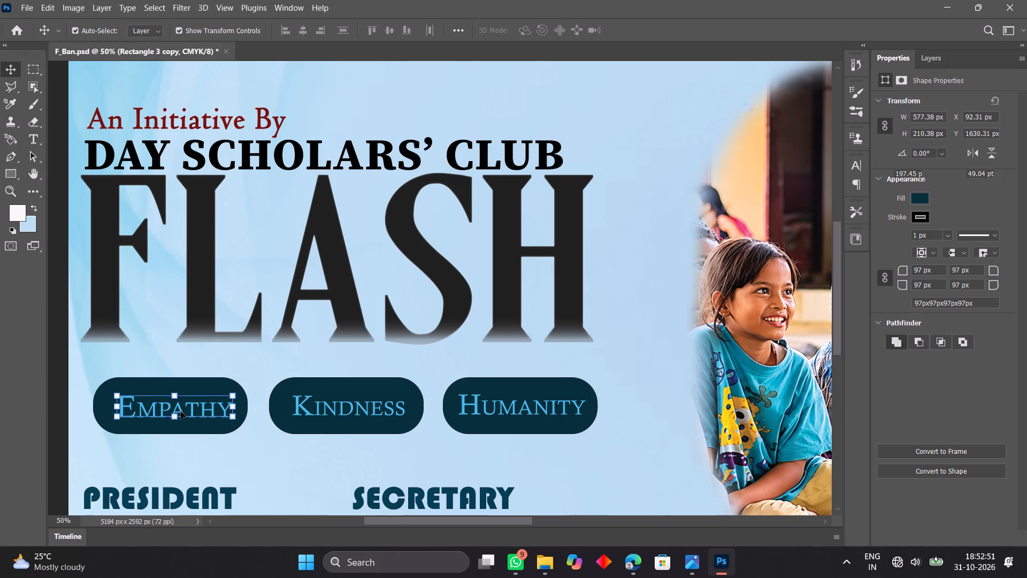
pyautogui.press('Up')
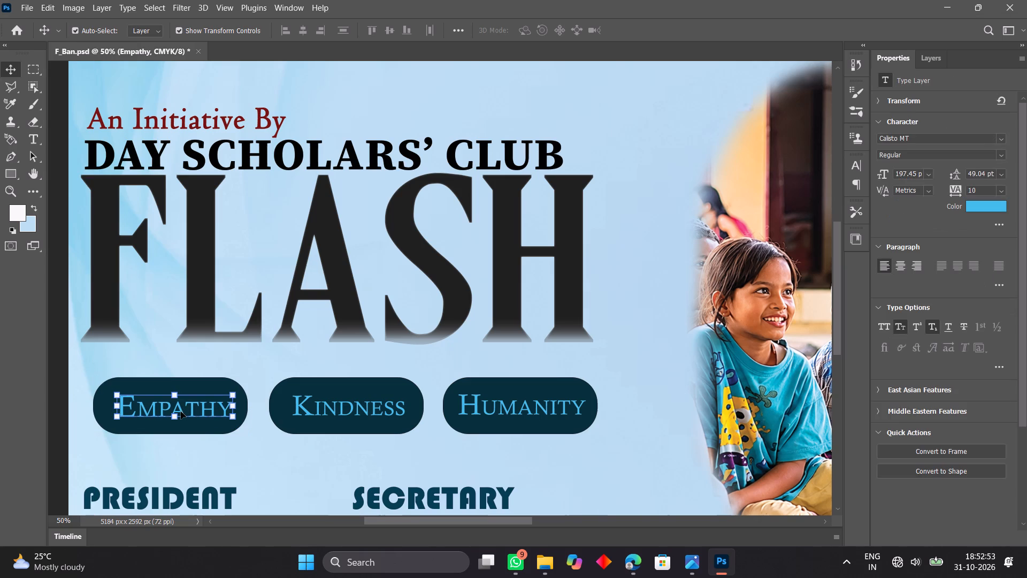
pyautogui.press('Left')
pyautogui.press('Left')
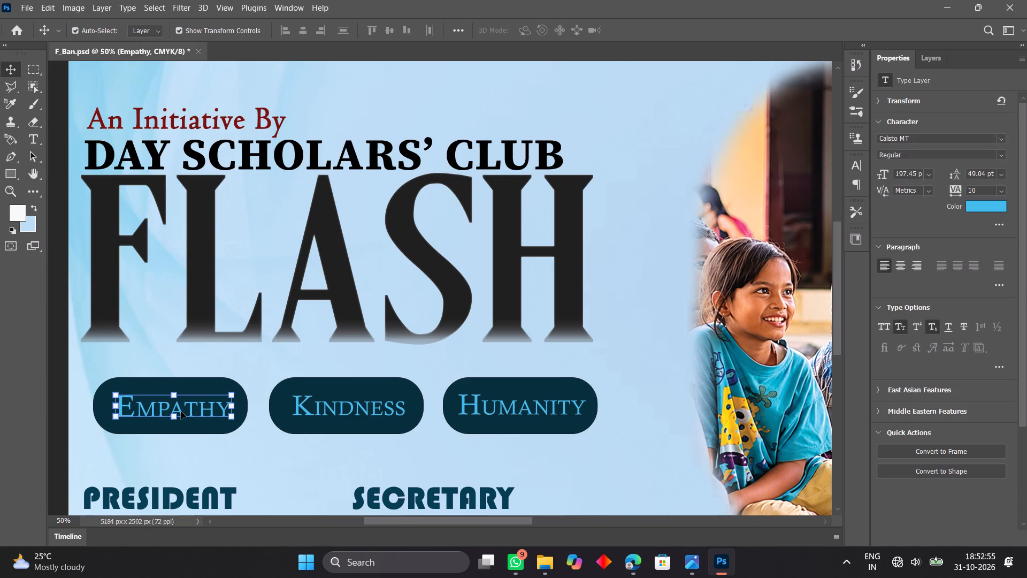
pyautogui.press('Left')
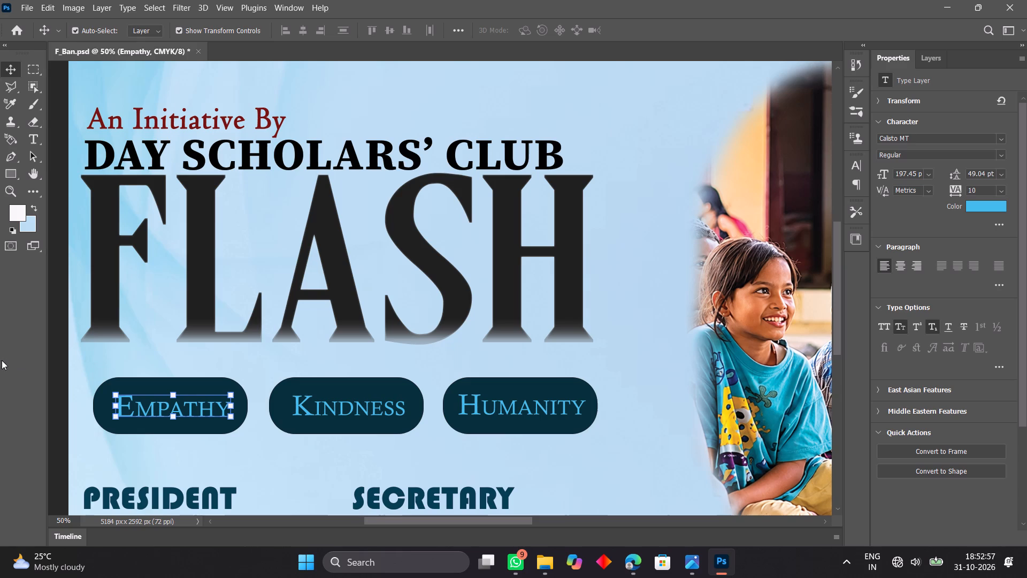
pyautogui.click(2, 360)
# Fit the whole banner in view and save the F_Ban.psd document.
pyautogui.click(116, 253)
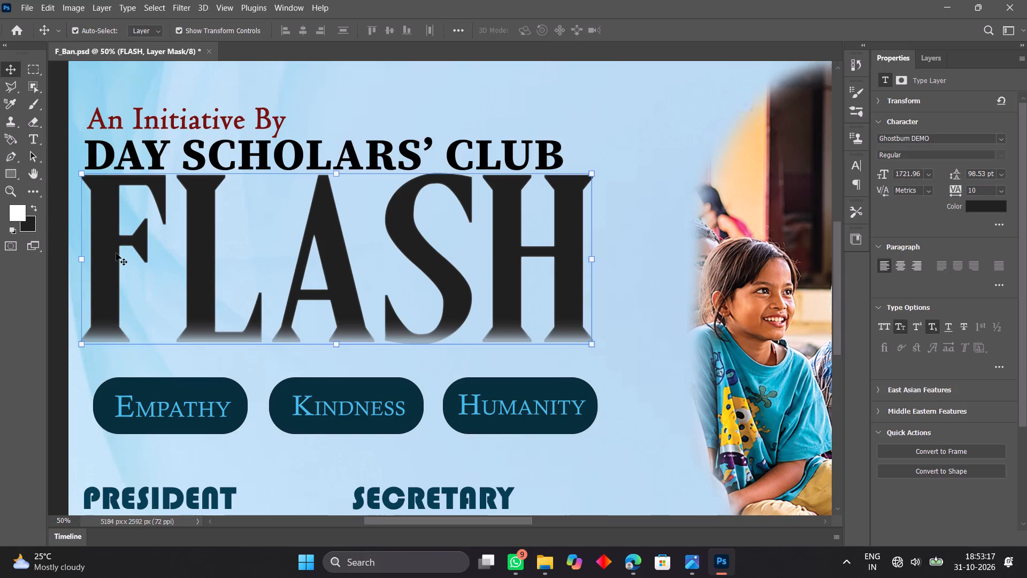
pyautogui.hotkey('ctrl', '0')
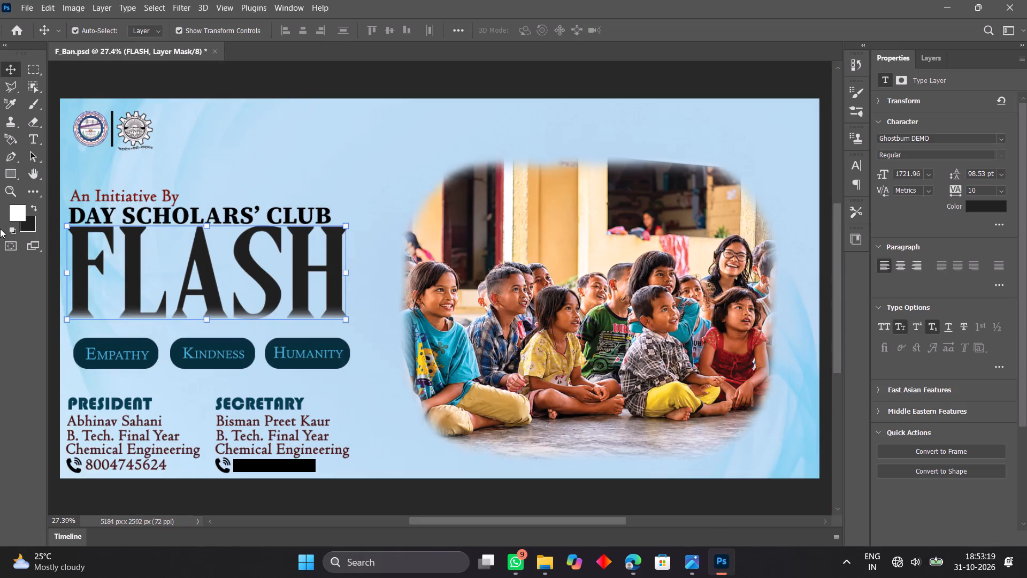
pyautogui.click(29, 336)
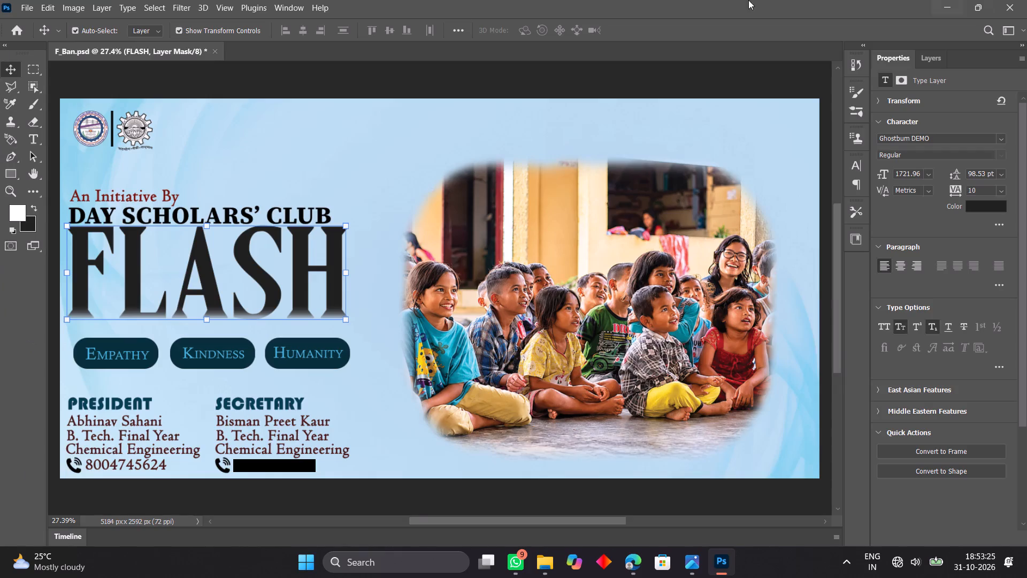
pyautogui.click(20, 9)
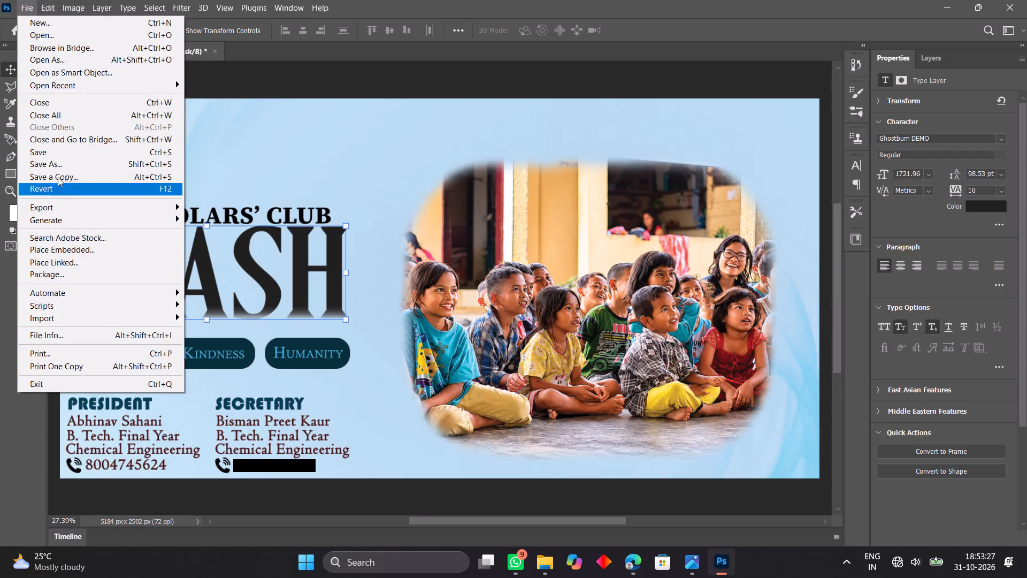
pyautogui.click(64, 147)
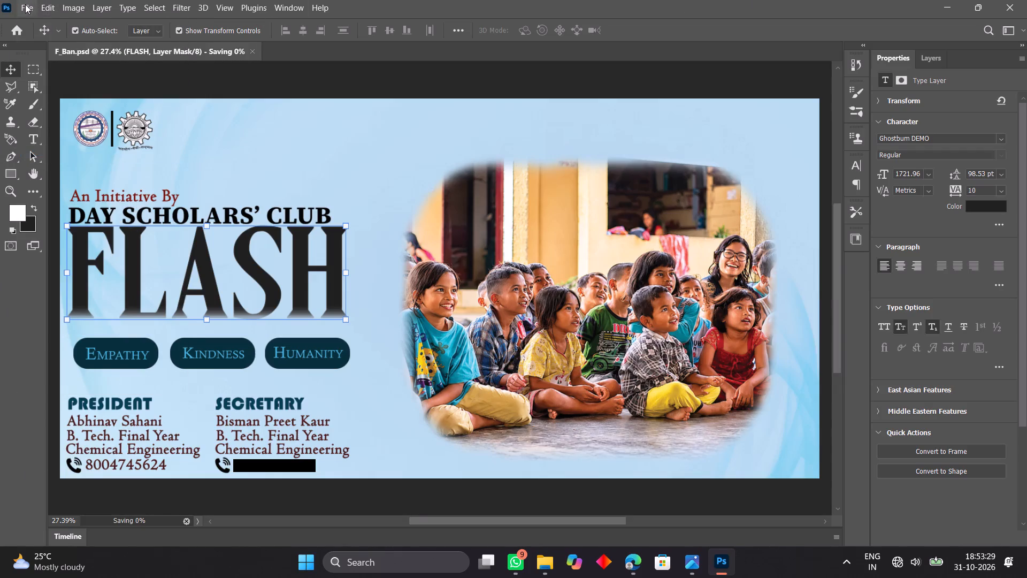
# Export the banner as a full-size JPG to the Desktop under the file name F_Ban7.
pyautogui.click(25, 4)
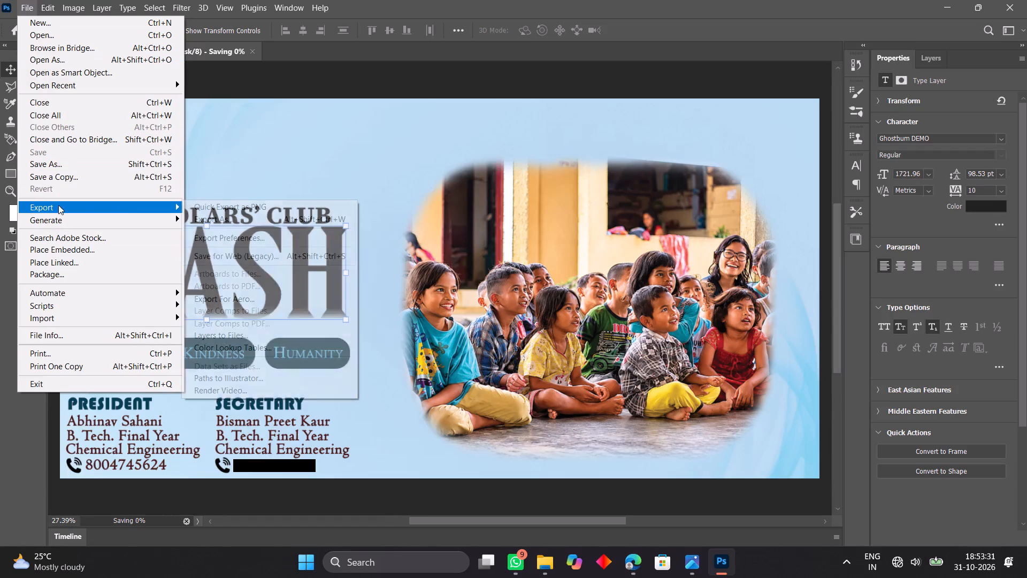
pyautogui.click(206, 222)
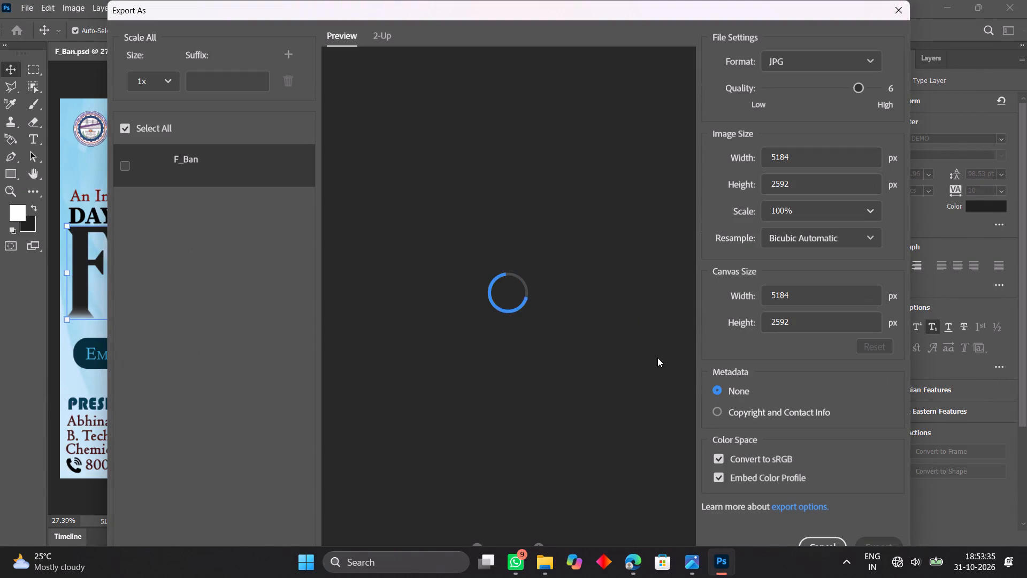
pyautogui.scroll(-2, 650, 383)
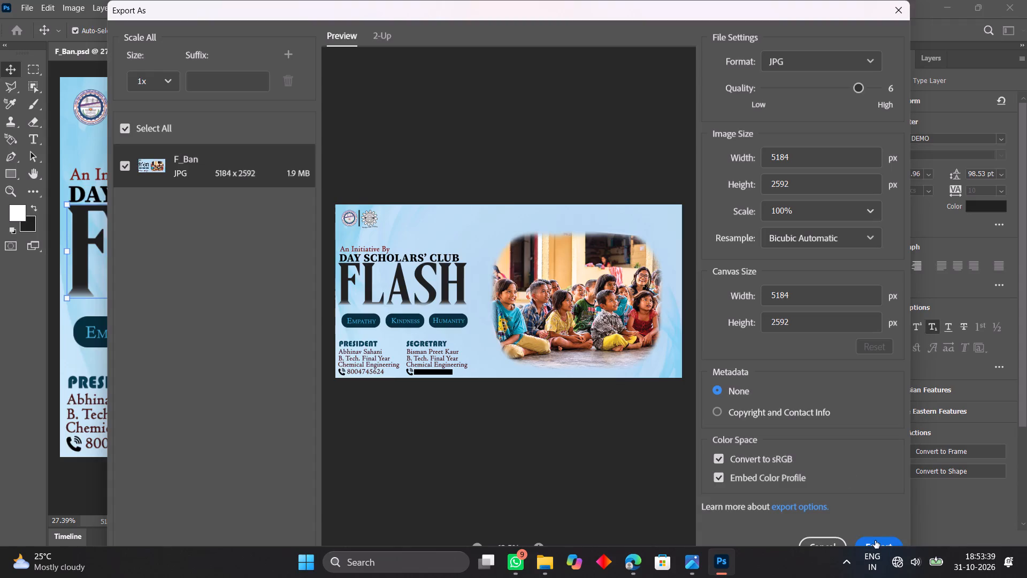
pyautogui.click(873, 537)
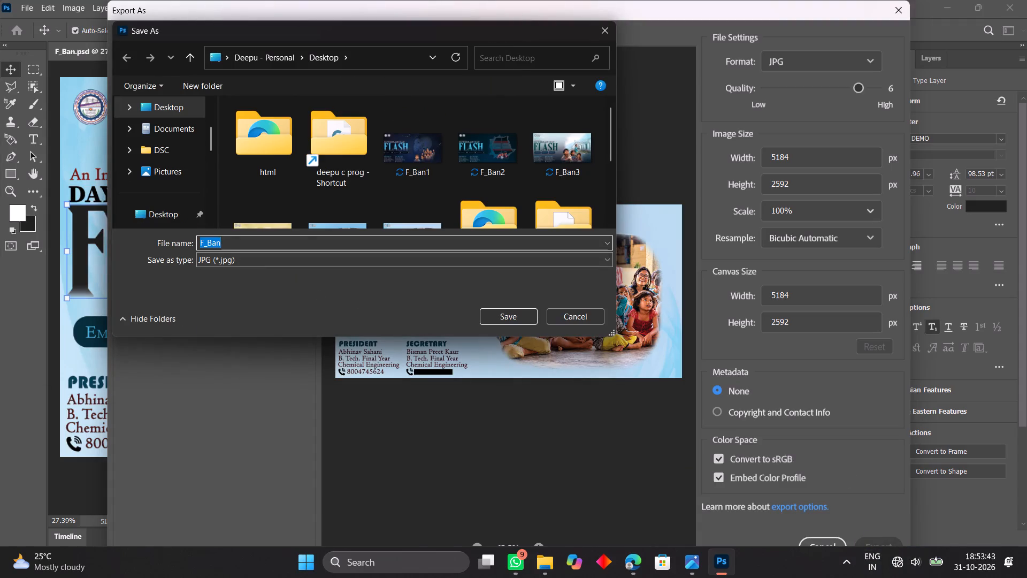
pyautogui.click(225, 245)
pyautogui.press('7')
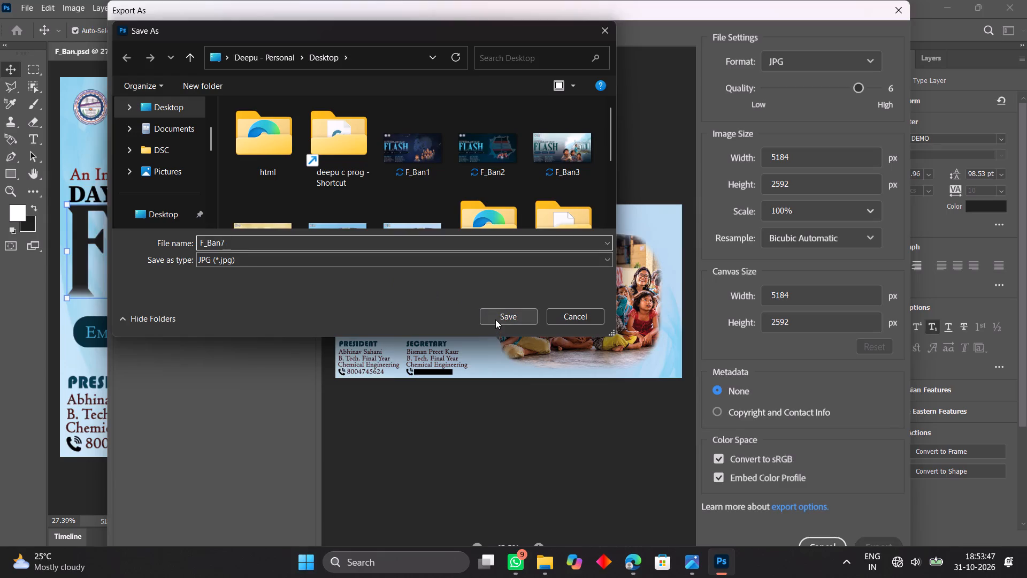
# Save the exported JPG to the Desktop as F_Ban7.
pyautogui.click(495, 320)
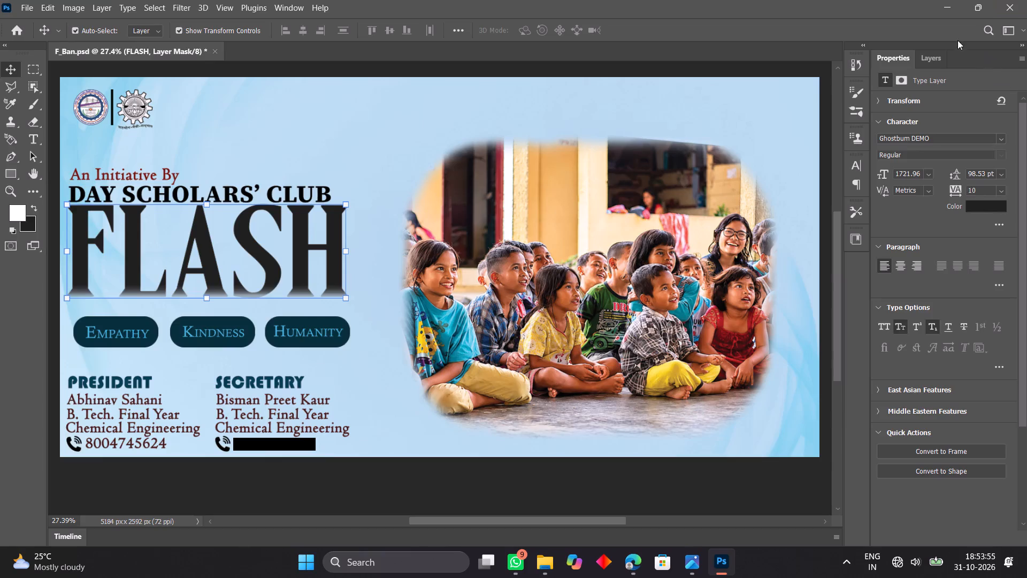
# Switch to the Windows desktop and refresh its icons.
pyautogui.click(945, 9)
pyautogui.rightClick(635, 151)
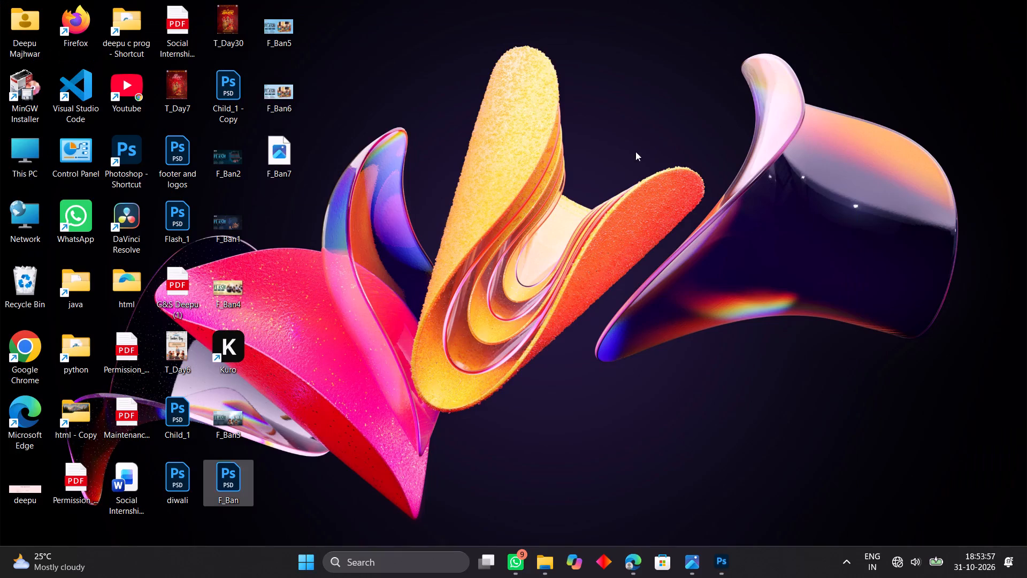
pyautogui.click(648, 206)
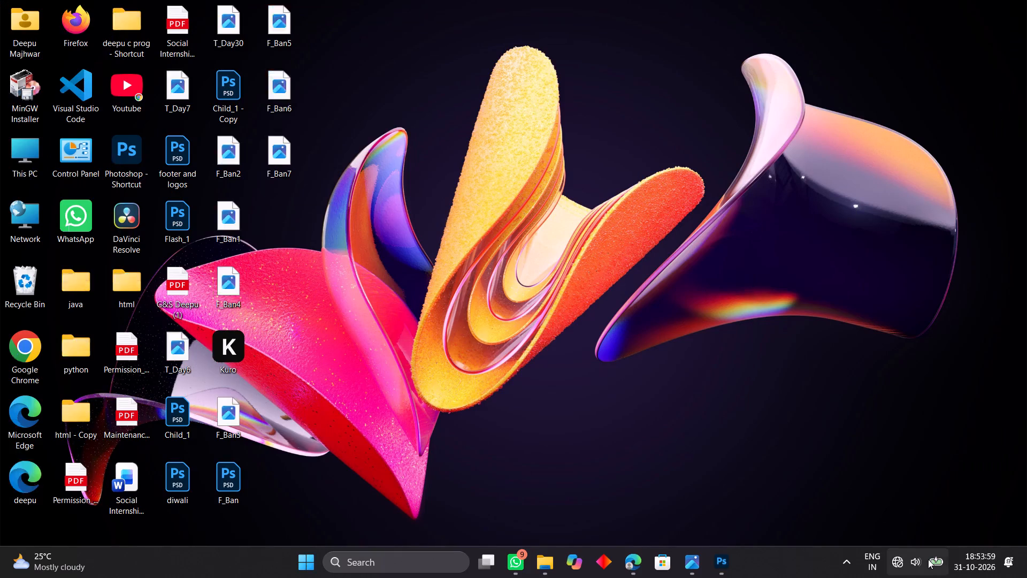
pyautogui.click(928, 559)
pyautogui.click(684, 218)
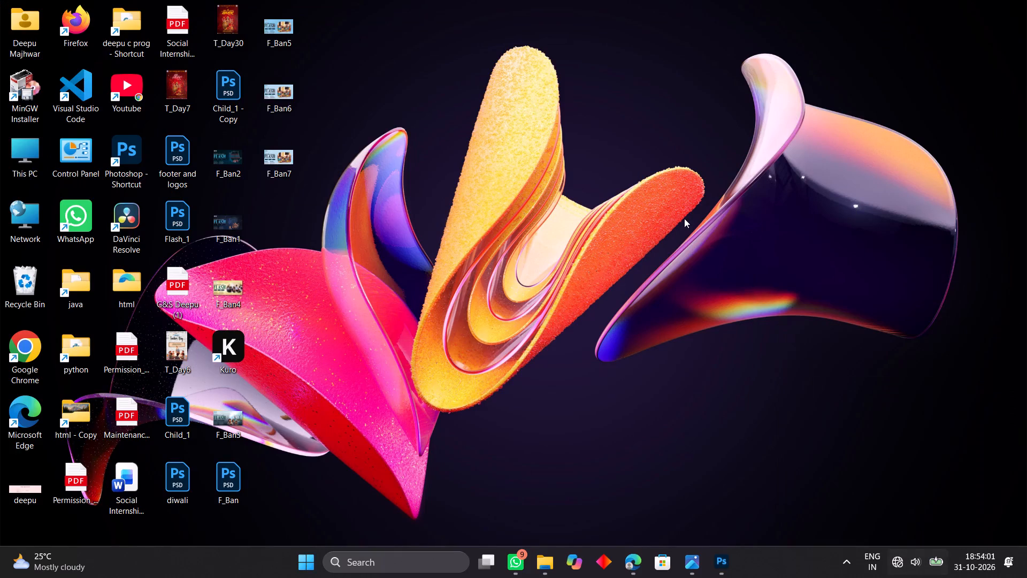
pyautogui.rightClick(684, 218)
pyautogui.click(714, 279)
pyautogui.rightClick(700, 276)
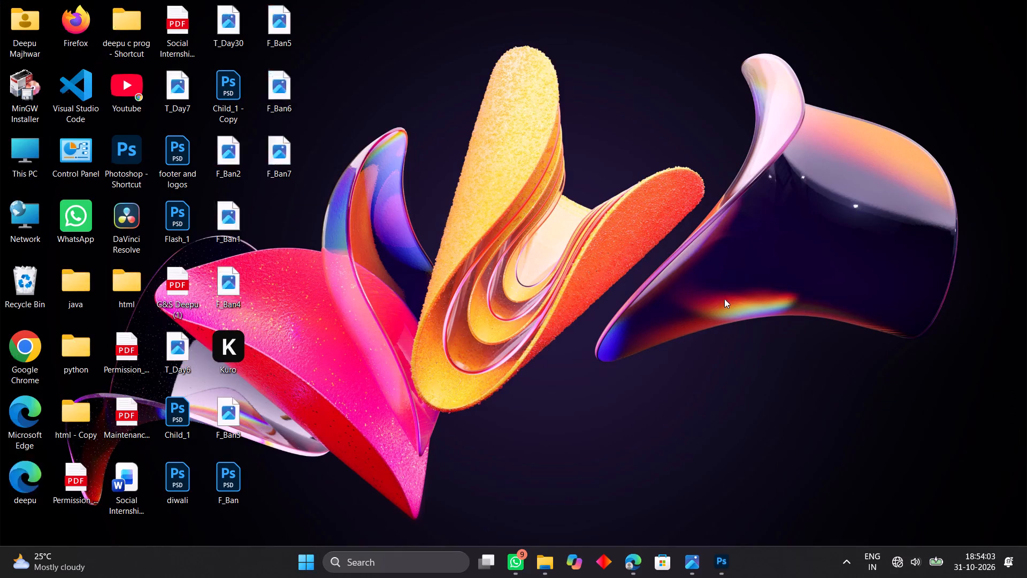
pyautogui.click(717, 331)
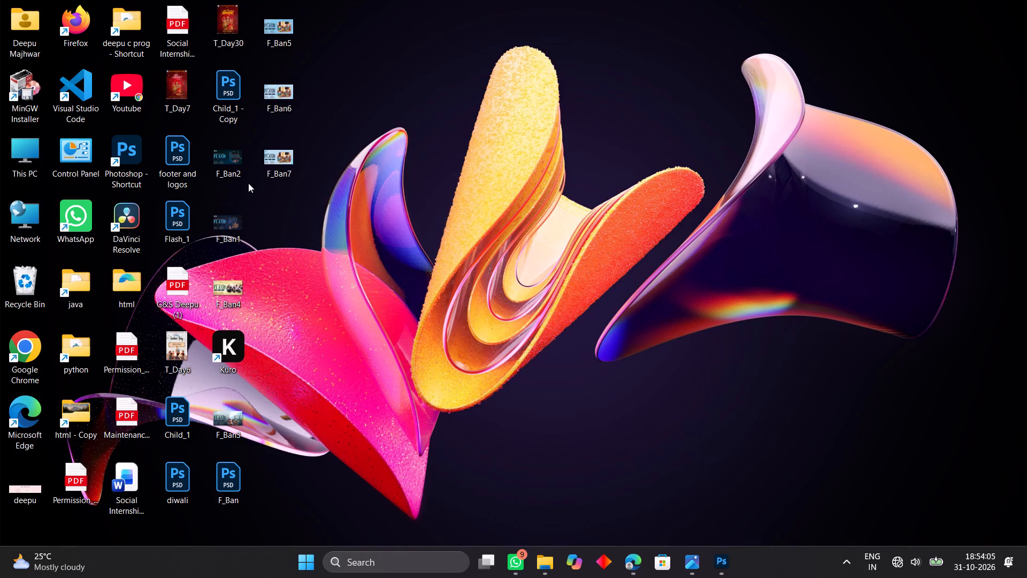
# Open F_Ban7 from the desktop in Photos, inspect the exported banner in a maximised window, and minimise the viewer.
pyautogui.doubleClick(271, 168)
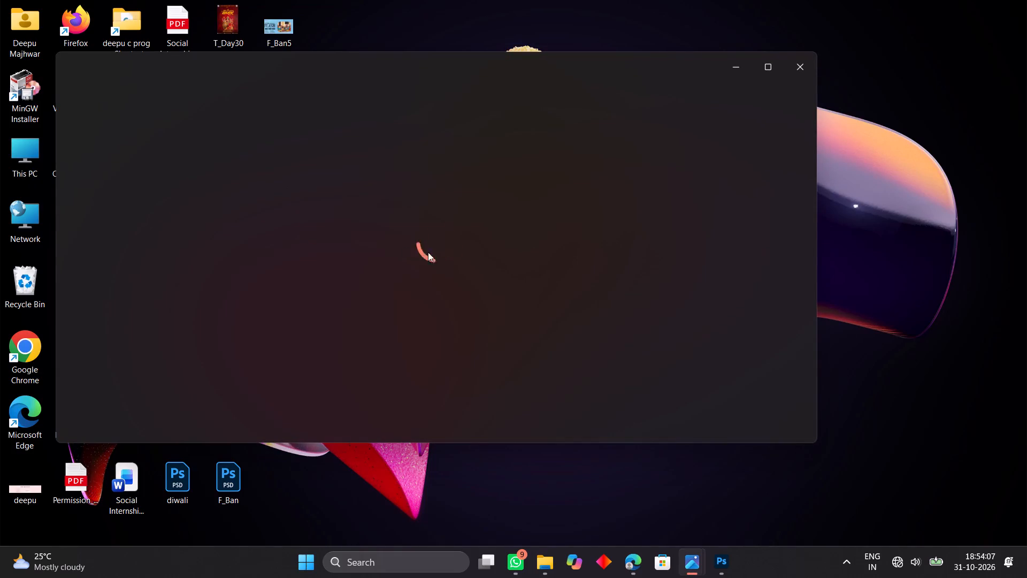
pyautogui.click(772, 69)
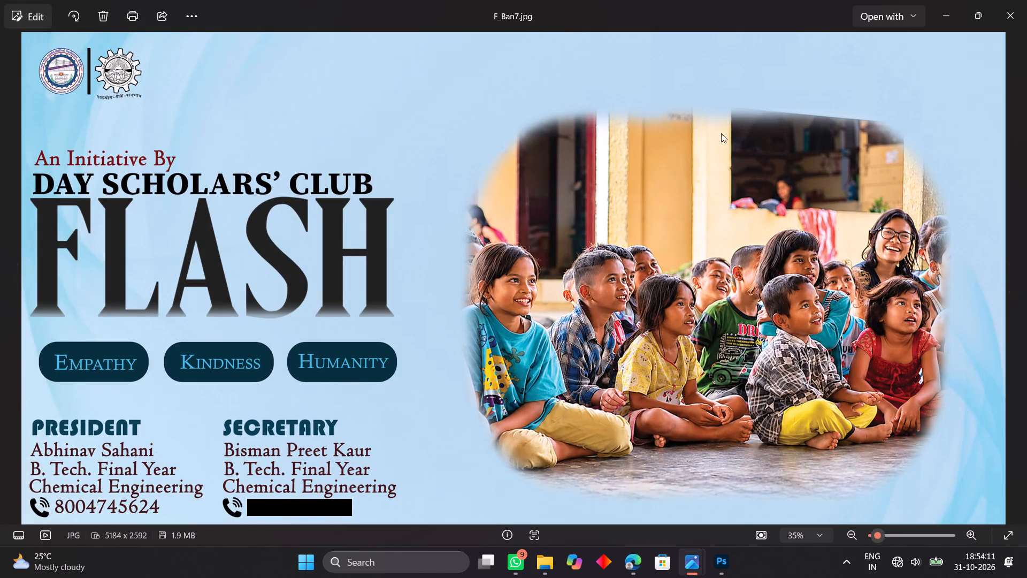
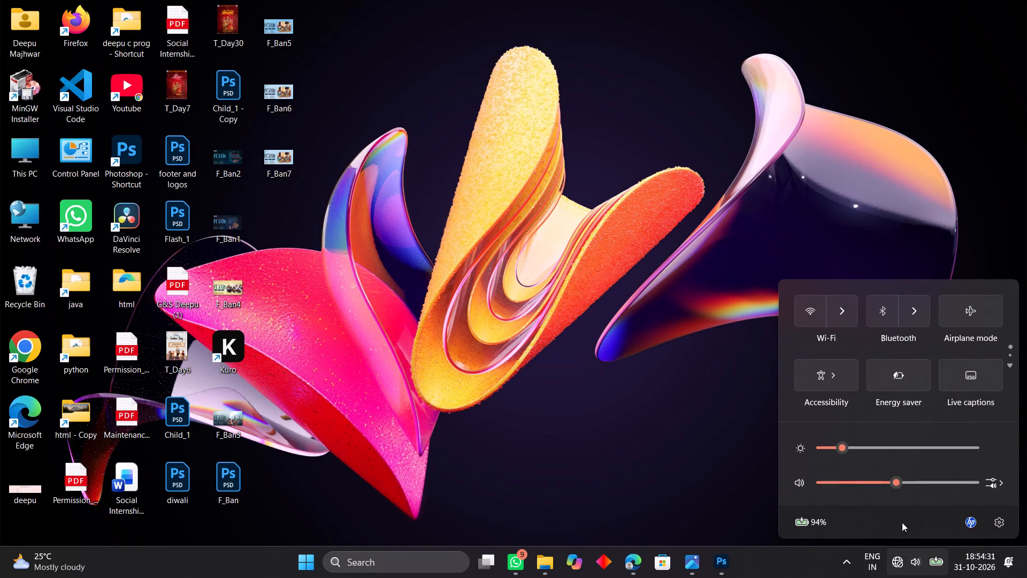
pyautogui.click(803, 309)
pyautogui.click(600, 248)
pyautogui.rightClick(600, 248)
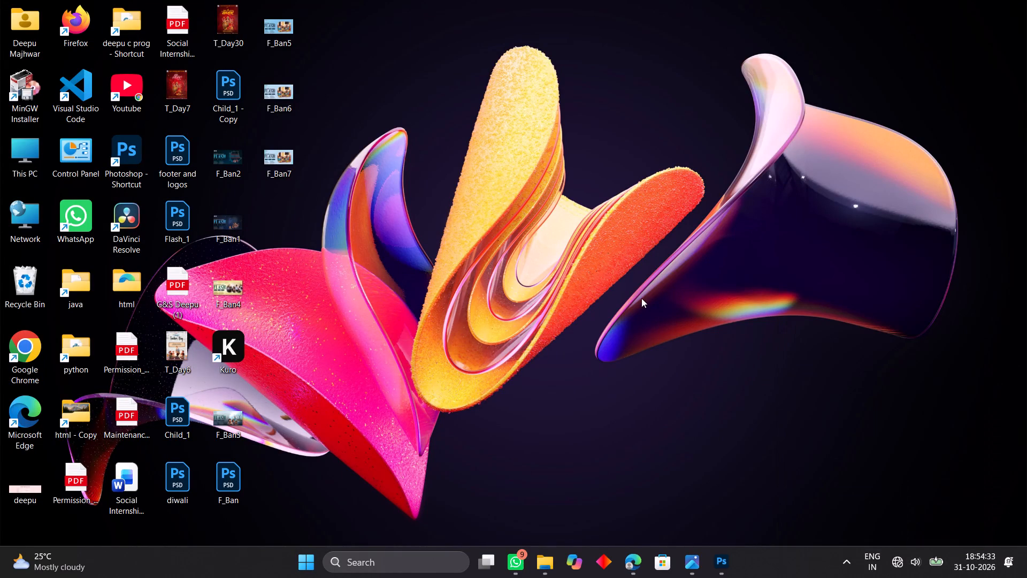
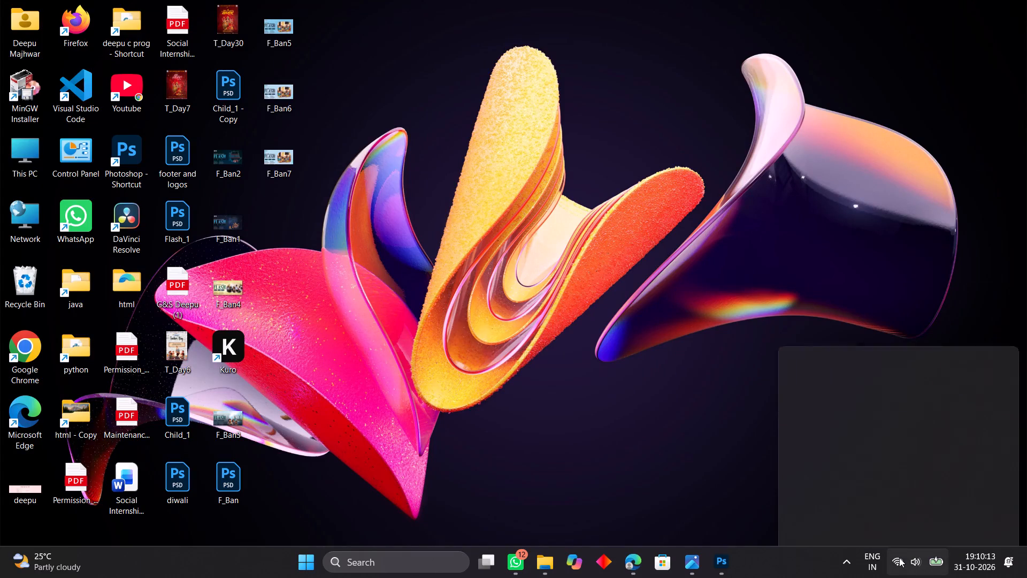
pyautogui.click(798, 317)
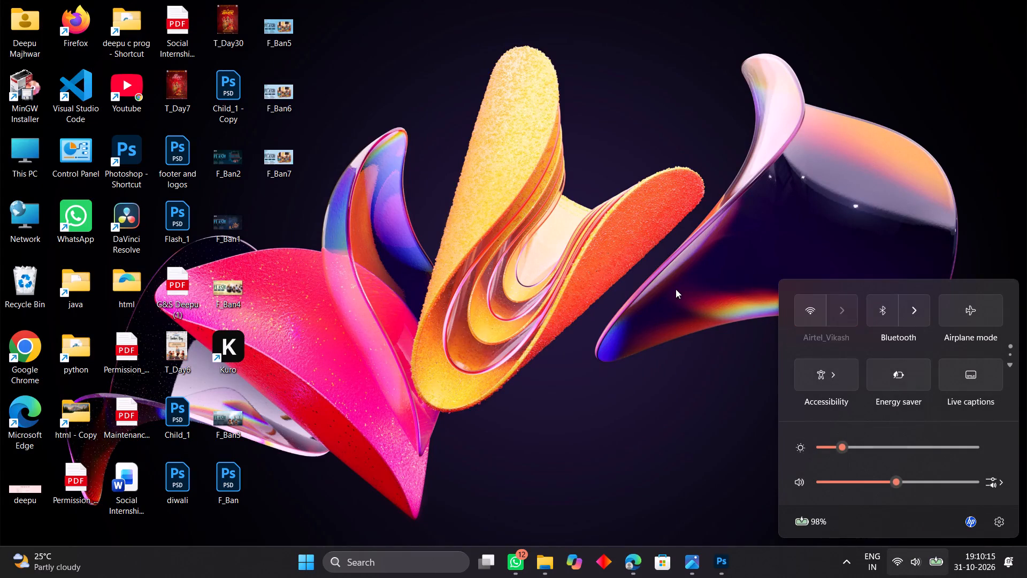
pyautogui.click(676, 289)
# Switch to Photoshop with the open F_Ban.psd banner.
pyautogui.click(722, 562)
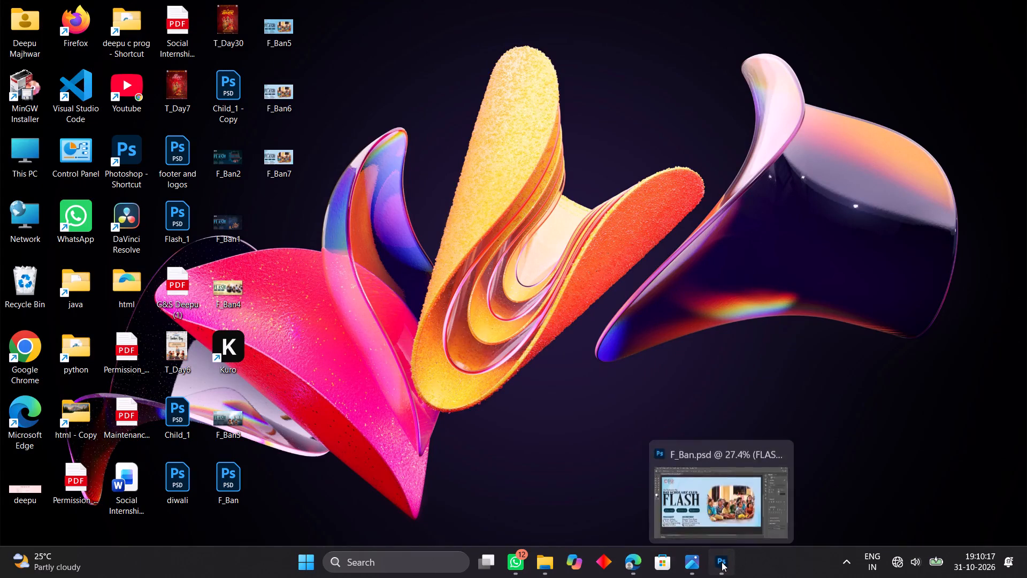
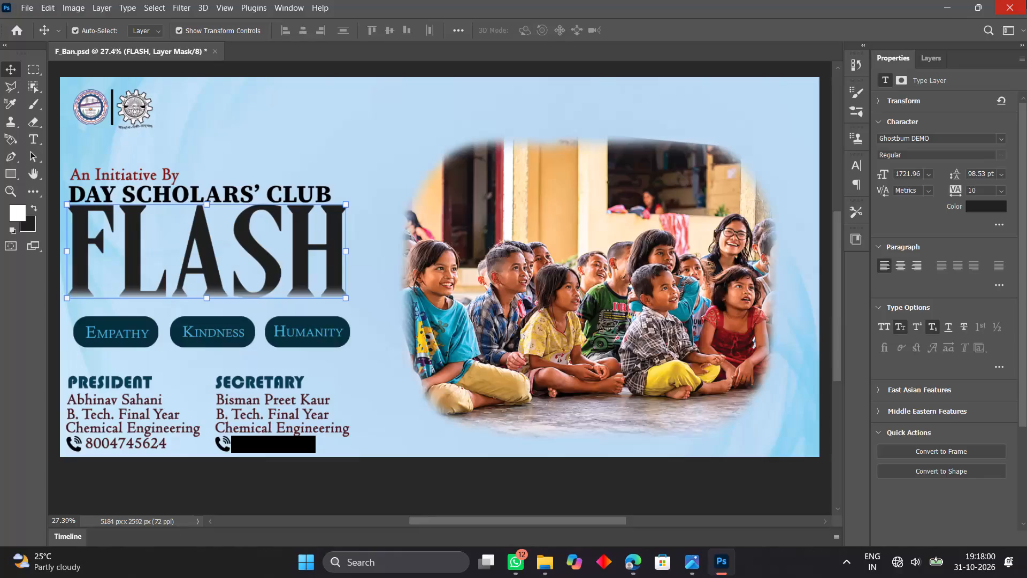
# Switch from Photoshop to the Windows desktop and refresh it.
pyautogui.click(949, 11)
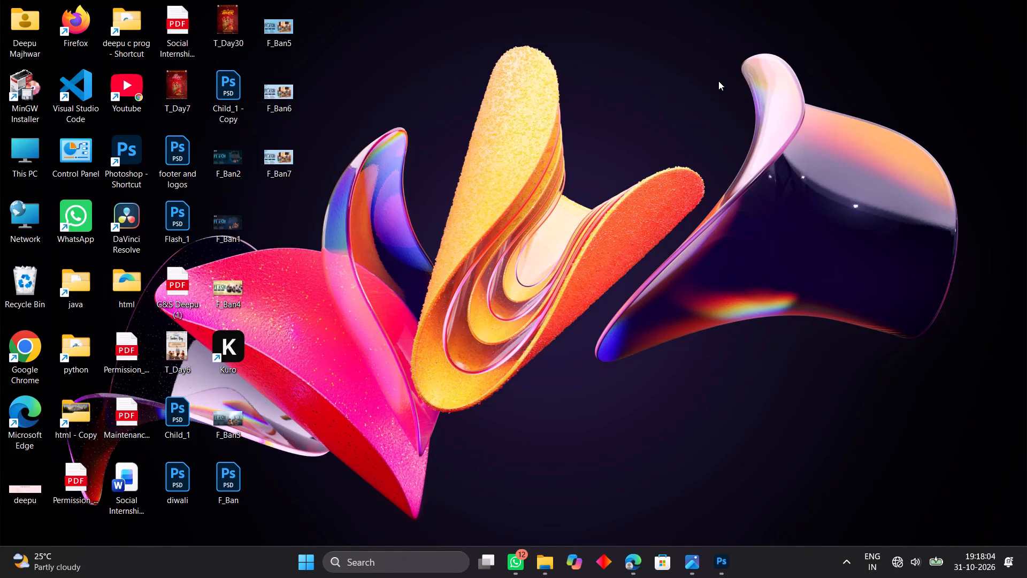
pyautogui.rightClick(718, 81)
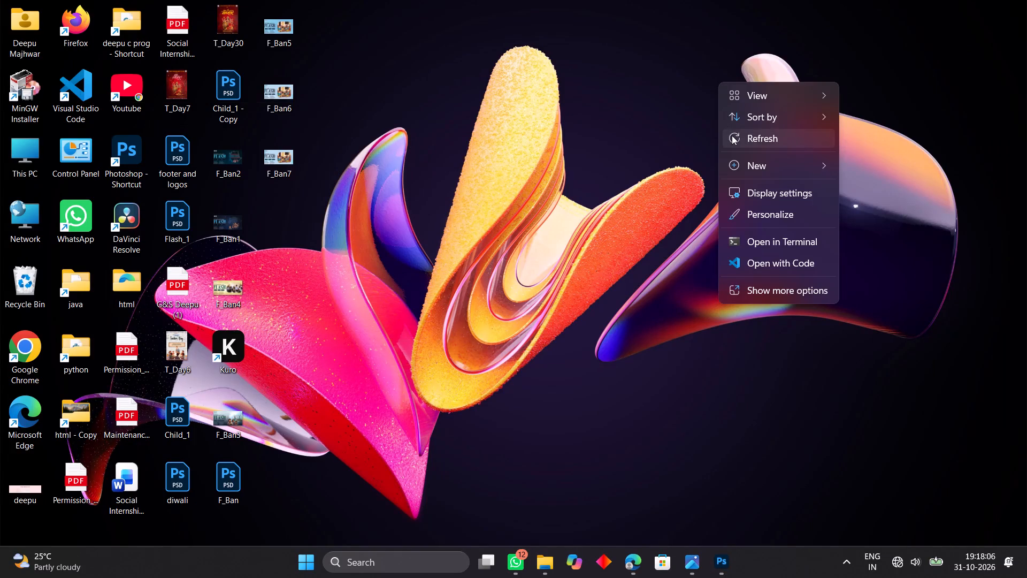
pyautogui.click(732, 135)
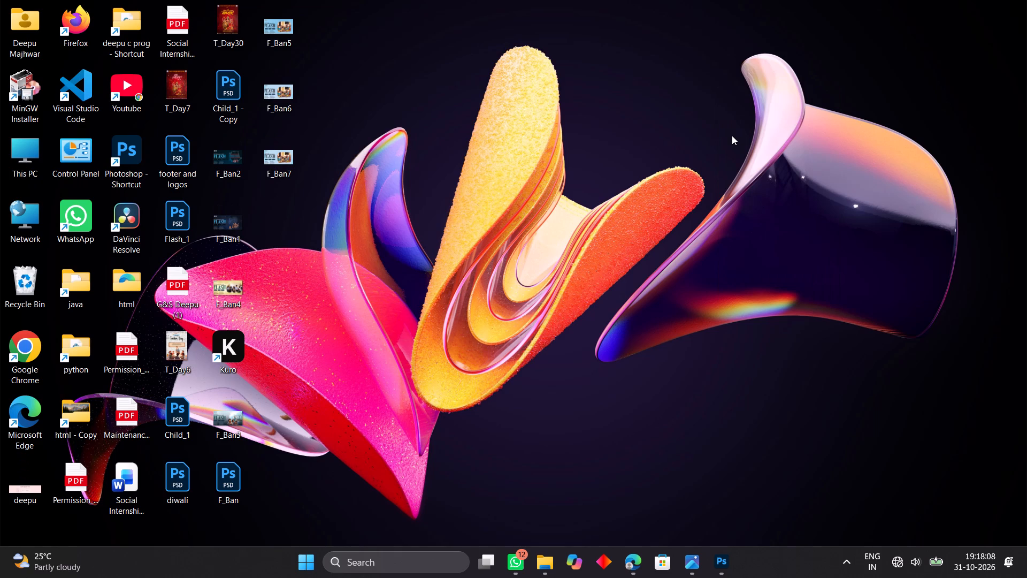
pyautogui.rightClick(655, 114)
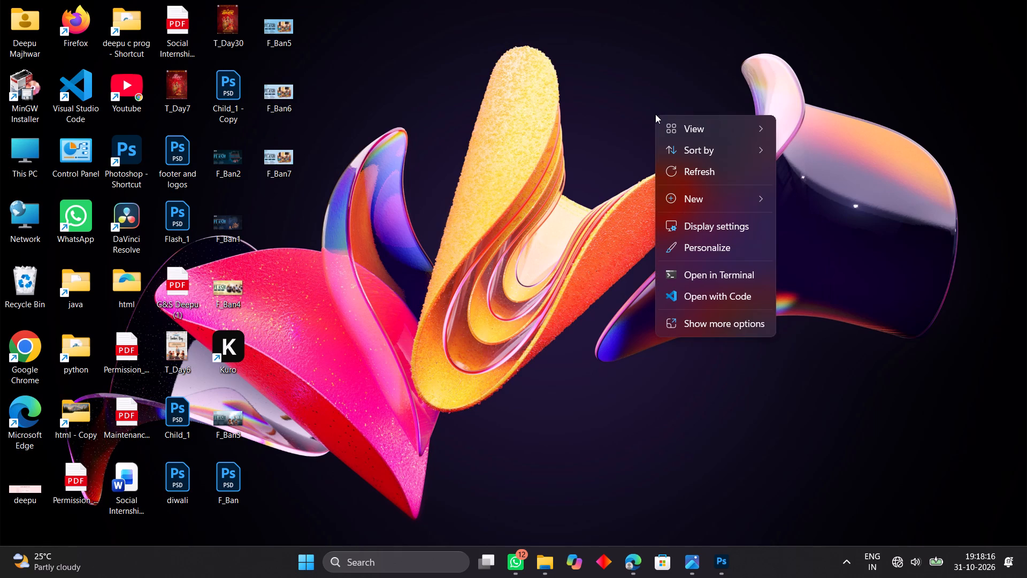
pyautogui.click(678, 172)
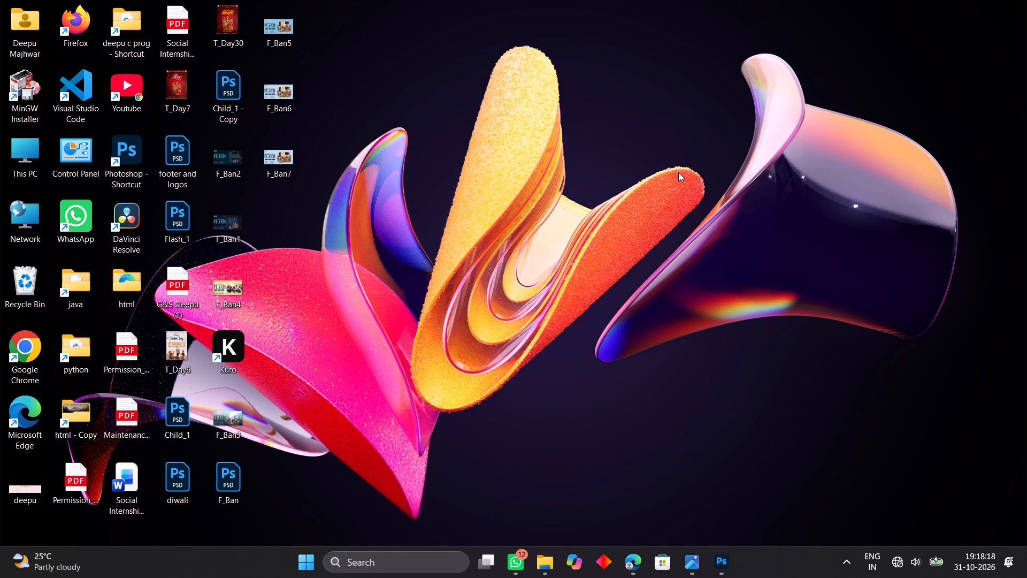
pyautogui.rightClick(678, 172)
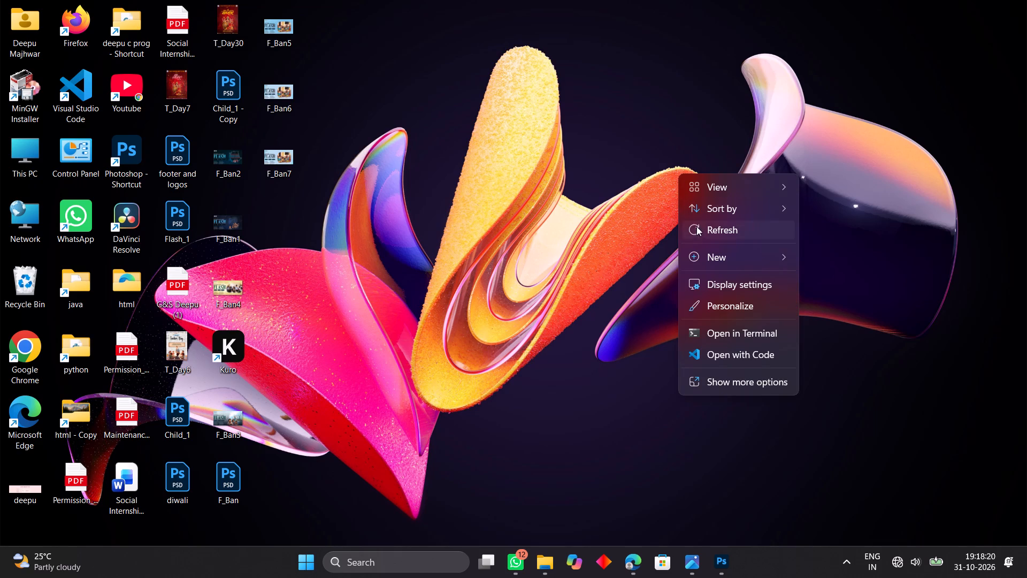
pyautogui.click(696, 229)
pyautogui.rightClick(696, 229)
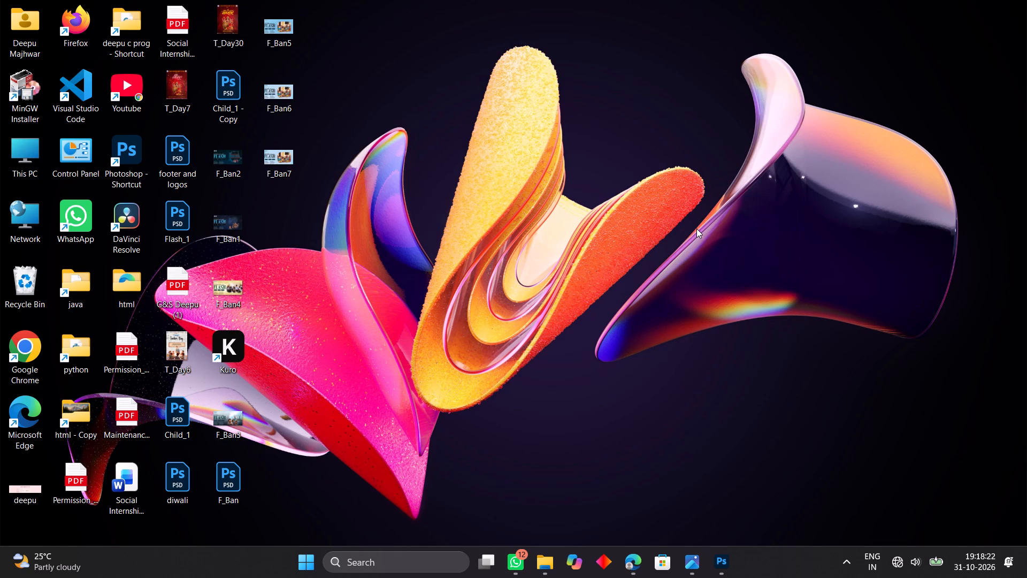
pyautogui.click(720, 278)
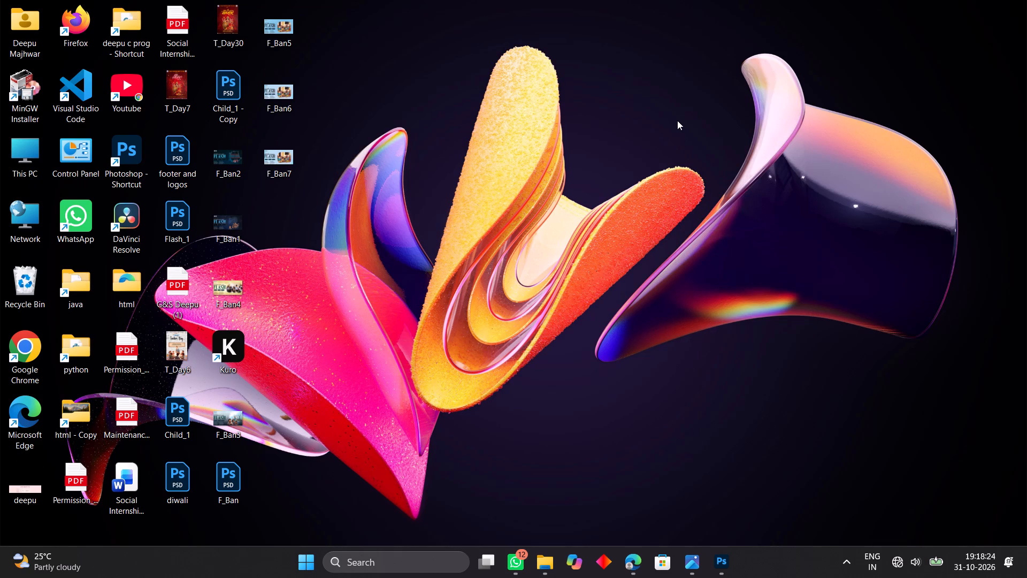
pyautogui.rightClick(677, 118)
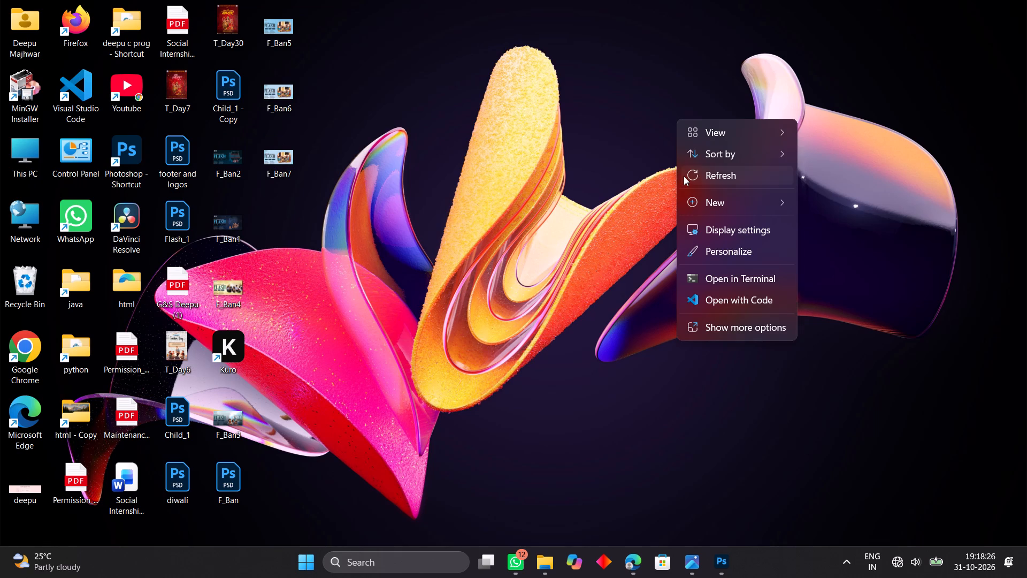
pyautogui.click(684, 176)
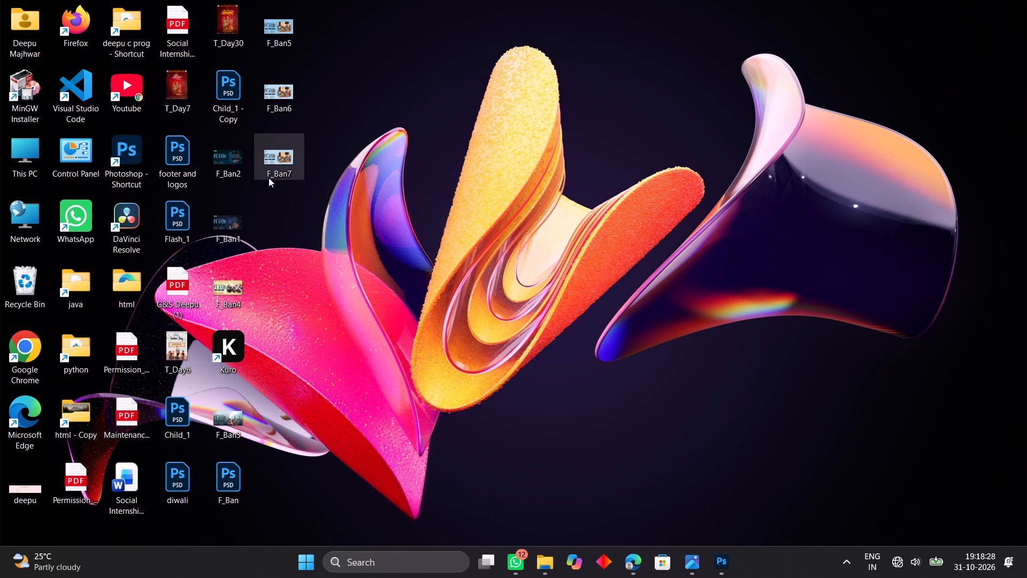
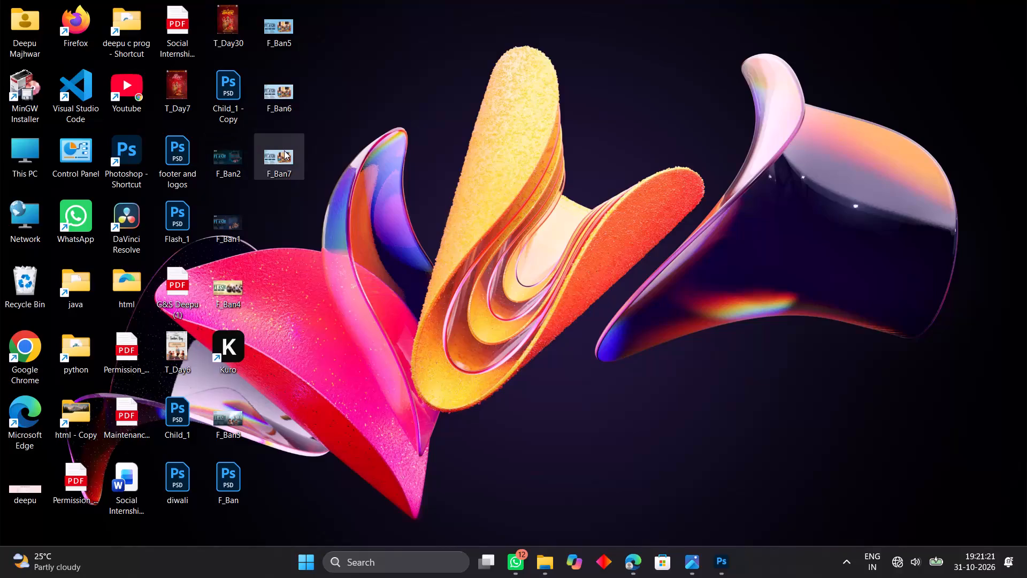
# Open the exported F_Ban7 image from the desktop to review the banner, and close the viewer.
pyautogui.doubleClick(283, 151)
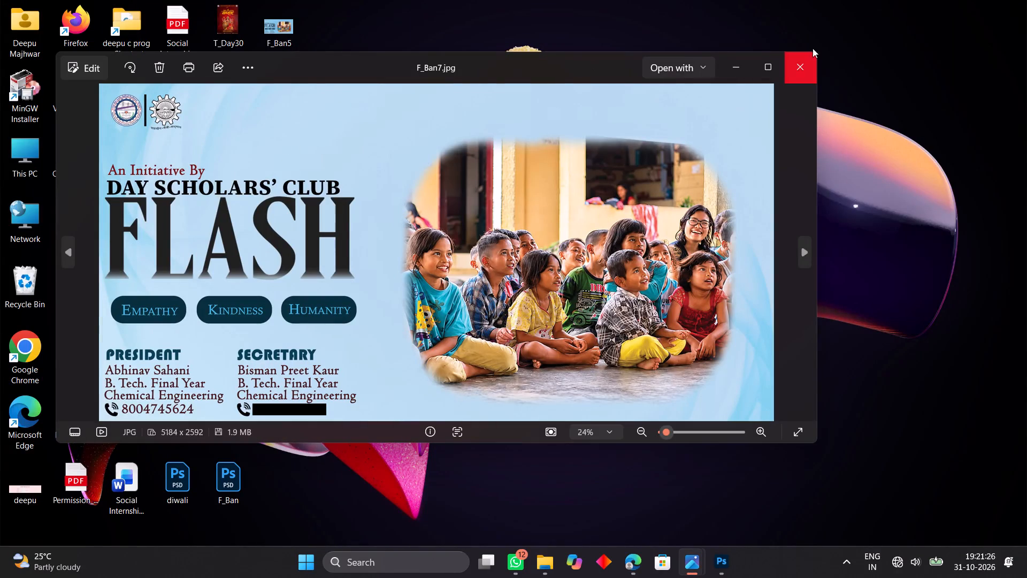
pyautogui.click(799, 65)
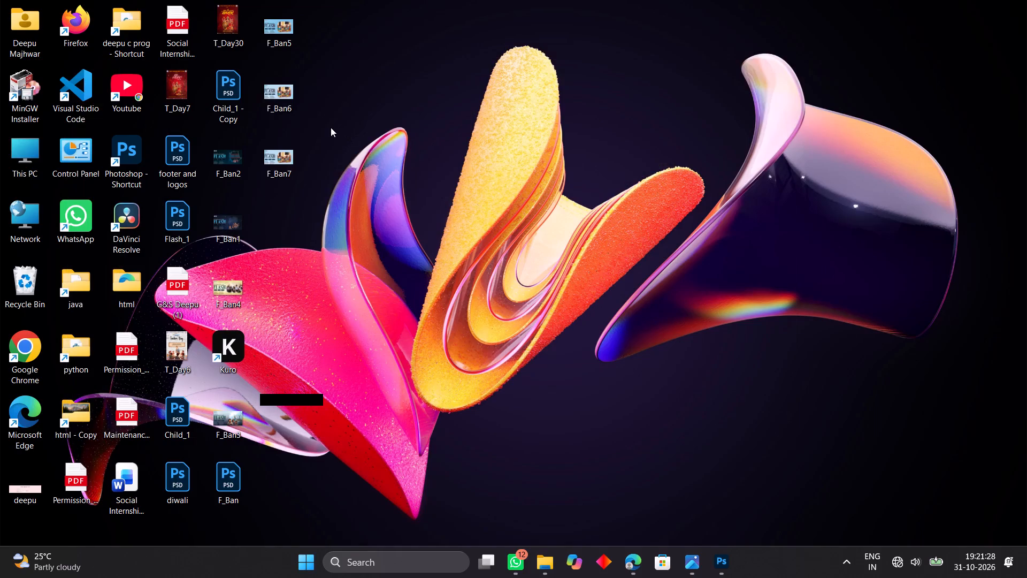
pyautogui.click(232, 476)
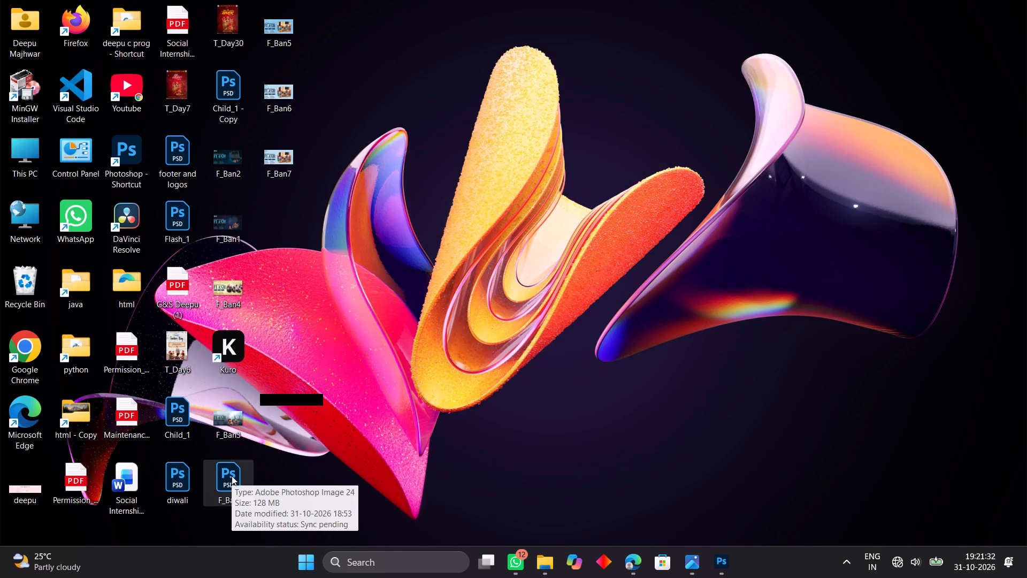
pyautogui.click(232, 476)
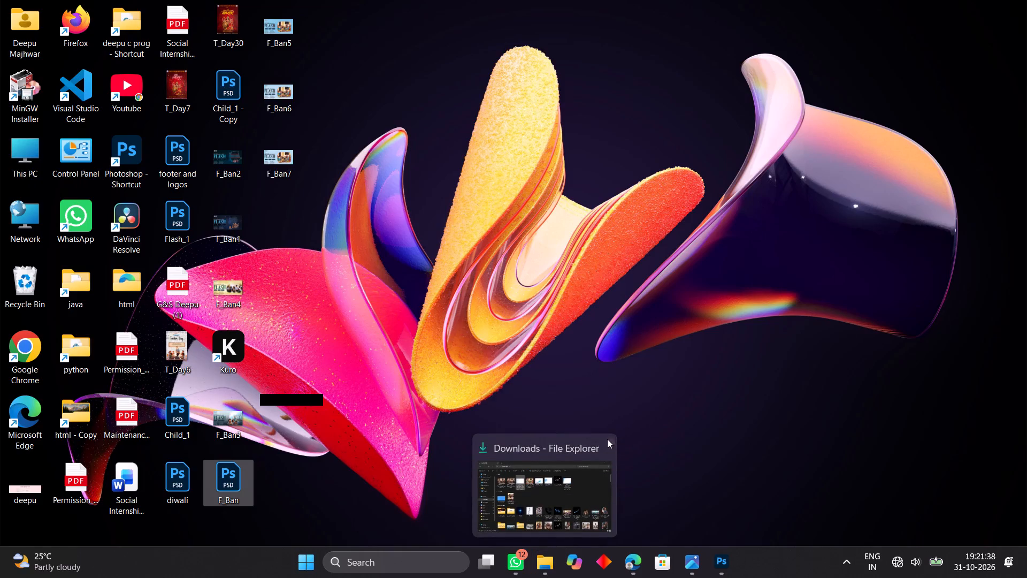
# Close the background windows: Downloads in File Explorer, the Edge browser, the bg5 and F_Ban7 image viewers, and WhatsApp.
pyautogui.click(603, 449)
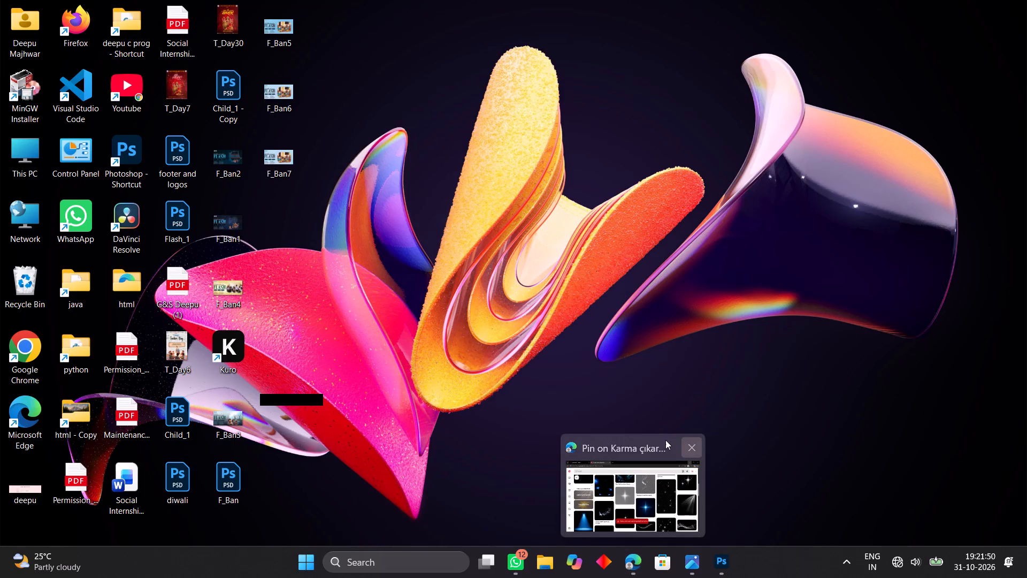
pyautogui.click(694, 446)
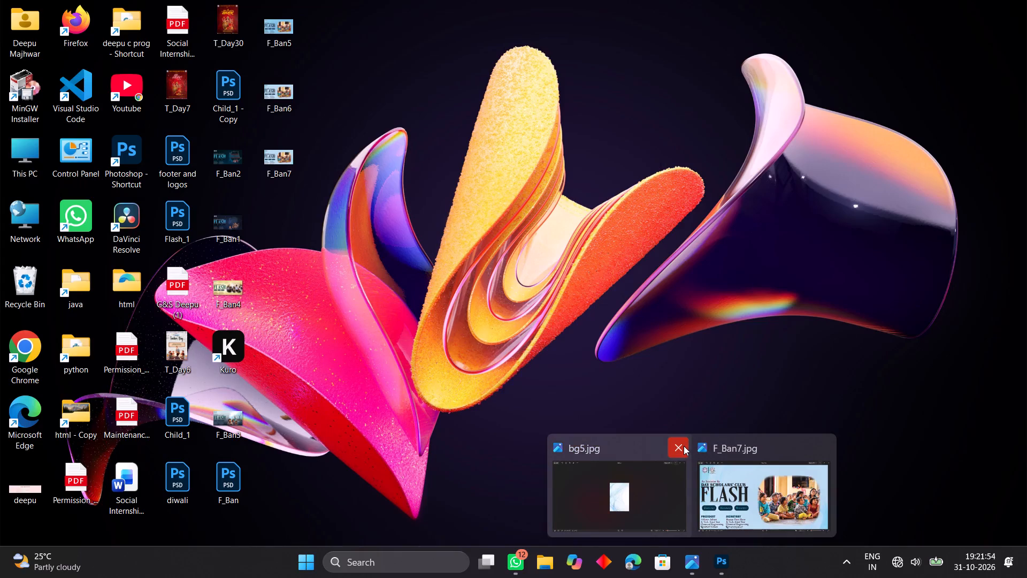
pyautogui.click(684, 446)
pyautogui.click(751, 447)
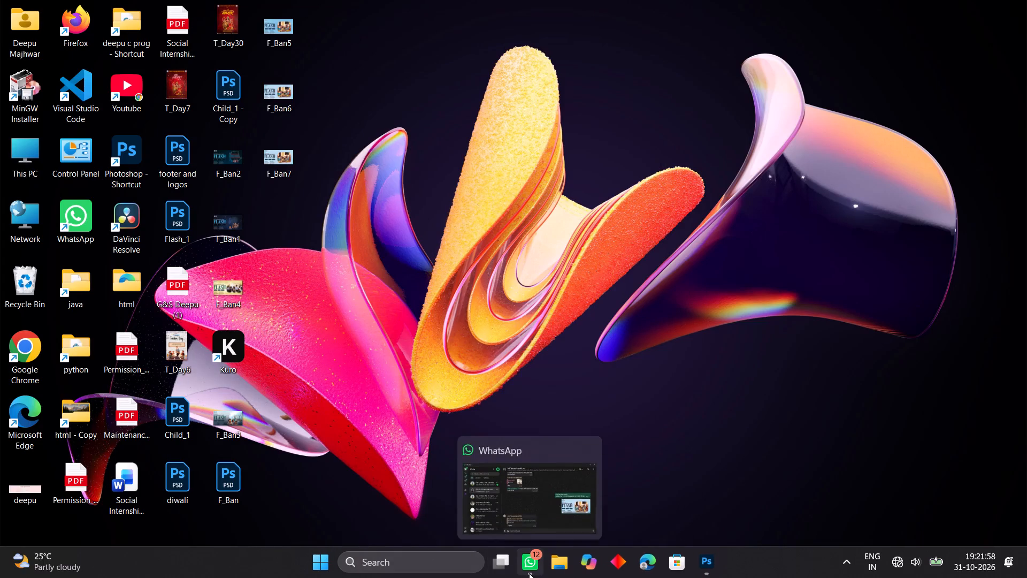
pyautogui.click(592, 446)
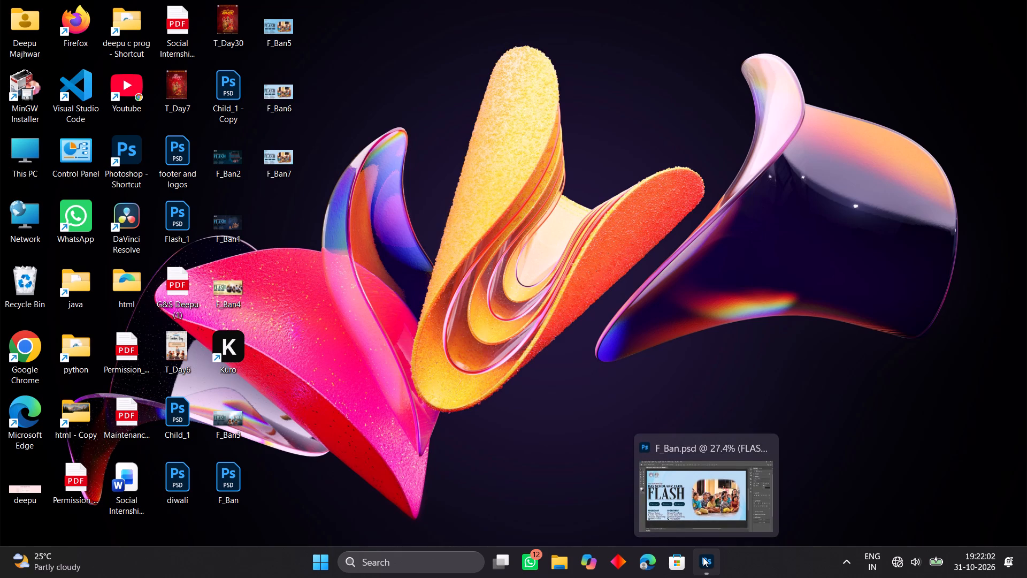
# Switch to Photoshop and nudge the SECRETARY heading slightly up and to the right.
pyautogui.click(702, 503)
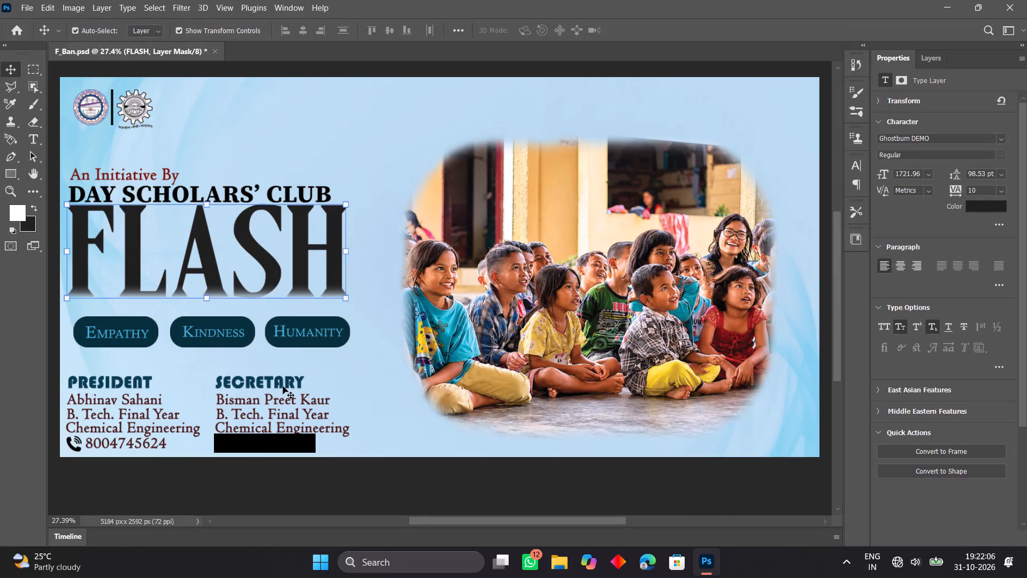
pyautogui.click(283, 386)
pyautogui.press('Up')
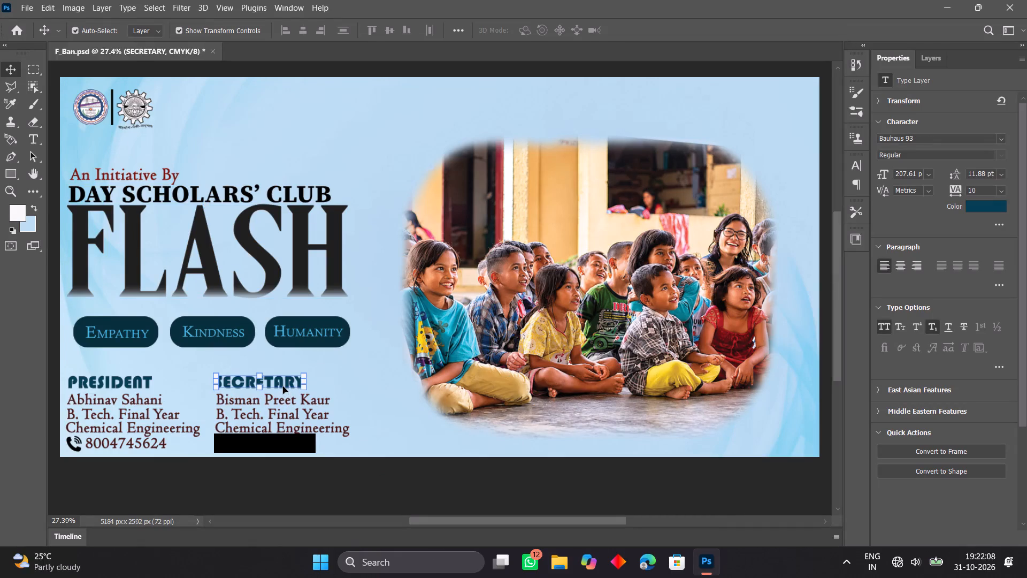
pyautogui.press('Up')
pyautogui.press('Up')
pyautogui.press('Right')
pyautogui.press('Right')
pyautogui.press('Right')
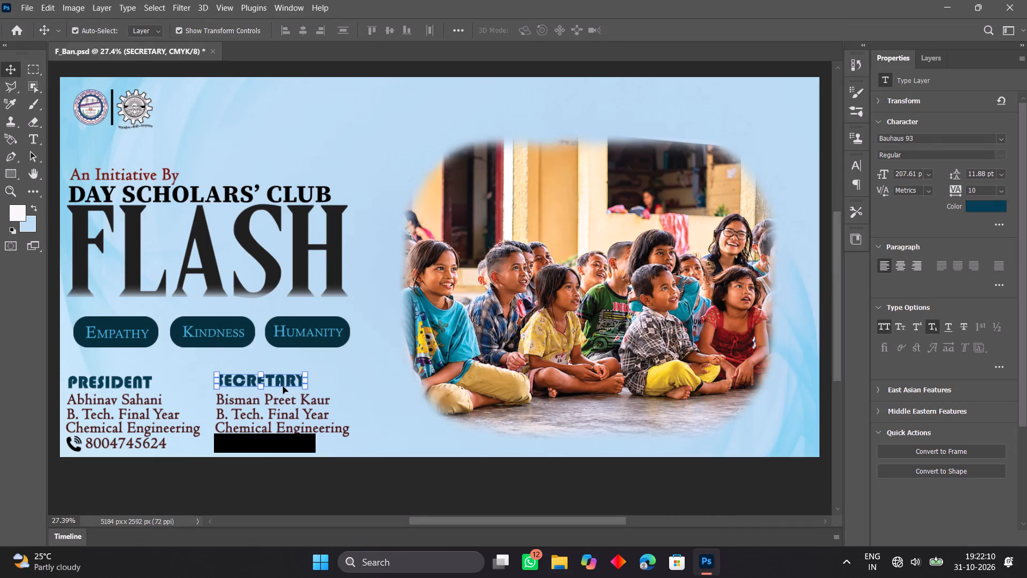
pyautogui.press('Right')
pyautogui.press('Right')
pyautogui.press('Right')
pyautogui.press('Right')
pyautogui.press('Right')
pyautogui.press('Right')
pyautogui.press('Right')
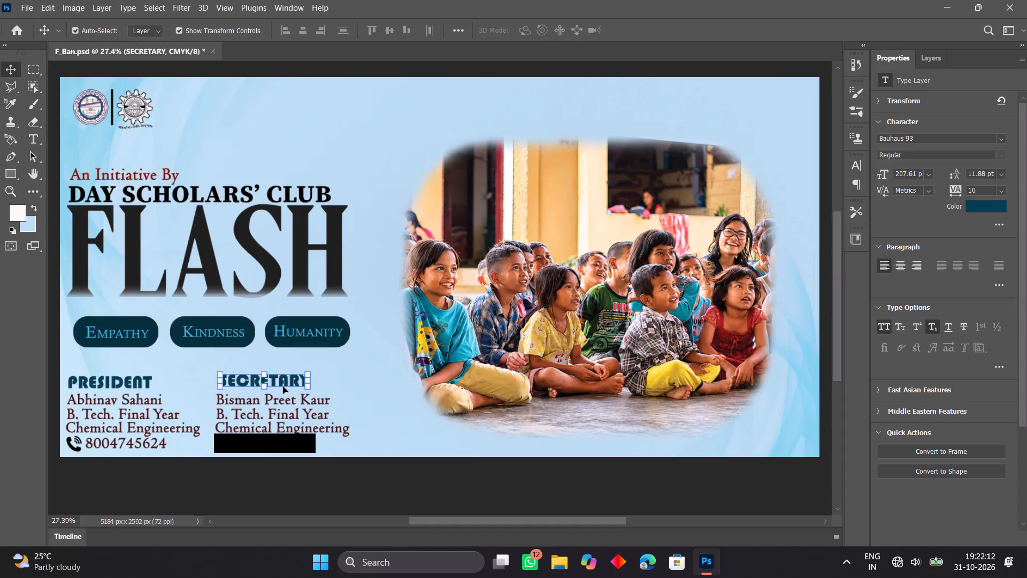
pyautogui.press('Right')
# Nudge the secretary's phone number text slightly to the right.
pyautogui.click(264, 442)
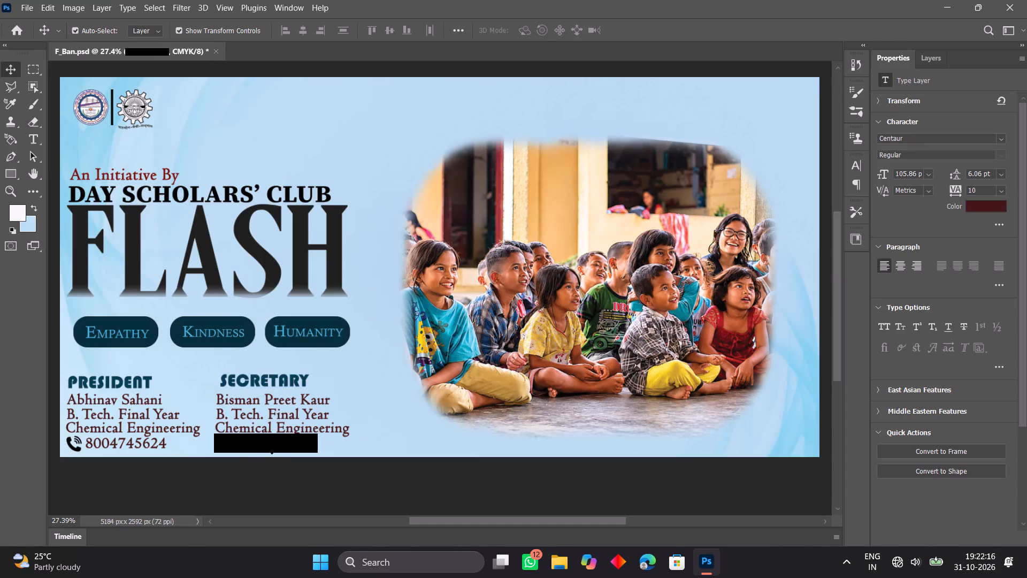
pyautogui.press('Right')
pyautogui.press('Right')
pyautogui.press('Right')
pyautogui.press('Right')
pyautogui.press('Right')
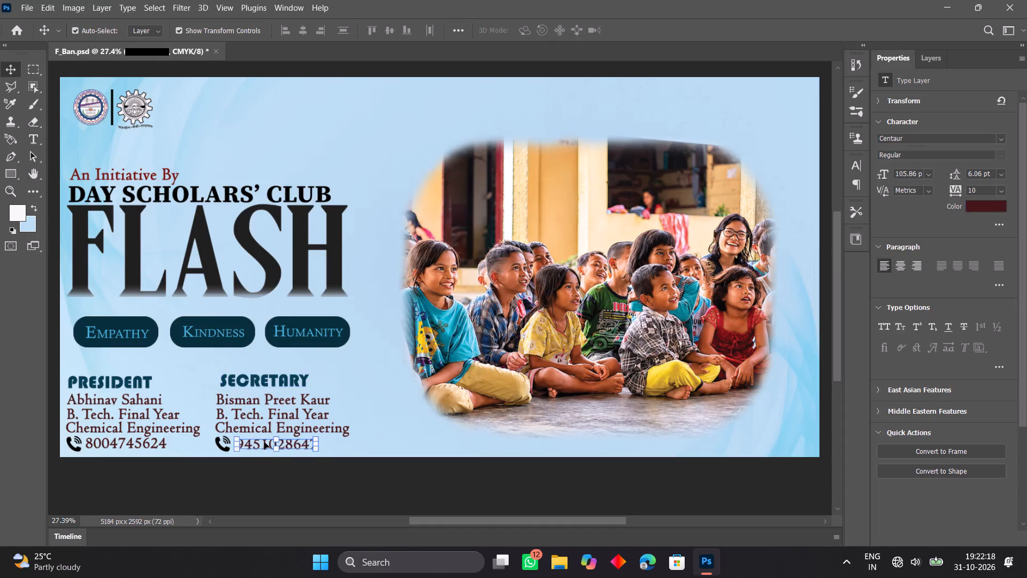
# Nudge the secretary's name right and up so it lines up beneath the SECRETARY heading.
pyautogui.click(236, 402)
pyautogui.press('Right')
pyautogui.press('Right')
pyautogui.press('Right')
pyautogui.press('Right')
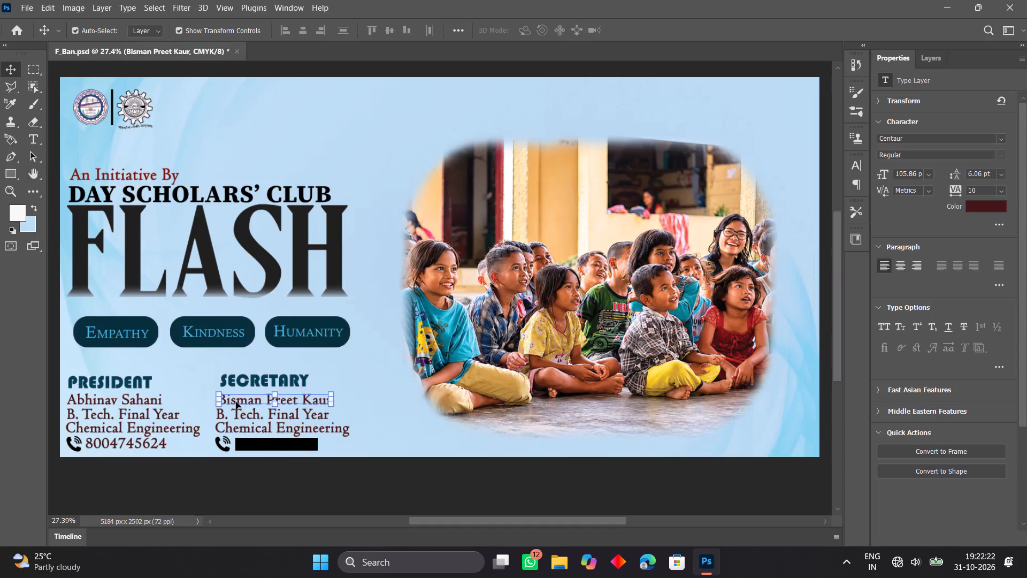
pyautogui.press('Right')
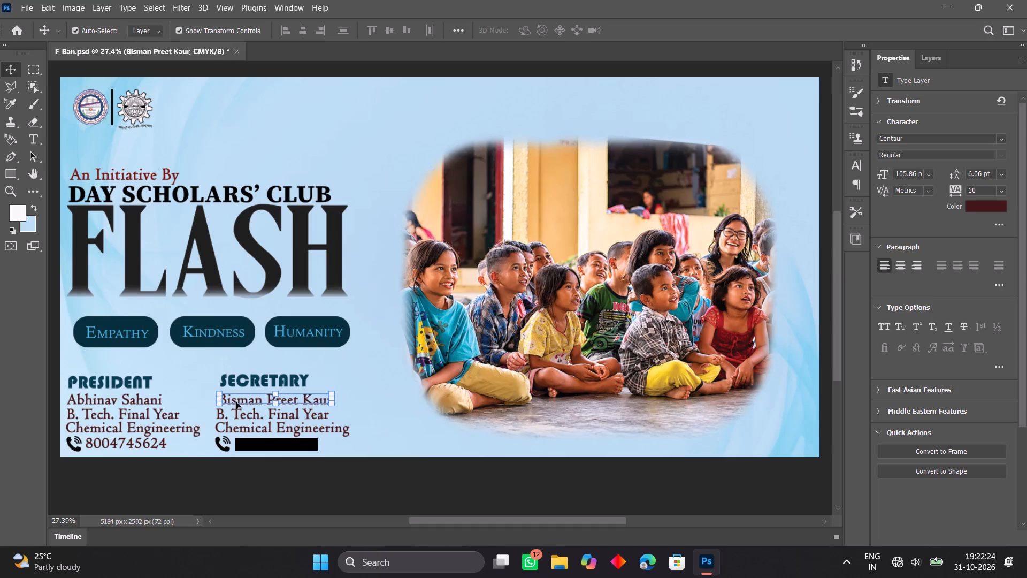
pyautogui.press('Up')
pyautogui.press('Up')
pyautogui.press('Right')
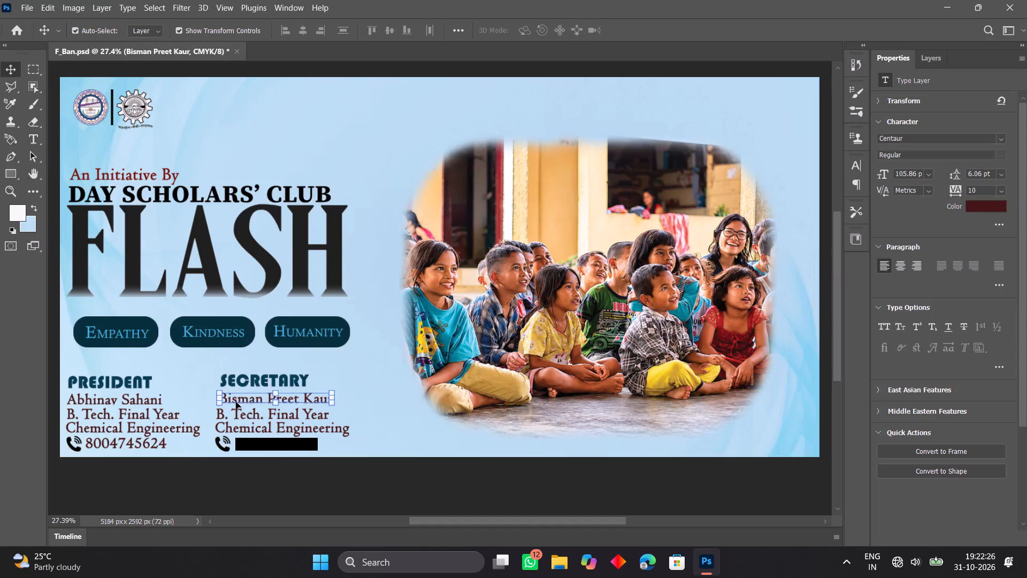
pyautogui.press('Up')
pyautogui.press('Up')
pyautogui.press('Right')
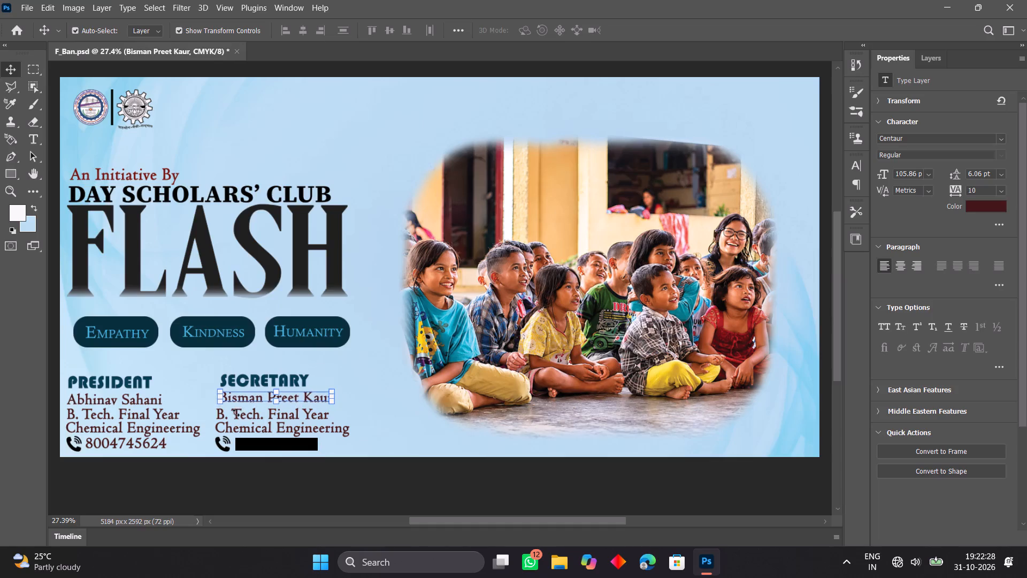
# Nudge the secretary's "B. Tech. Final Year" line up and right to align it under the name.
pyautogui.click(285, 430)
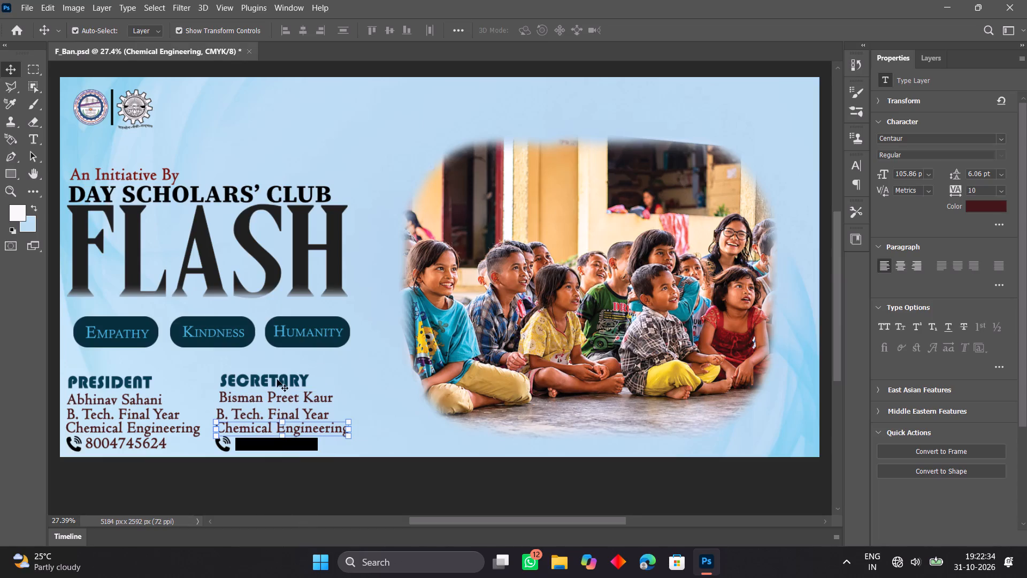
pyautogui.click(277, 379)
pyautogui.click(273, 412)
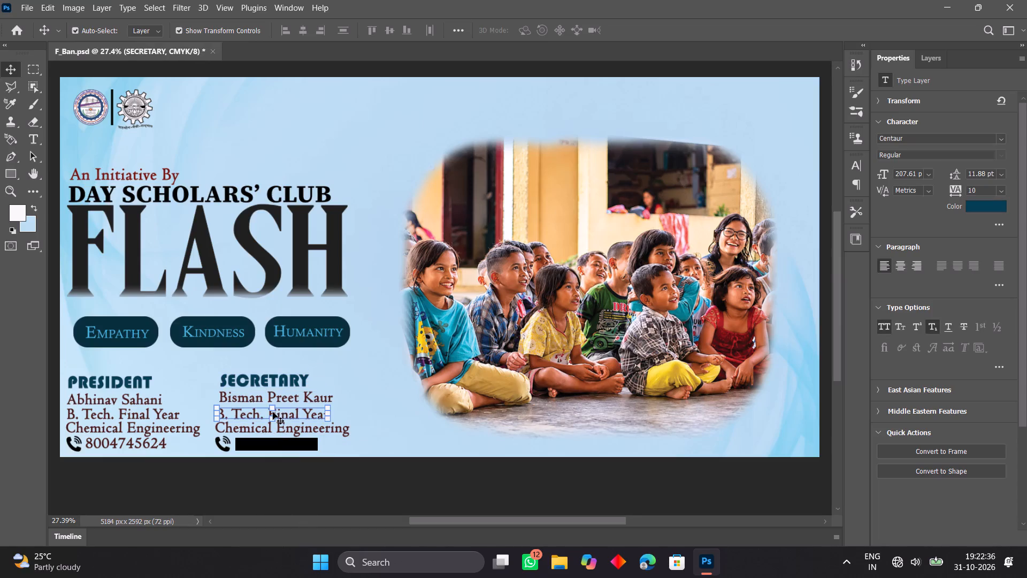
pyautogui.press('Up')
pyautogui.press('Up')
pyautogui.press('Up')
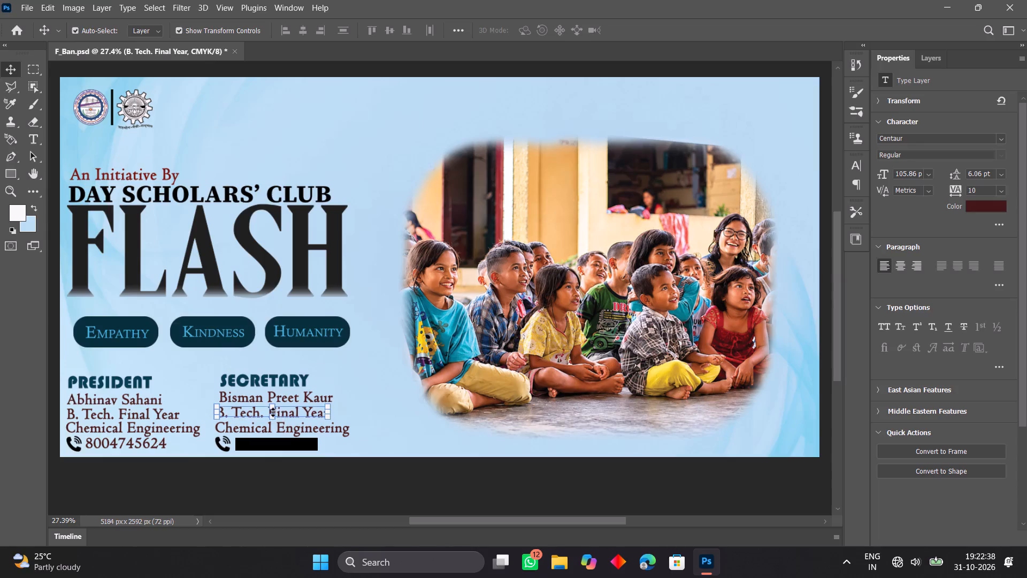
pyautogui.press('Right')
pyautogui.press('Right')
pyautogui.press('Right')
pyautogui.press('Up')
pyautogui.press('Right')
pyautogui.press('Right')
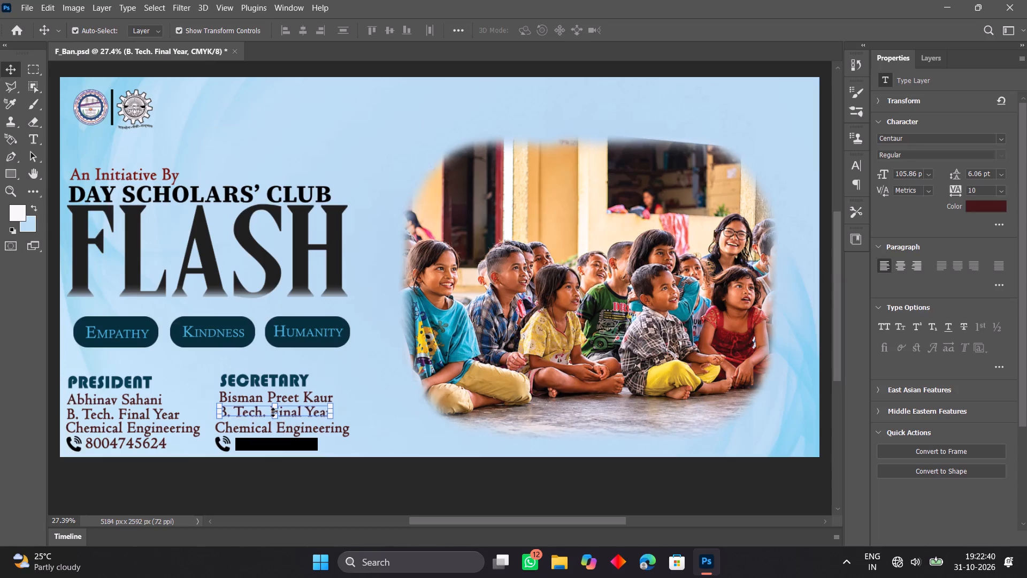
pyautogui.press('Up')
pyautogui.press('Right')
pyautogui.press('Right')
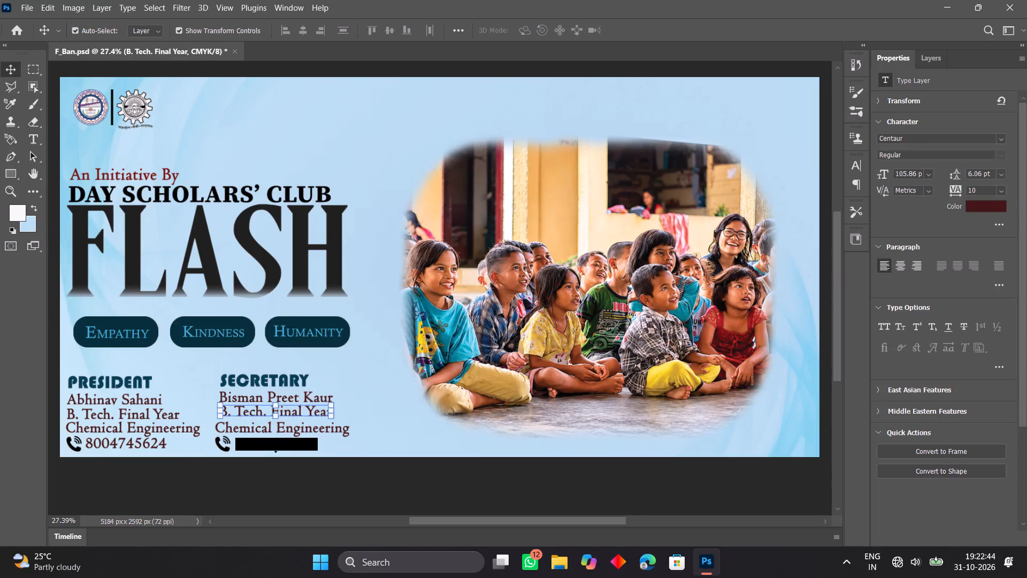
# Nudge the secretary's "Chemical Engineering" line up and right, close beneath the "B. Tech. Final Year" line.
pyautogui.click(347, 435)
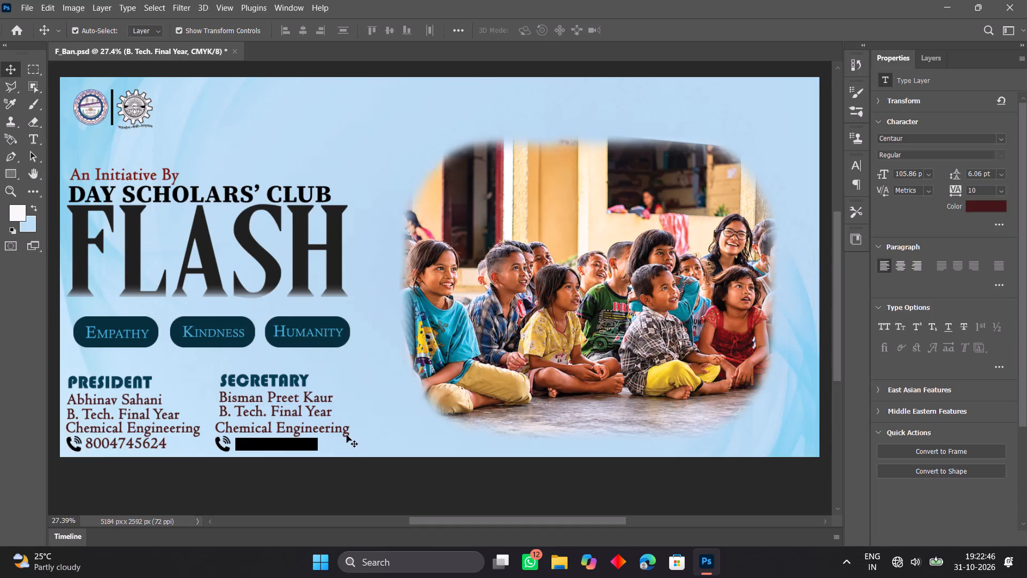
pyautogui.press('Up')
pyautogui.press('Up')
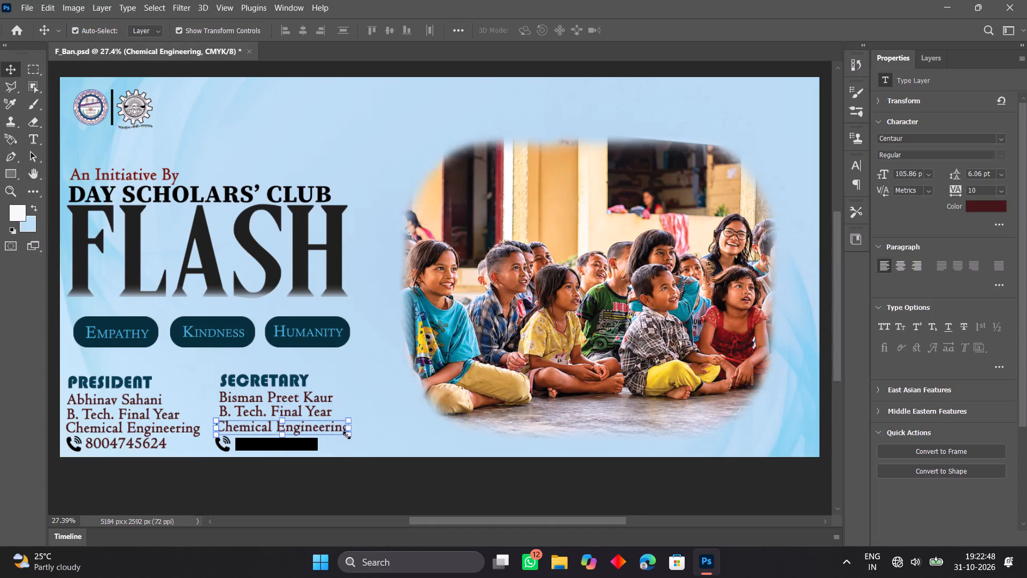
pyautogui.press('Up')
pyautogui.press('Right')
pyautogui.press('Up')
pyautogui.press('Right')
pyautogui.press('Up')
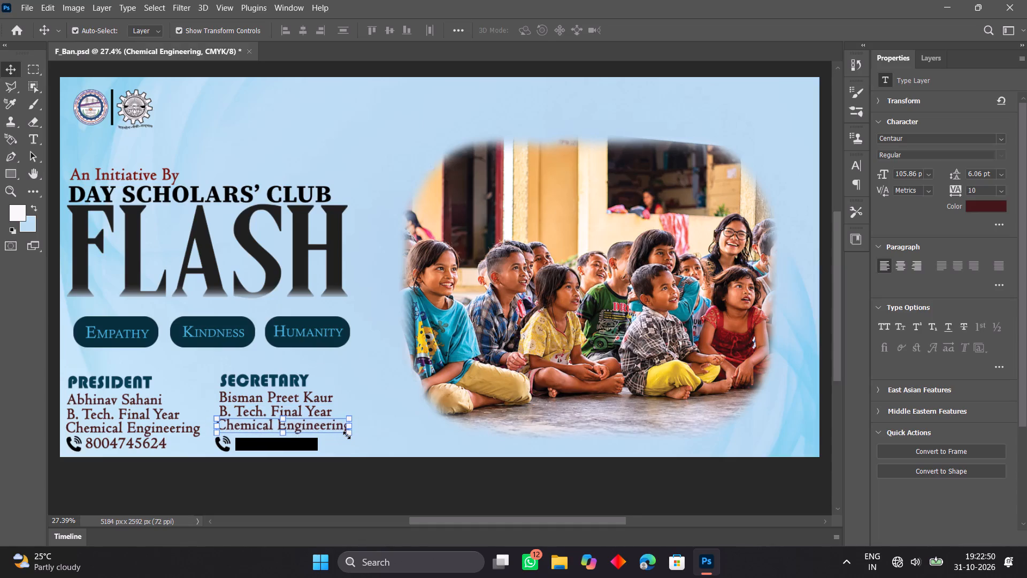
pyautogui.press('Right')
pyautogui.press('Up')
pyautogui.press('Right')
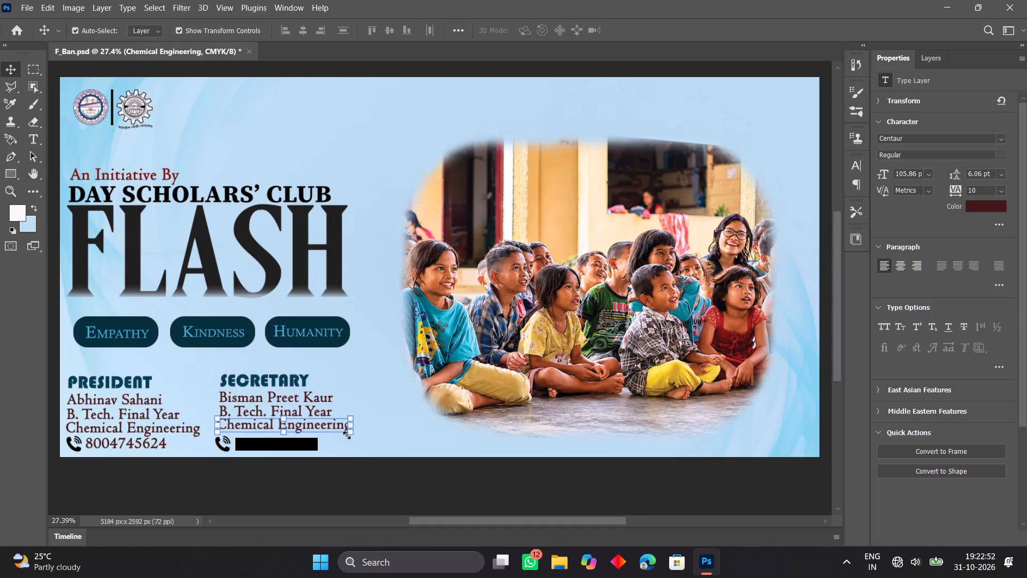
pyautogui.press('Right')
pyautogui.press('Up')
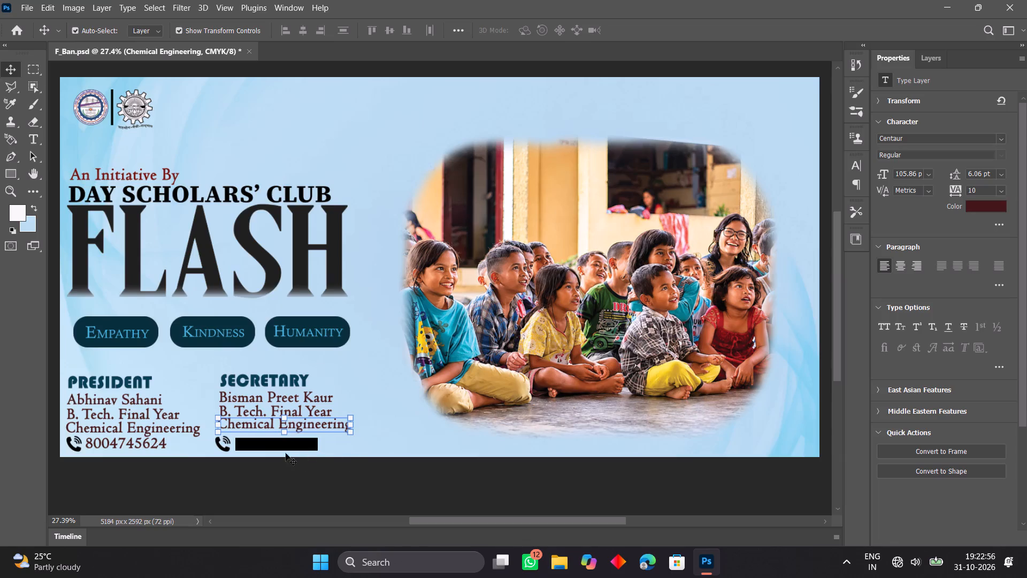
# Nudge the secretary's phone number up and slightly right, closer to the "Chemical Engineering" line.
pyautogui.click(265, 449)
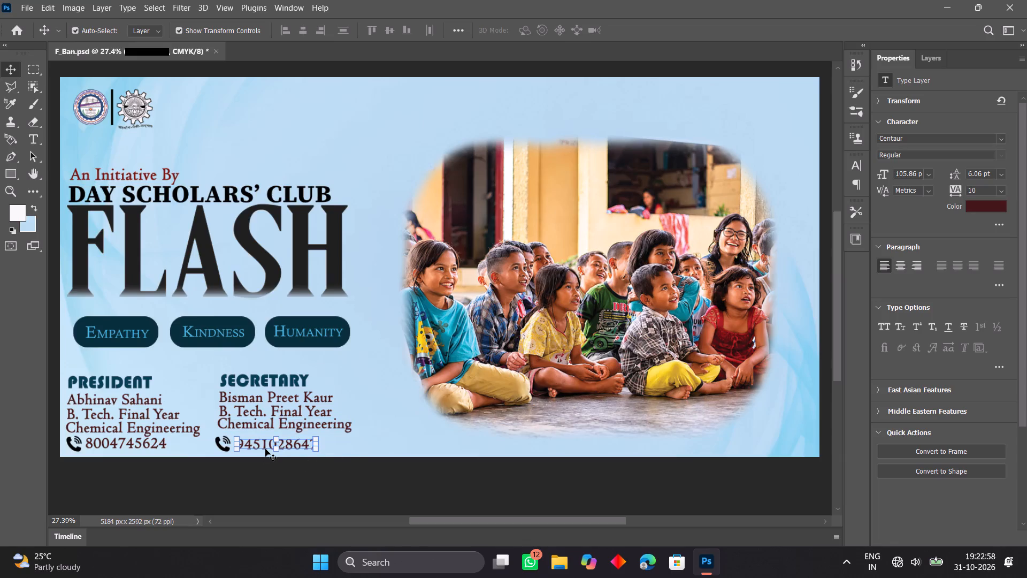
pyautogui.press('Right')
pyautogui.press('Up')
pyautogui.press('Up')
pyautogui.press('Up')
pyautogui.press('Up')
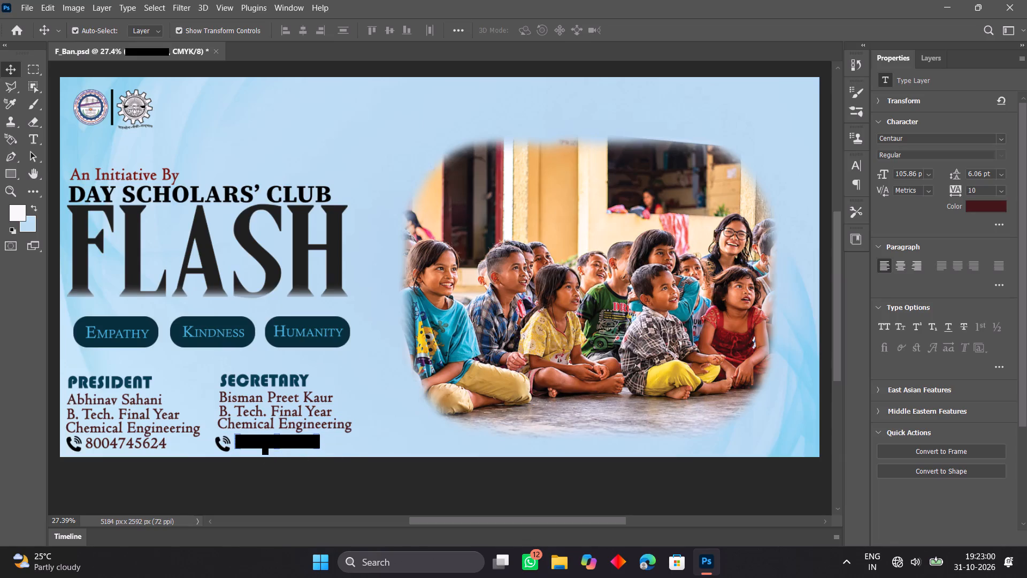
pyautogui.press('Up')
pyautogui.press('Up')
pyautogui.press('Right')
pyautogui.press('Up')
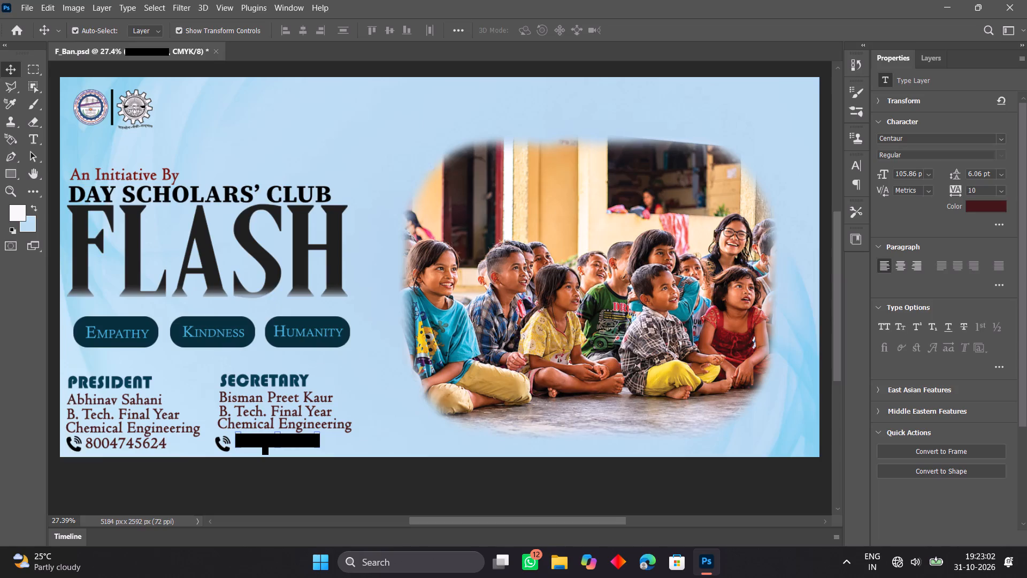
pyautogui.press('Right')
pyautogui.press('Up')
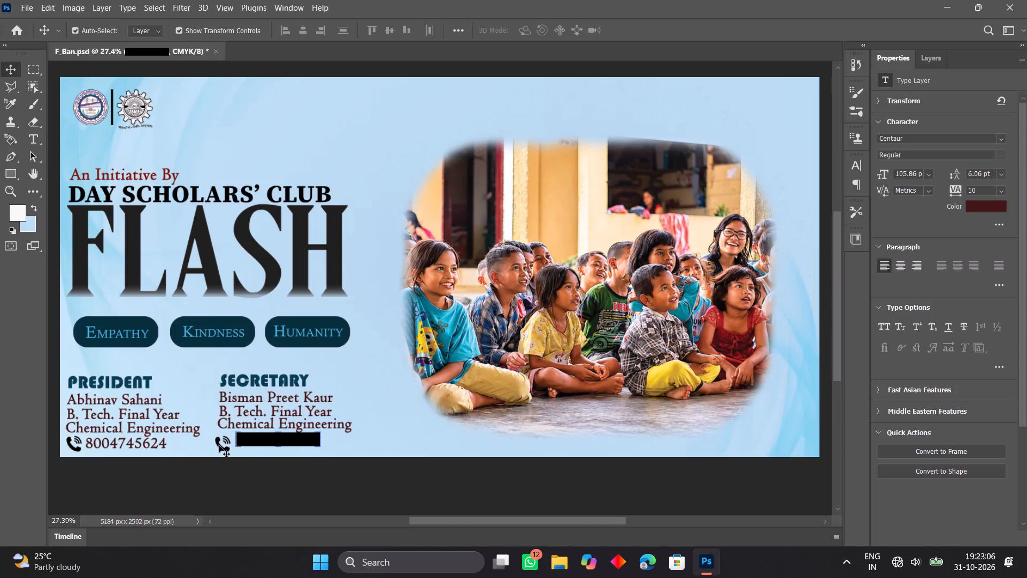
# Nudge the handset icon beside the secretary's phone number up and right to about X 1069 px, Y 2428 px.
pyautogui.click(219, 444)
pyautogui.press('Up')
pyautogui.press('Up')
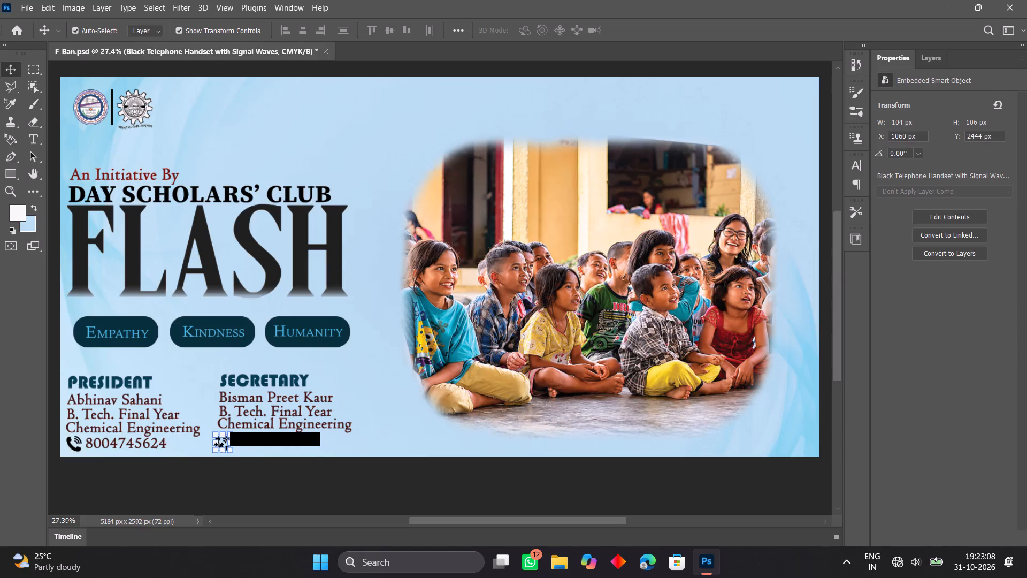
pyautogui.press('Up')
pyautogui.press('Up')
pyautogui.press('Up')
pyautogui.press('Right')
pyautogui.press('Right')
pyautogui.press('Right')
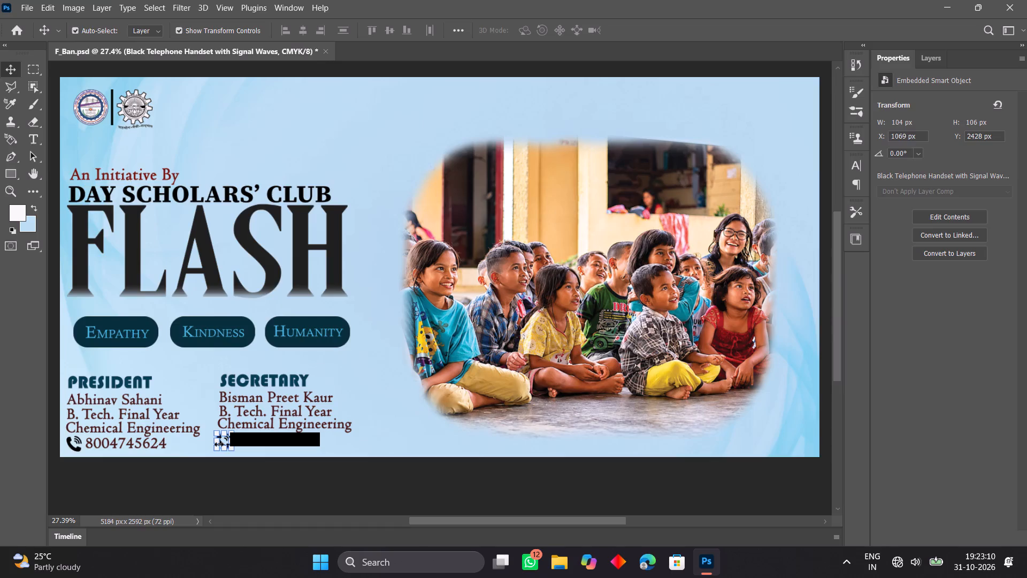
# Nudge the handset icon beside the secretary's phone number right and up to X 1081 px, Y 2424 px.
pyautogui.press('Right')
pyautogui.press('Right')
pyautogui.press('Up')
pyautogui.press('Right')
pyautogui.press('Right')
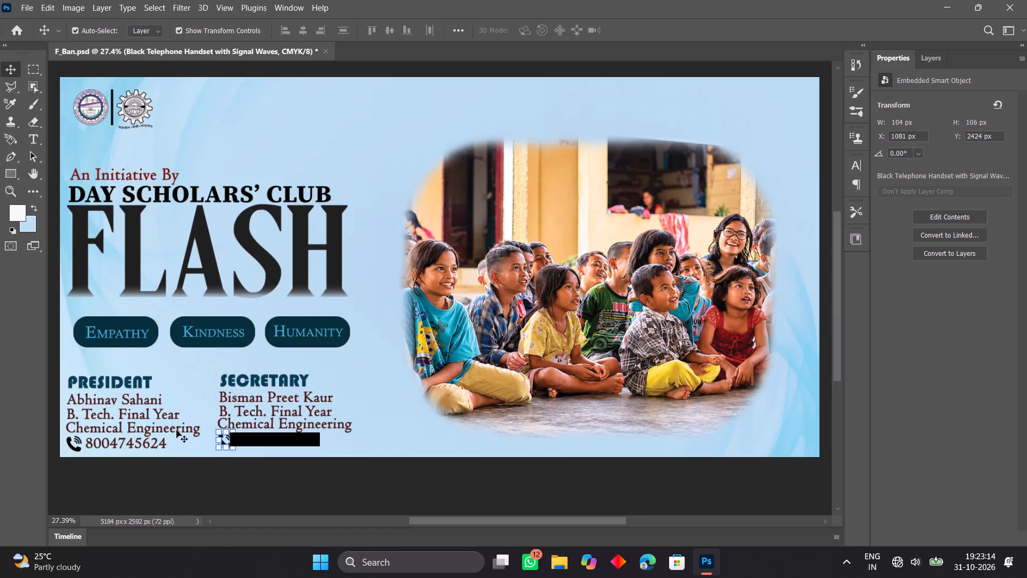
# Nudge the "PRESIDENT" heading up toward the height of the "SECRETARY" heading.
pyautogui.click(136, 386)
pyautogui.press('Up')
pyautogui.press('Up')
pyautogui.press('Up')
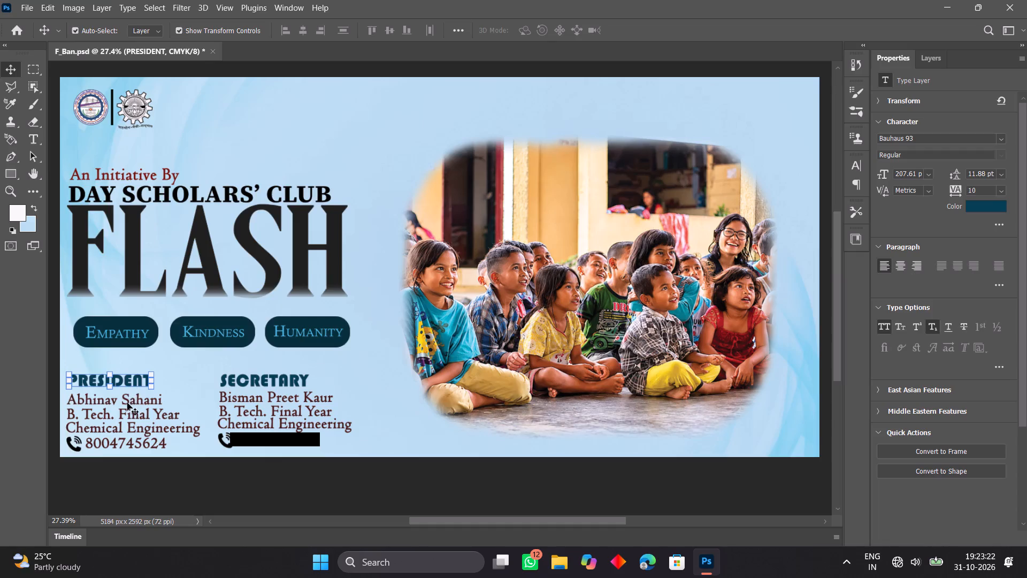
# Nudge the president's name up and slightly right, close beneath the "PRESIDENT" heading.
pyautogui.click(127, 403)
pyautogui.press('Up')
pyautogui.press('Up')
pyautogui.press('Up')
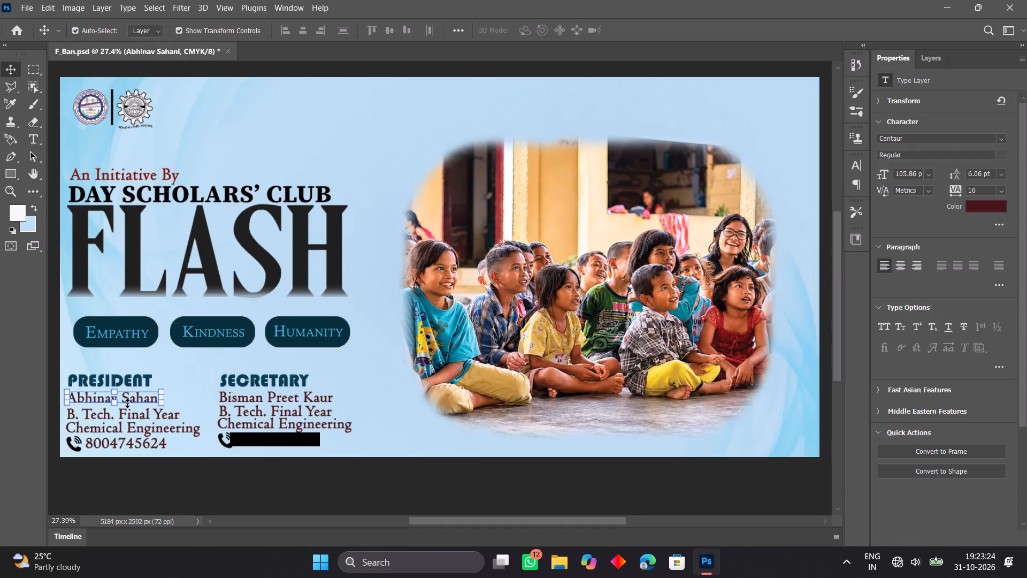
pyautogui.press('Up')
pyautogui.press('Right')
pyautogui.press('Up')
pyautogui.press('Right')
pyautogui.press('Up')
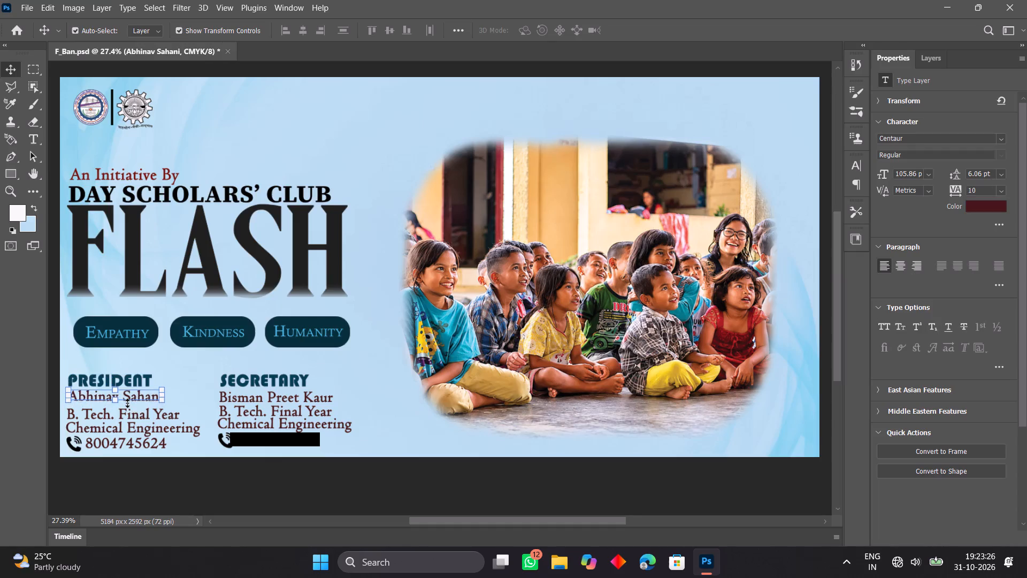
pyautogui.press('Up')
pyautogui.press('Left')
pyautogui.press('Up')
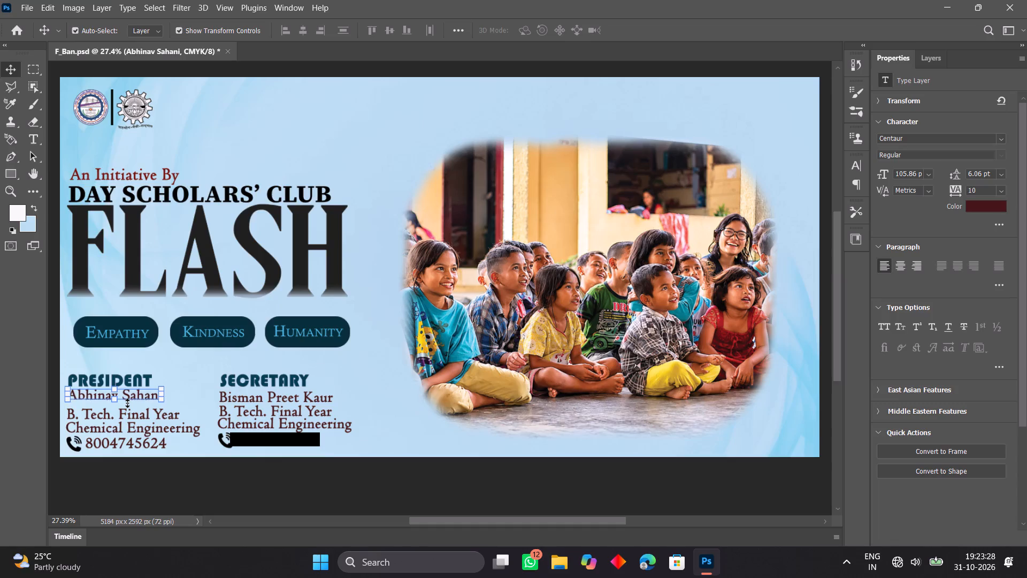
# Nudge the president's "B. Tech. Final Year" line up and slightly right, toward the name above it.
pyautogui.click(124, 417)
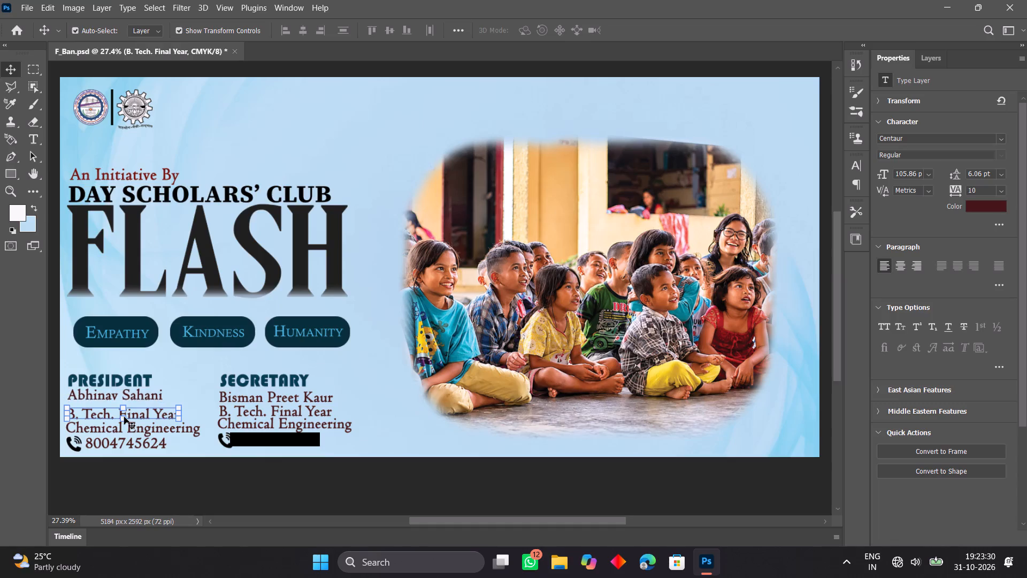
pyautogui.press('Up')
pyautogui.press('Up')
pyautogui.press('Up')
pyautogui.press('Right')
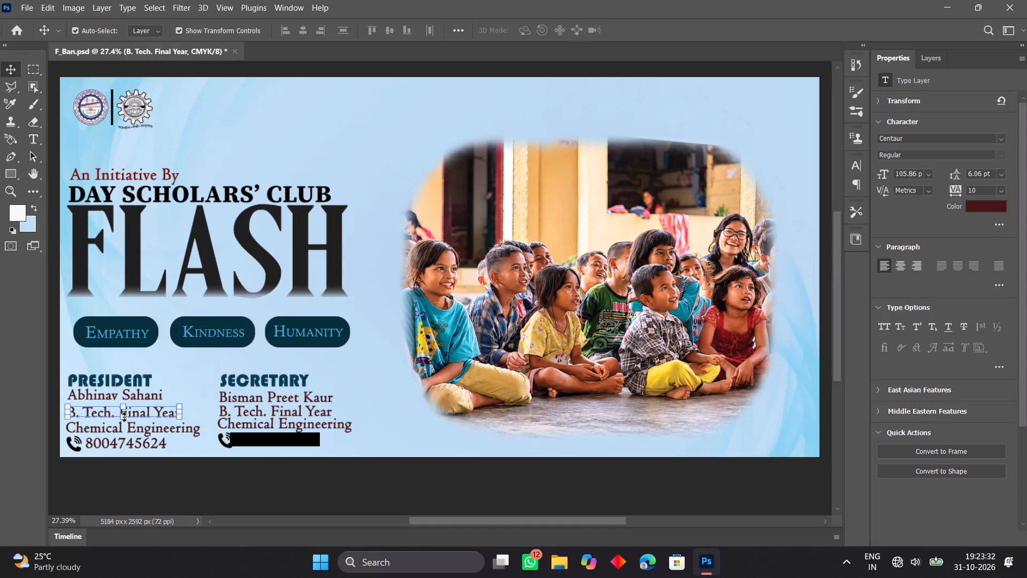
# Fine-tune the "PRESIDENT" heading's vertical position so it sits level with the "SECRETARY" heading.
pyautogui.click(120, 384)
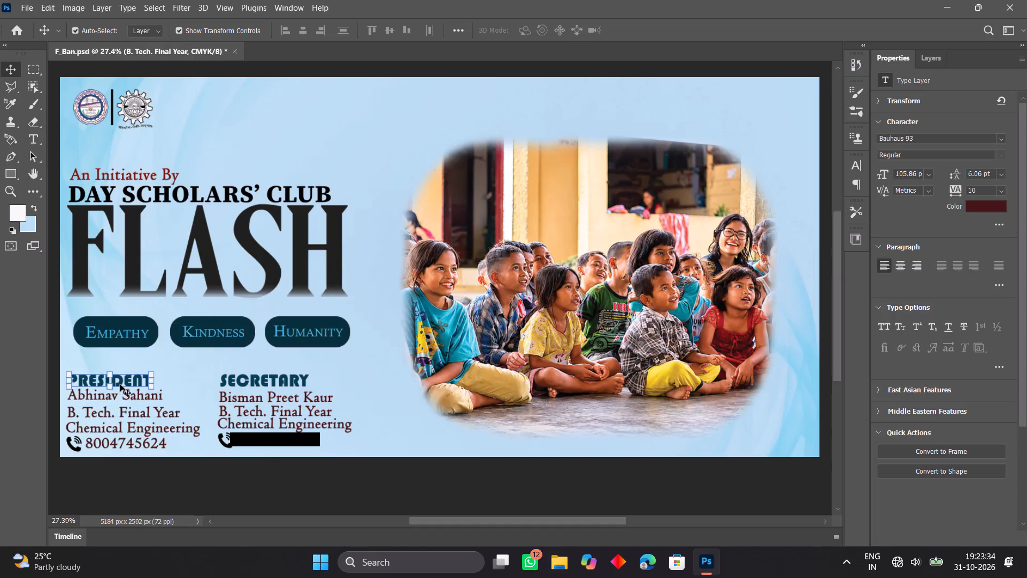
pyautogui.press('Down')
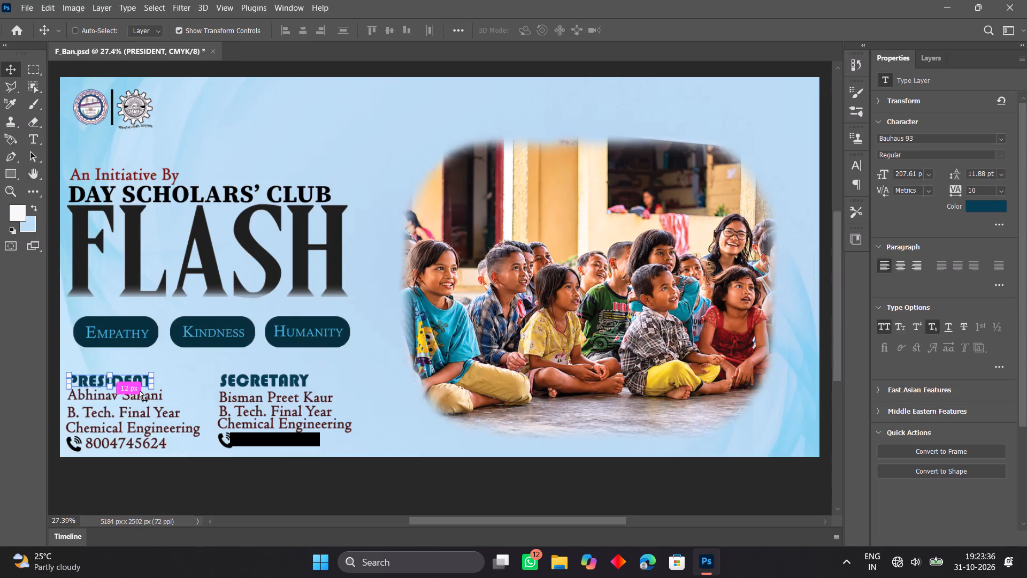
pyautogui.hotkey('ctrl', '+')
pyautogui.hotkey('ctrl', '+')
pyautogui.hotkey('ctrl', '+')
pyautogui.hscroll(-8, 140, 391)
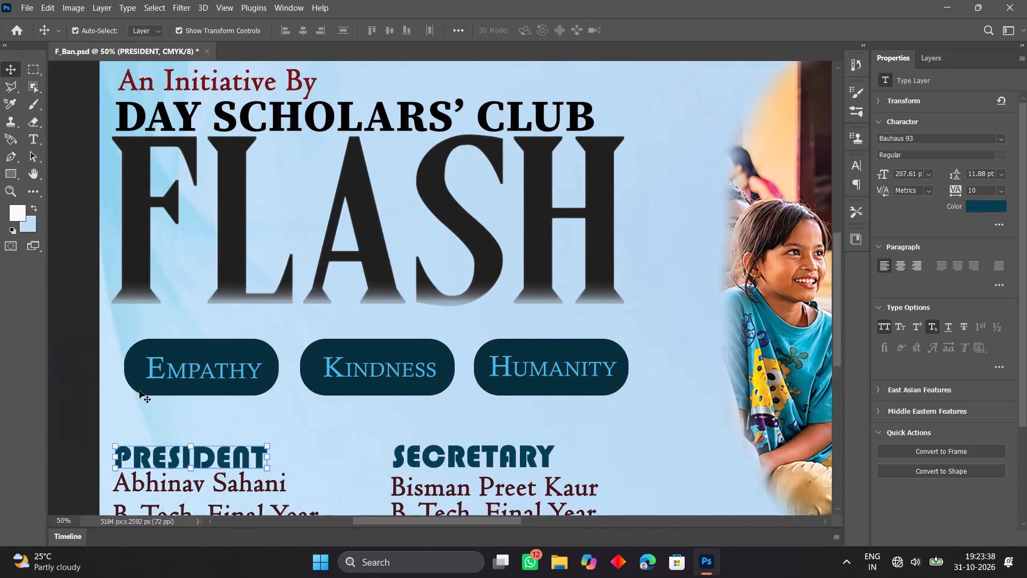
pyautogui.hotkey('ctrl', '+')
pyautogui.scroll(-5, 140, 391)
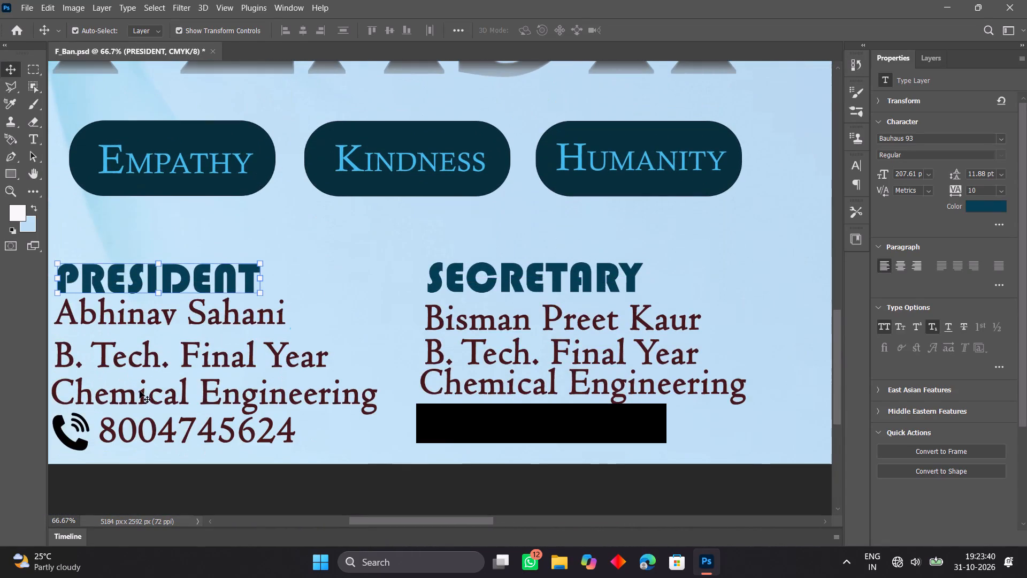
pyautogui.scroll(-1, 140, 391)
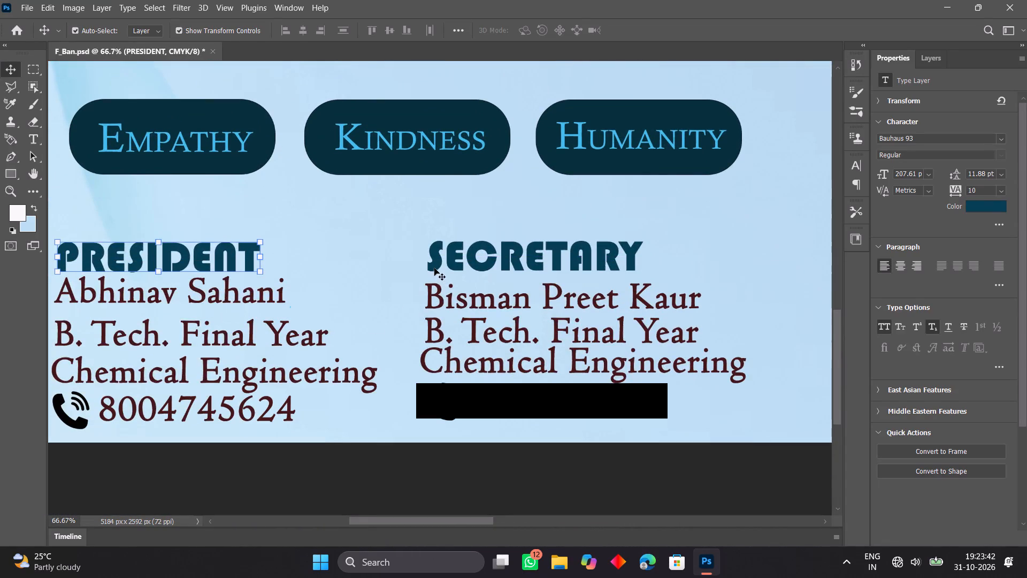
pyautogui.click(434, 268)
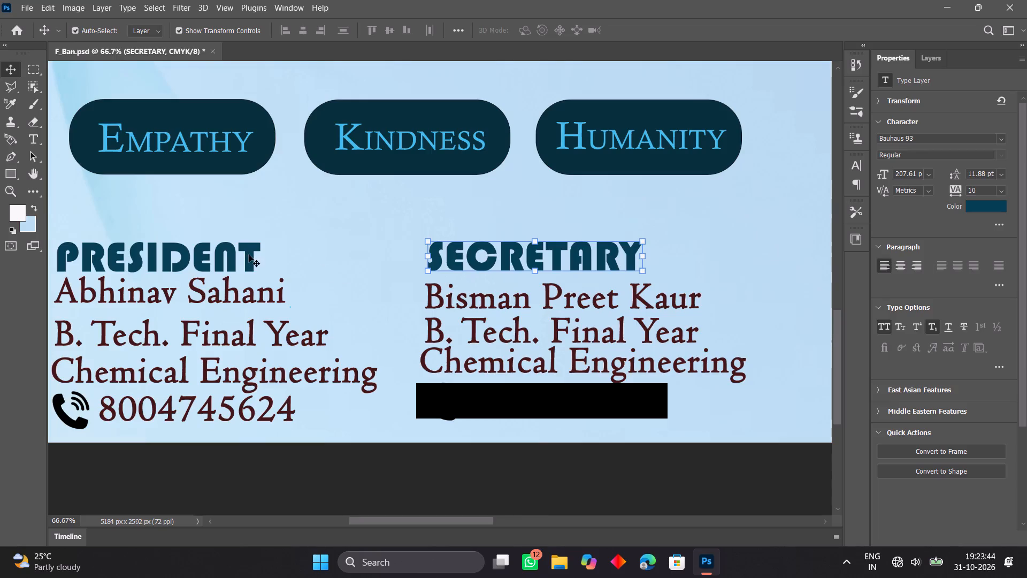
pyautogui.click(249, 255)
pyautogui.press('Up')
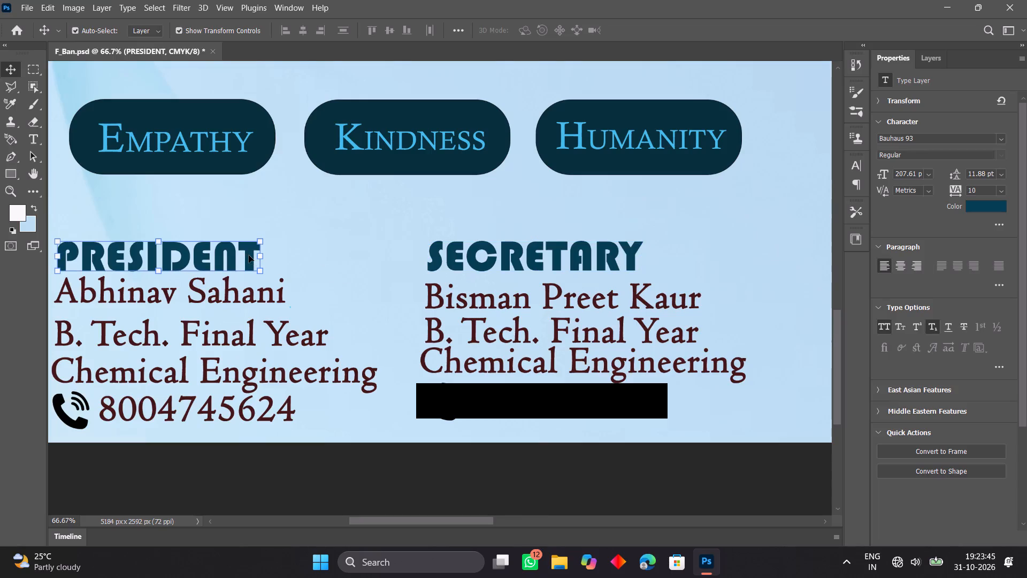
# Nudge the president's name down slightly to leave a small gap beneath the "PRESIDENT" heading.
pyautogui.click(236, 301)
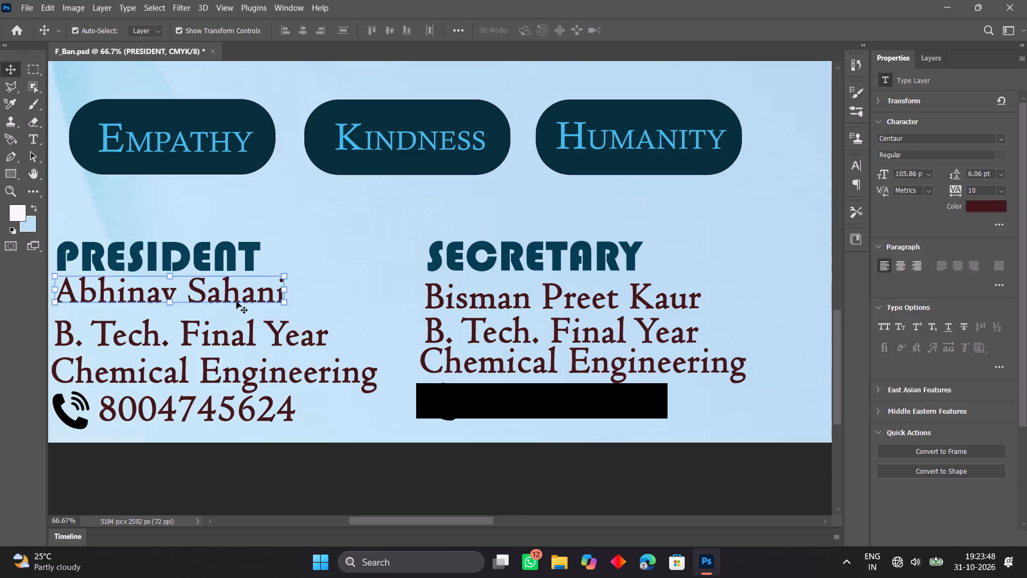
pyautogui.press('Down')
pyautogui.press('Down')
pyautogui.press('Down')
pyautogui.press('Down')
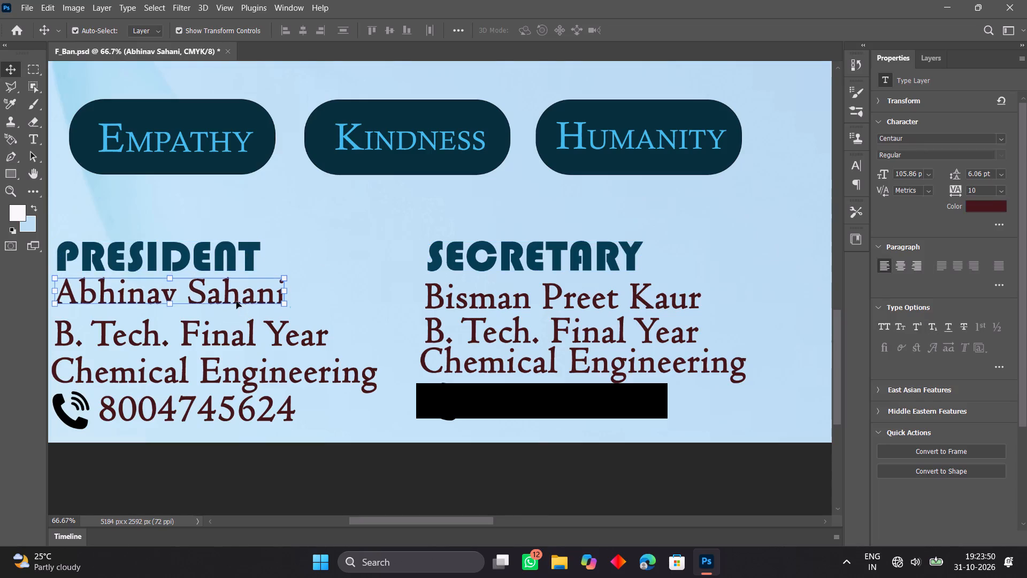
pyautogui.press('Down')
pyautogui.press('Down')
pyautogui.press('Down')
pyautogui.press('Down')
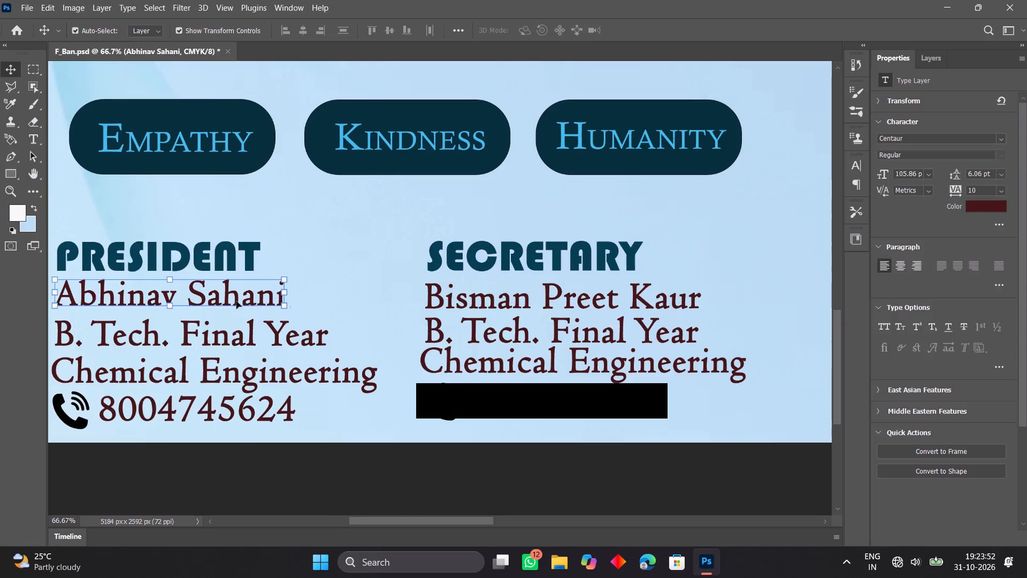
# Move the secretary's name up, closer beneath the "SECRETARY" heading and level with the president's name, keeping it near the heading's starting edge.
pyautogui.click(429, 308)
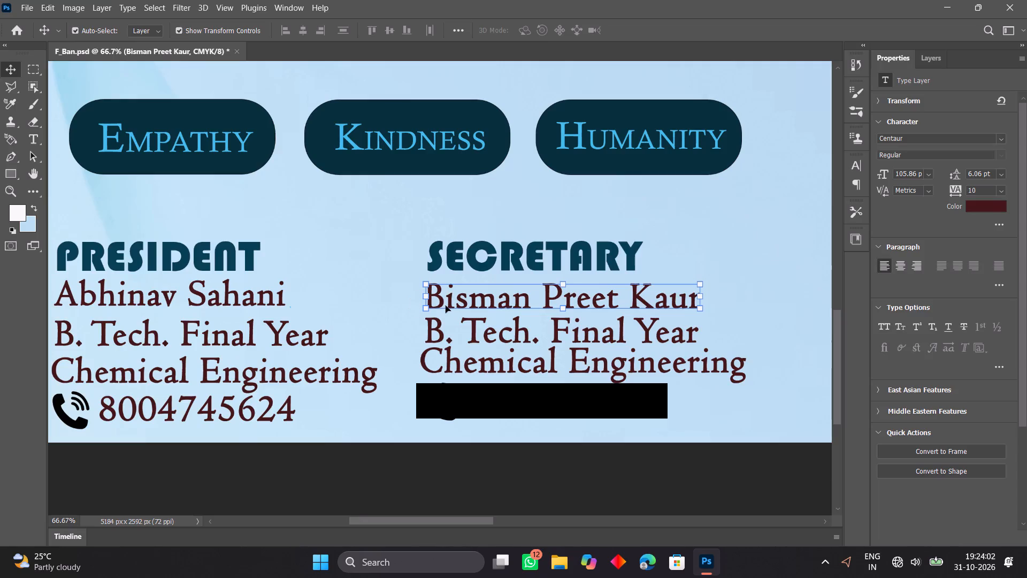
pyautogui.click(446, 306)
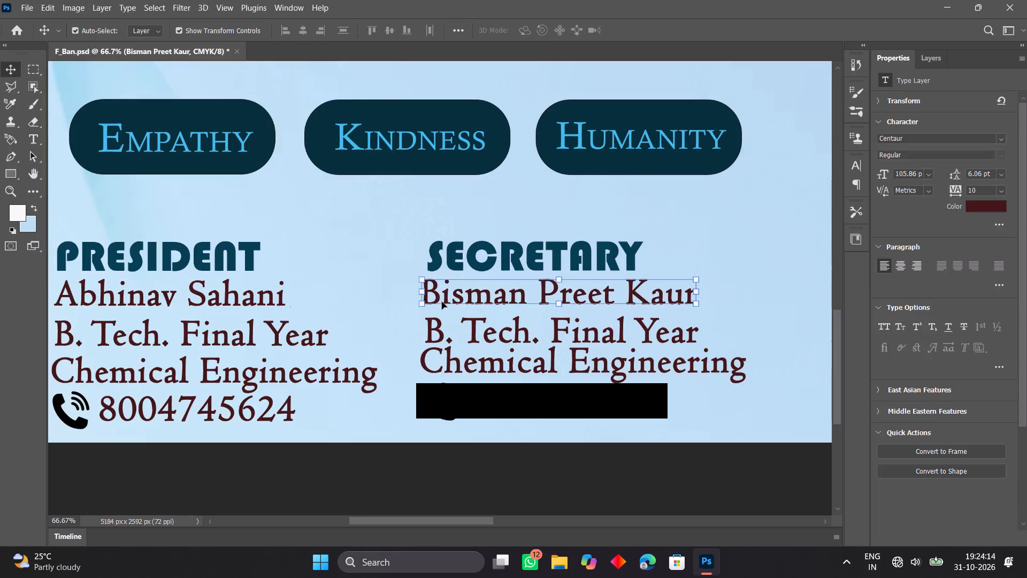
pyautogui.press('Right')
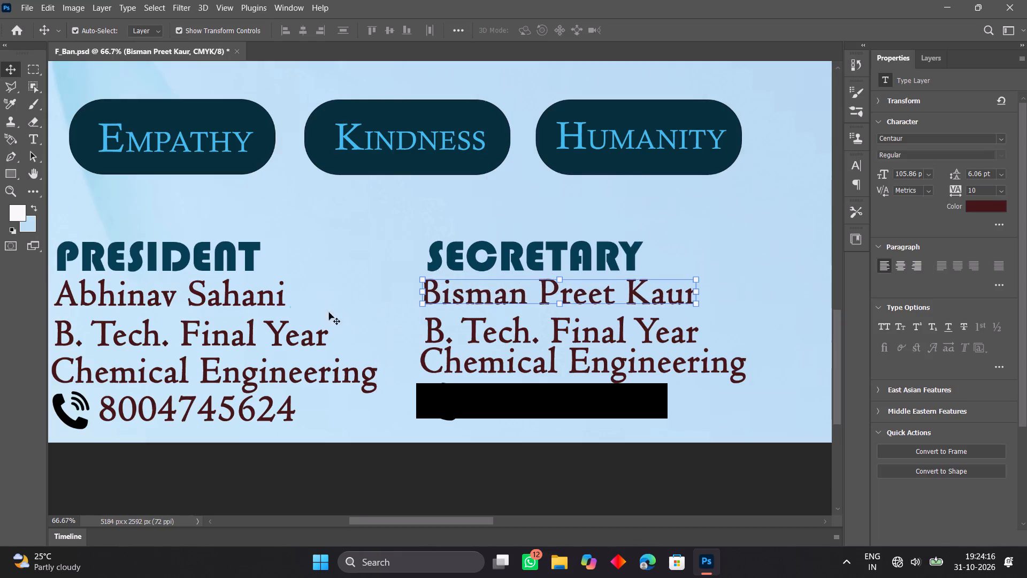
pyautogui.click(321, 337)
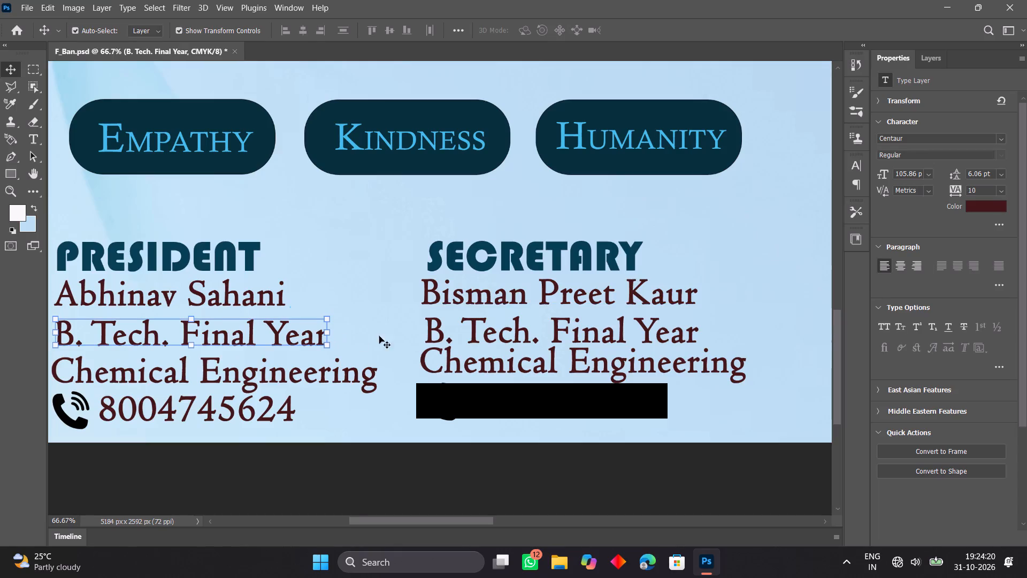
pyautogui.click(459, 302)
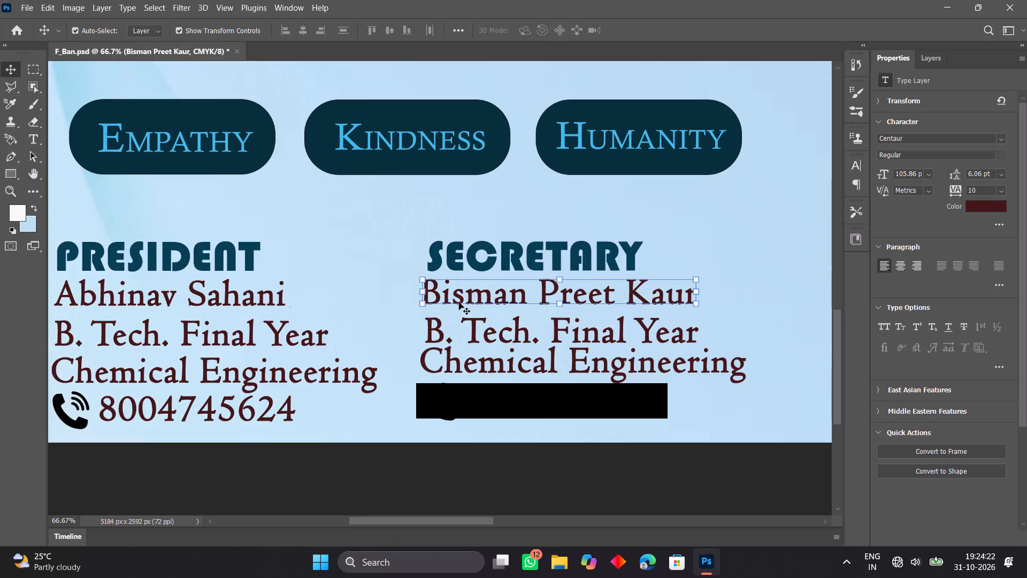
pyautogui.press('Right')
pyautogui.press('Right')
pyautogui.press('Right')
pyautogui.press('Right')
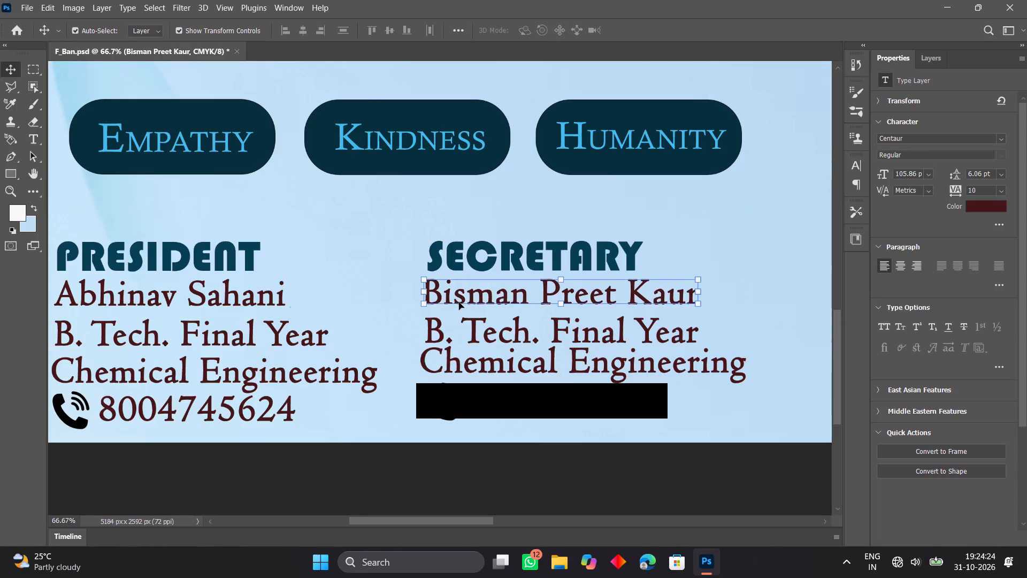
# Nudge the secretary's "B. Tech. Final Year" line up and slightly left so it aligns under the secretary's name.
pyautogui.click(476, 337)
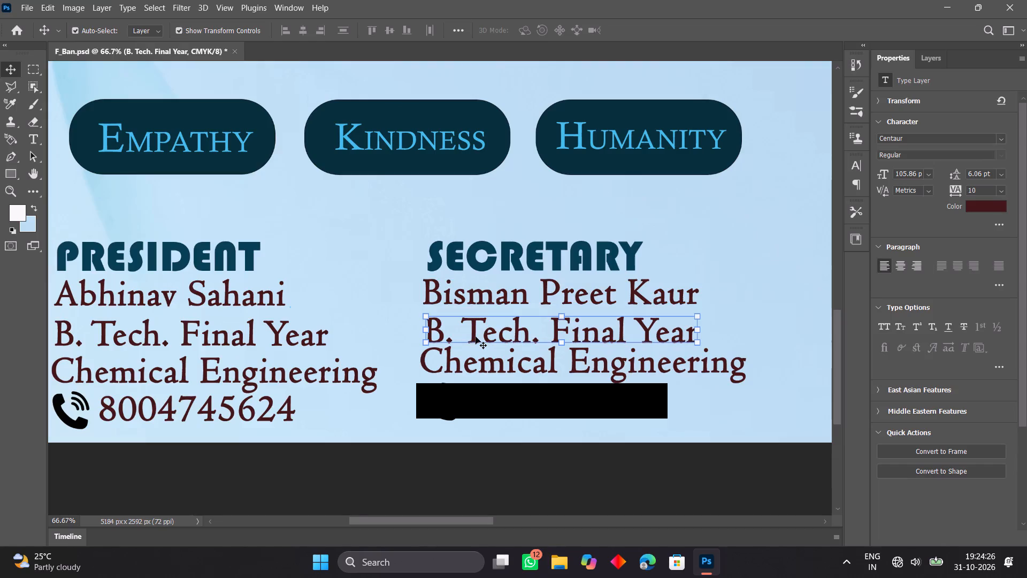
pyautogui.press('Right')
pyautogui.press('Right')
pyautogui.press('Up')
pyautogui.press('Up')
pyautogui.press('Left')
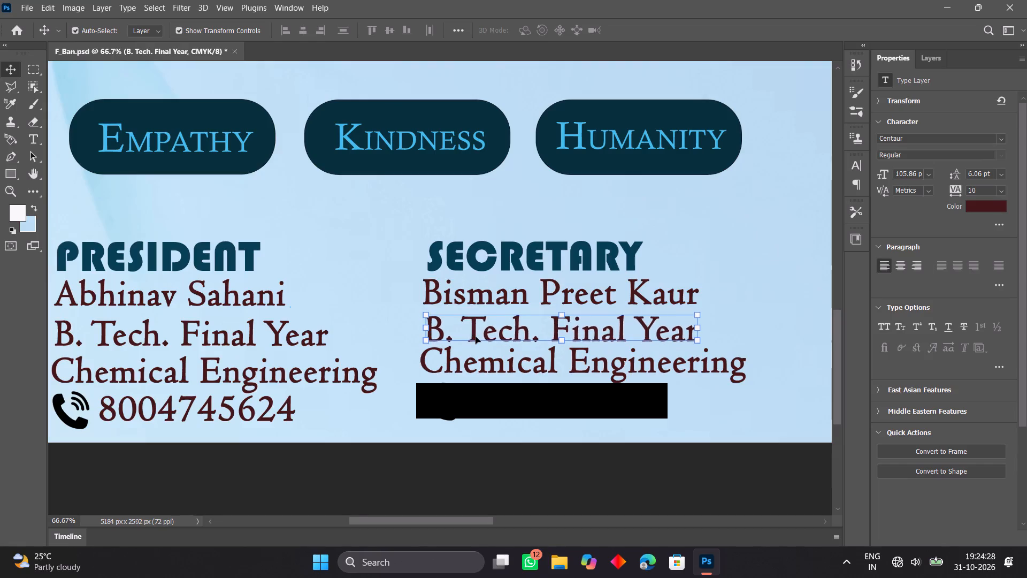
pyautogui.press('Left')
pyautogui.press('Up')
pyautogui.press('Up')
pyautogui.press('Left')
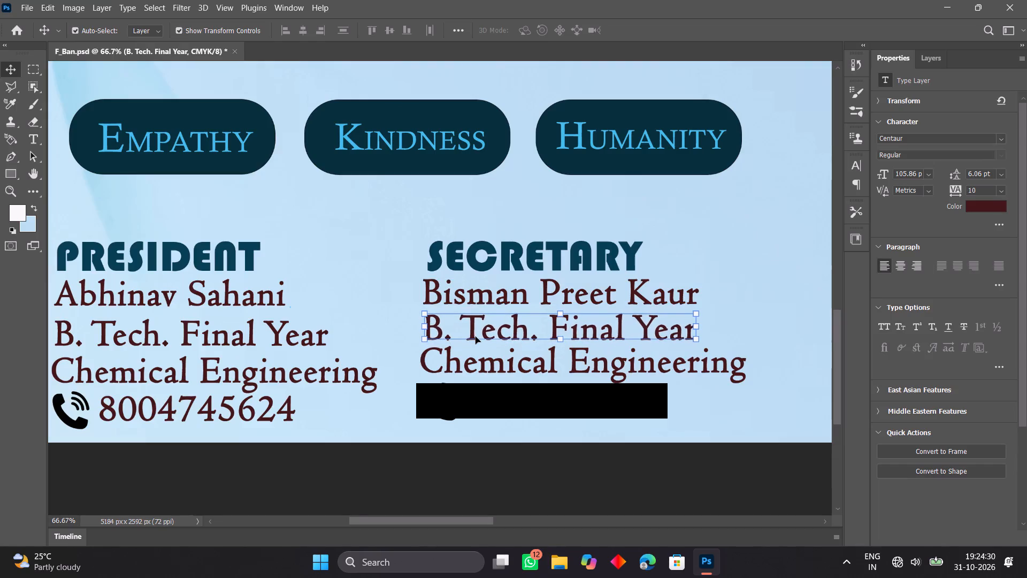
pyautogui.press('Up')
pyautogui.press('Left')
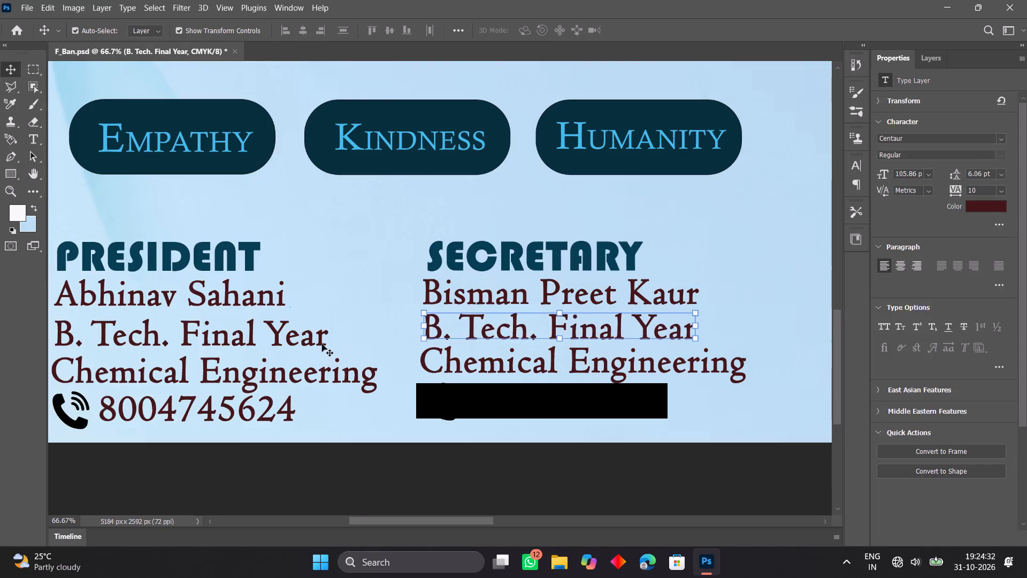
# Nudge the president's "B. Tech. Final Year" line up until it is level with the secretary's matching line.
pyautogui.click(323, 344)
pyautogui.press('Up')
pyautogui.press('Up')
pyautogui.press('Up')
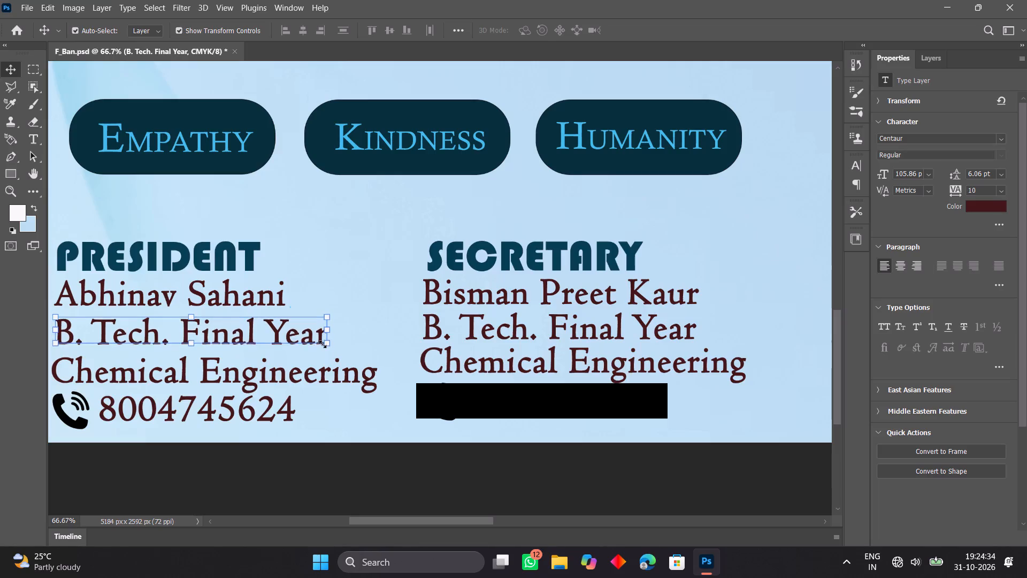
pyautogui.press('Up')
pyautogui.press('Up')
pyautogui.press('Left')
pyautogui.press('Up')
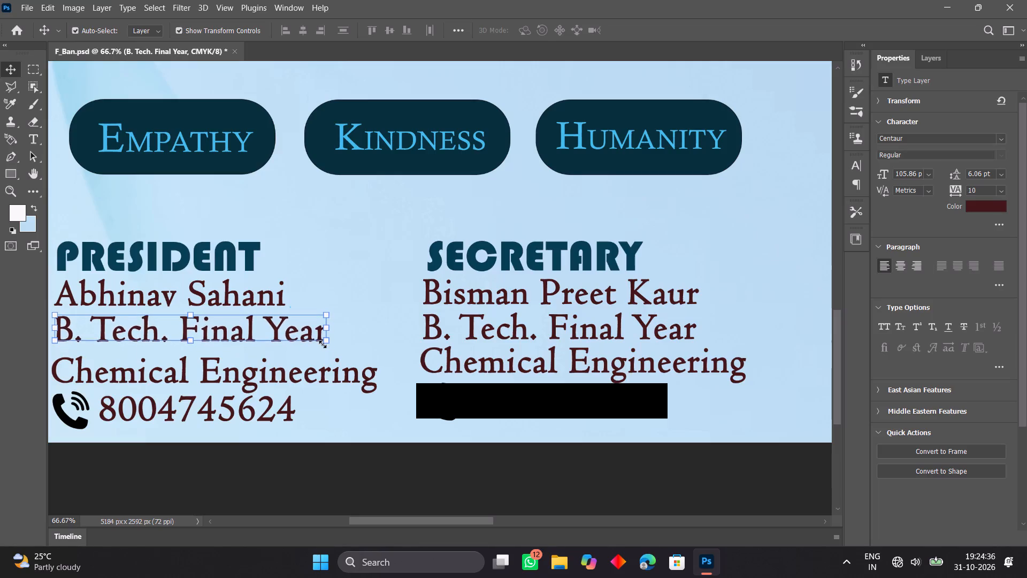
pyautogui.press('Up')
pyautogui.press('Up')
pyautogui.press('Right')
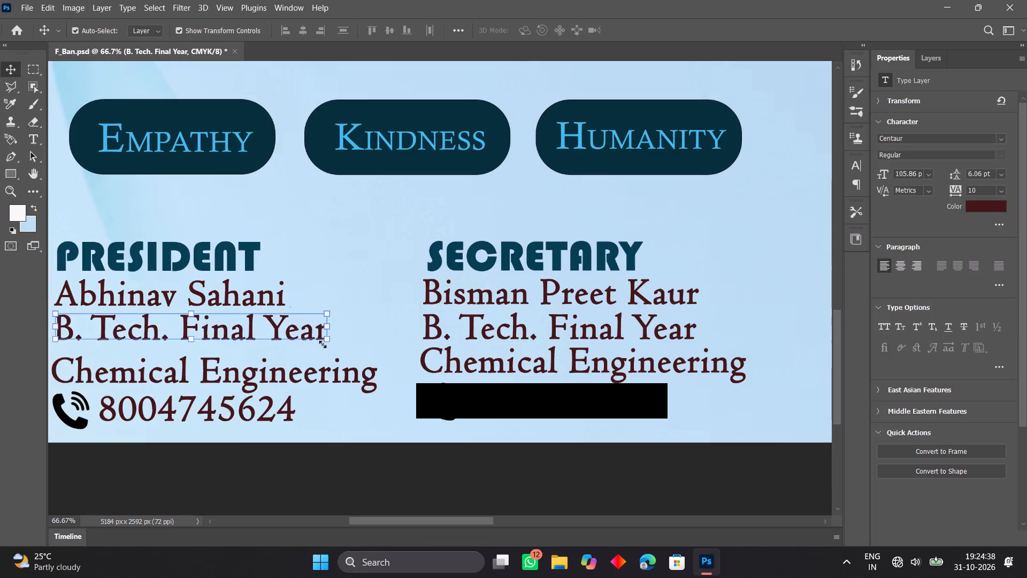
# Nudge the president's "Chemical Engineering" line up to the height of the secretary's matching line.
pyautogui.click(294, 381)
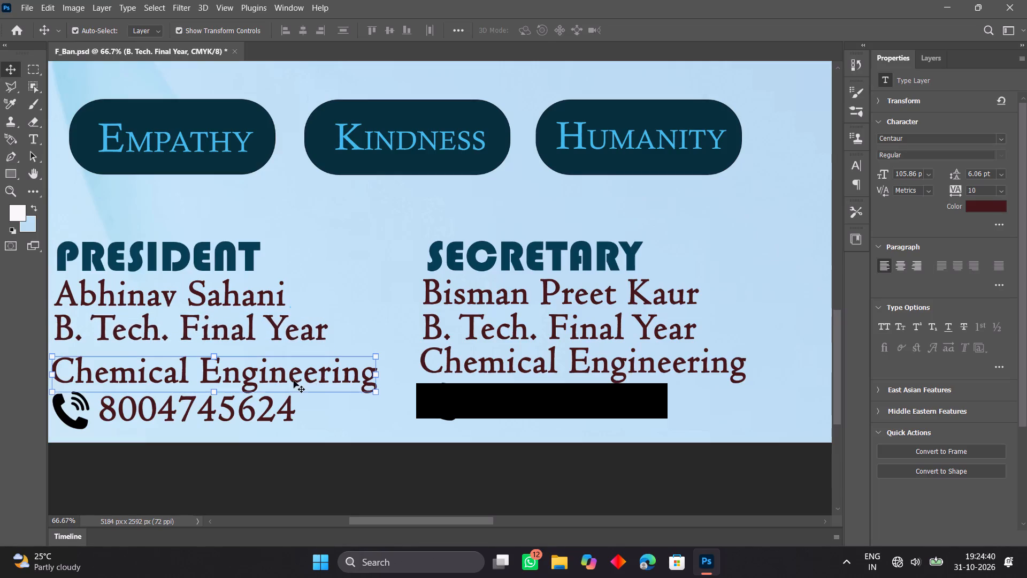
pyautogui.press('Up')
pyautogui.press('Up')
pyautogui.press('Up')
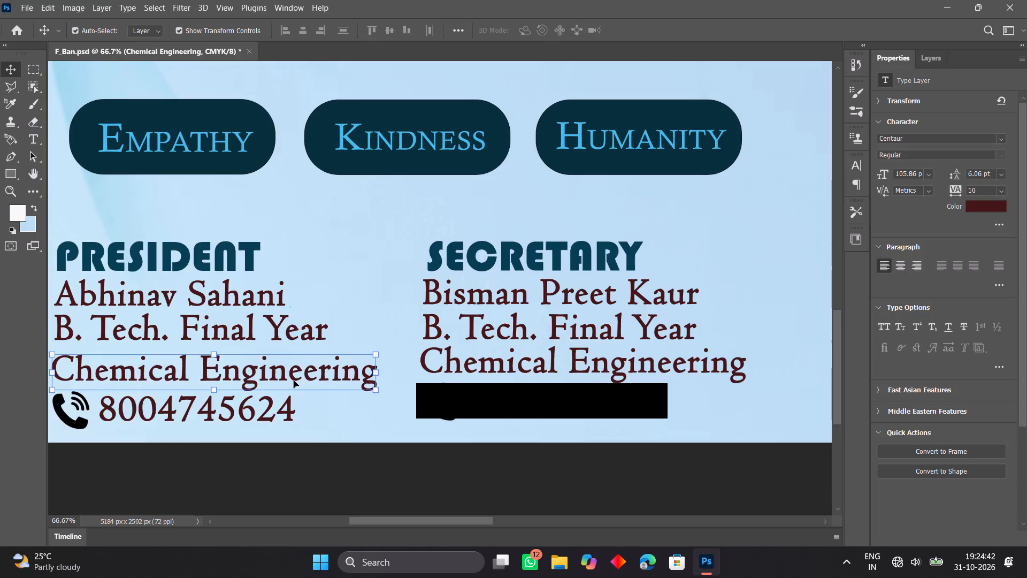
pyautogui.press('Up')
pyautogui.press('Up')
pyautogui.press('Up')
pyautogui.press('Up')
pyautogui.press('Up')
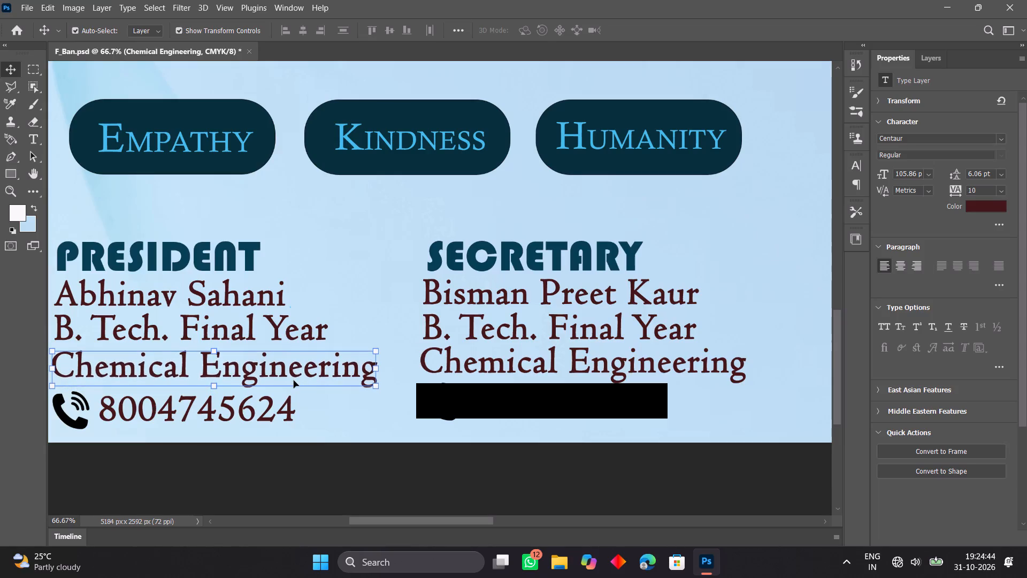
pyautogui.press('Up')
pyautogui.press('Up')
pyautogui.press('Up')
pyautogui.press('Up')
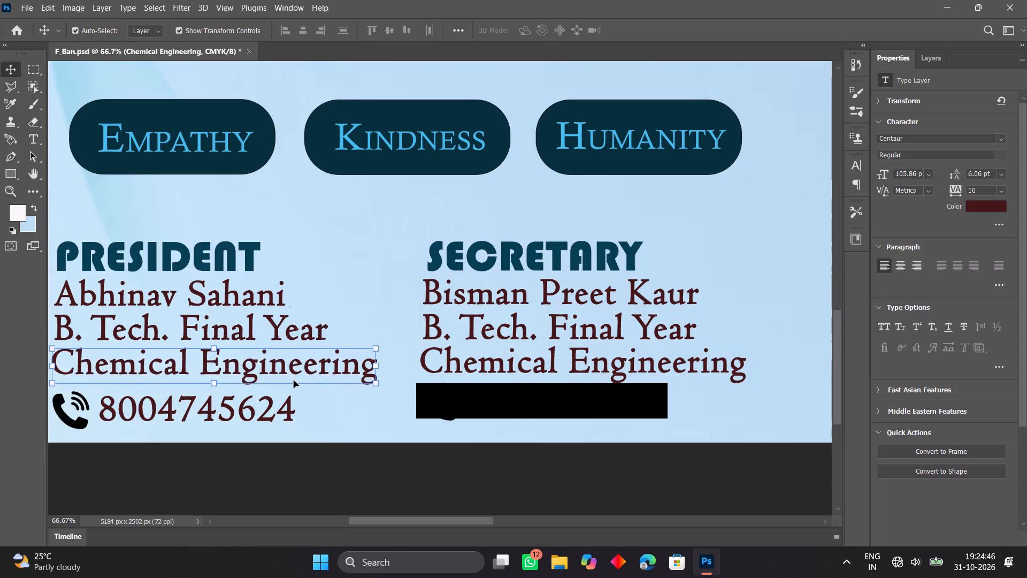
# Nudge the president's "Chemical Engineering" line further up toward the "B. Tech. Final Year" line, keeping its starting edge in place.
pyautogui.press('Up')
pyautogui.press('Up')
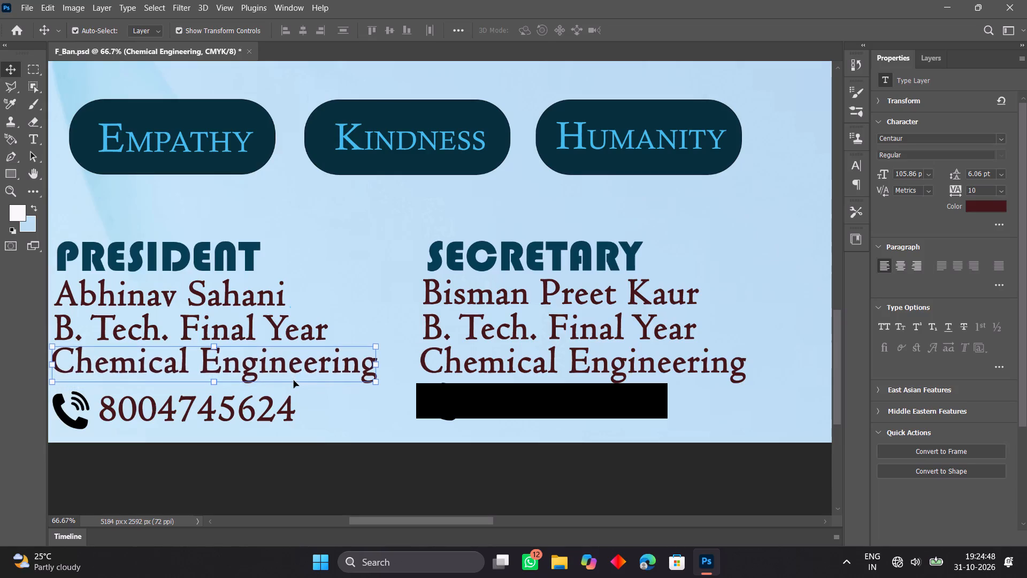
pyautogui.press('Right')
pyautogui.press('Up')
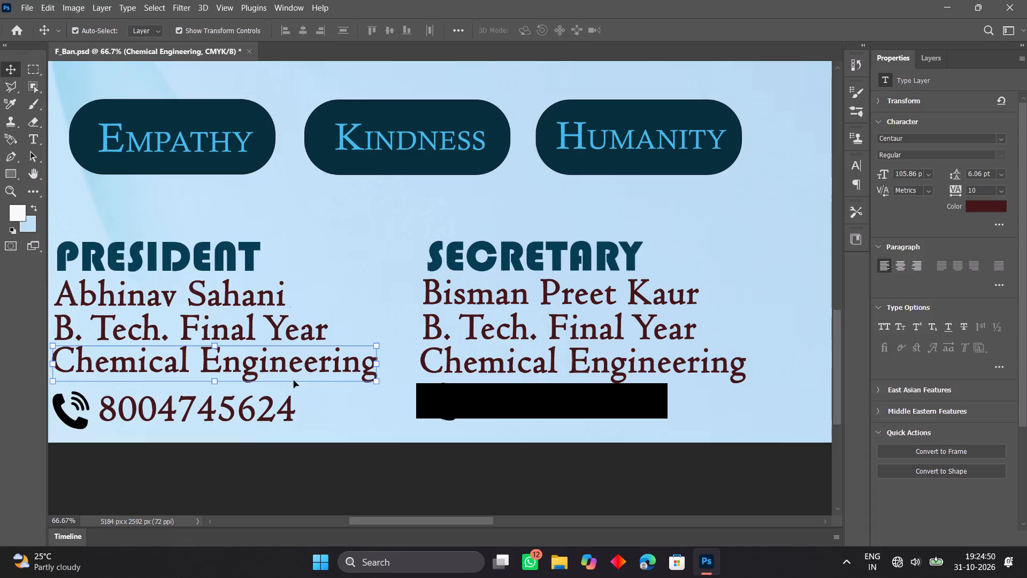
pyautogui.press('Left')
pyautogui.press('Up')
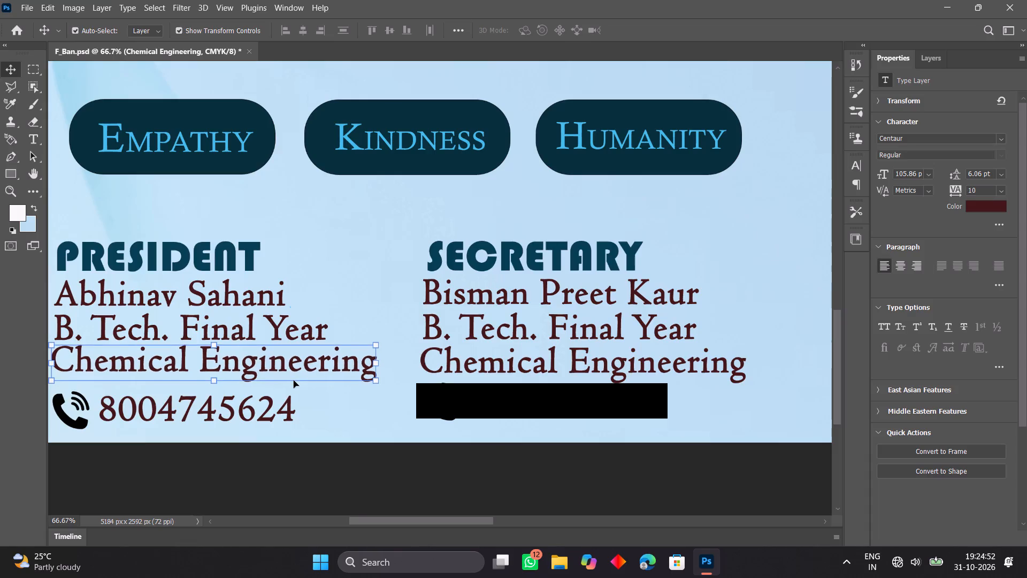
pyautogui.press('Right')
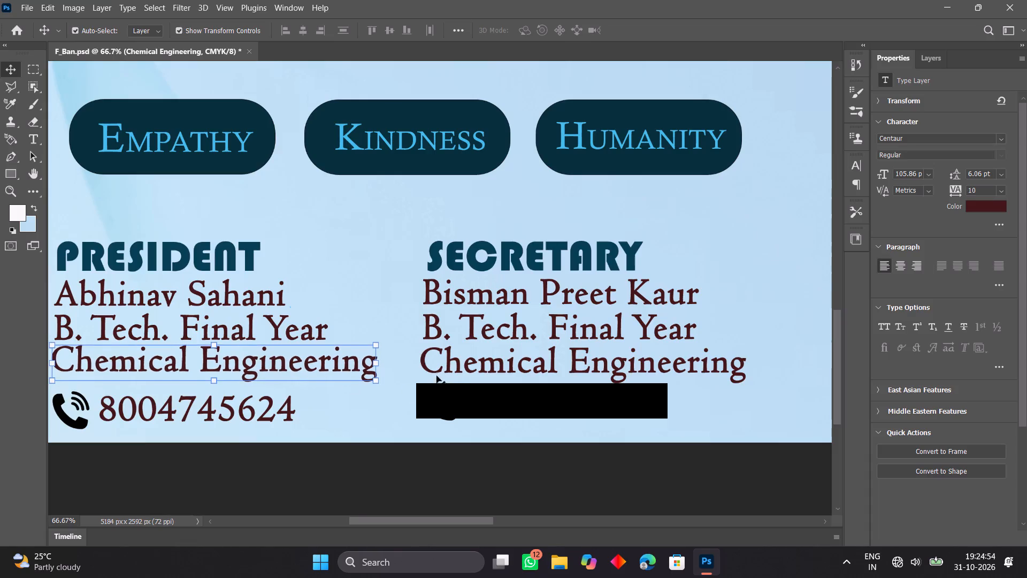
# Nudge the secretary's "Chemical Engineering" line up slightly to match the president's line.
pyautogui.click(442, 368)
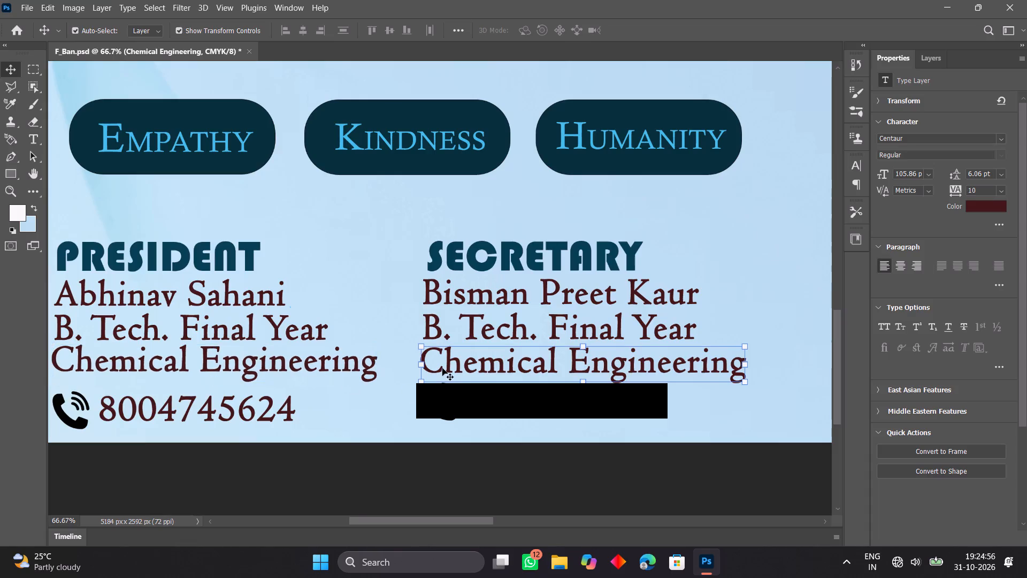
pyautogui.press('Up')
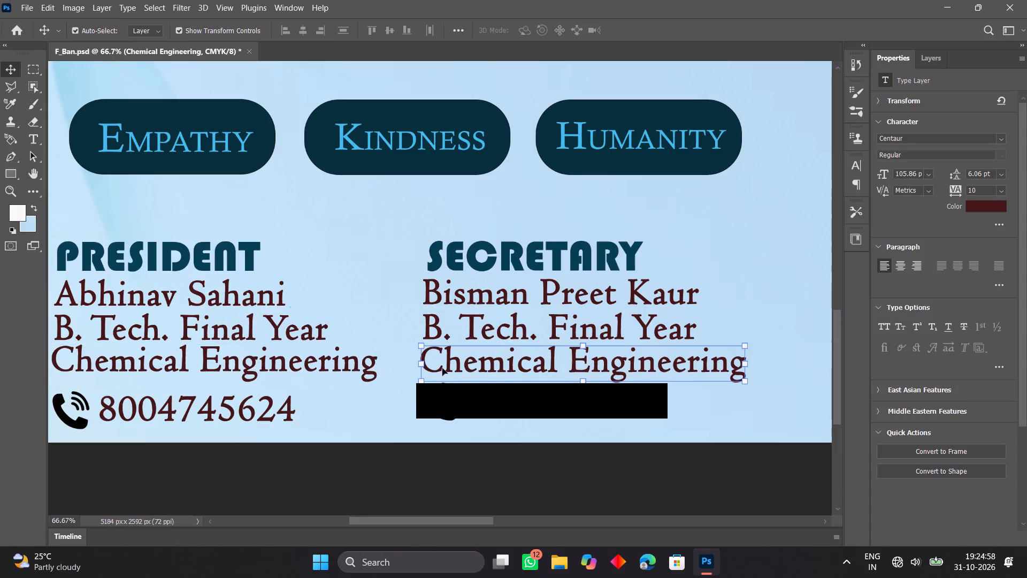
# Nudge the president's phone number up, closer beneath the "Chemical Engineering" line.
pyautogui.click(290, 413)
pyautogui.press('Up')
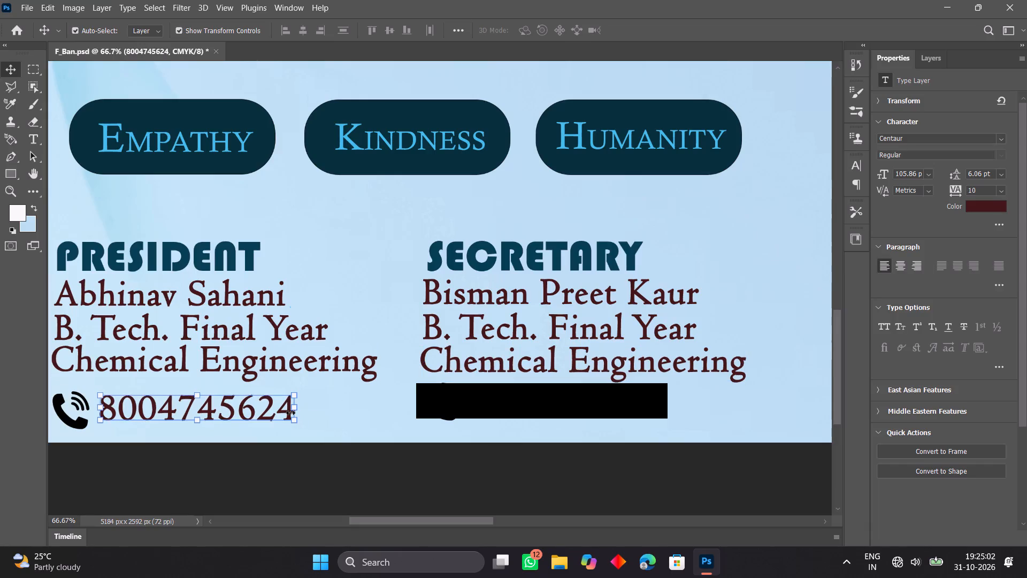
pyautogui.press('Up')
pyautogui.press('Up')
pyautogui.press('Up')
pyautogui.press('Up')
pyautogui.press('Up')
pyautogui.press('Up')
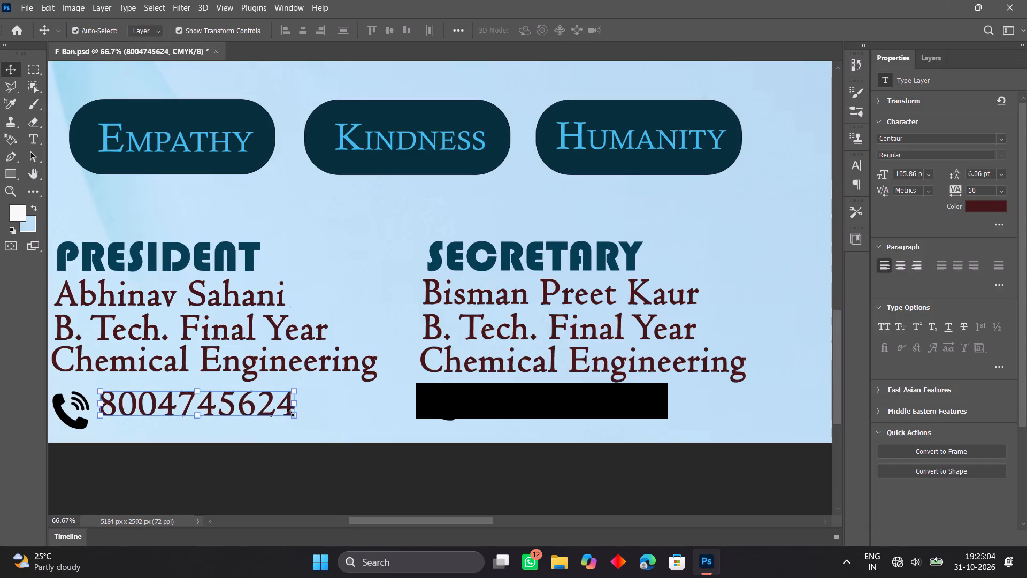
pyautogui.press('Up')
pyautogui.press('Up')
pyautogui.press('Up')
pyautogui.press('Up')
pyautogui.press('Up')
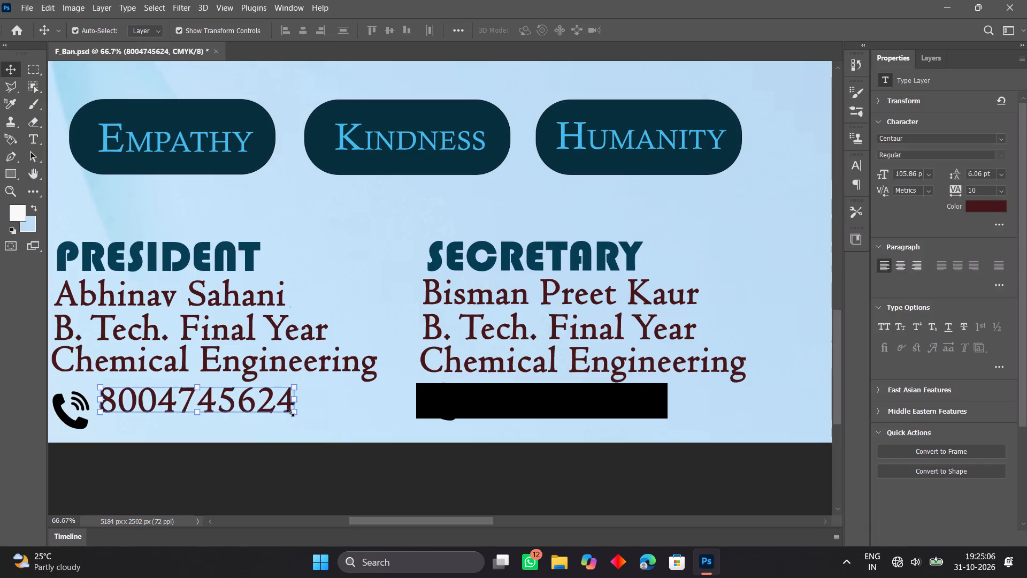
# Nudge the president's phone icon up and slightly right to X 48 px, Y 2416 px, level with the phone number.
pyautogui.click(83, 427)
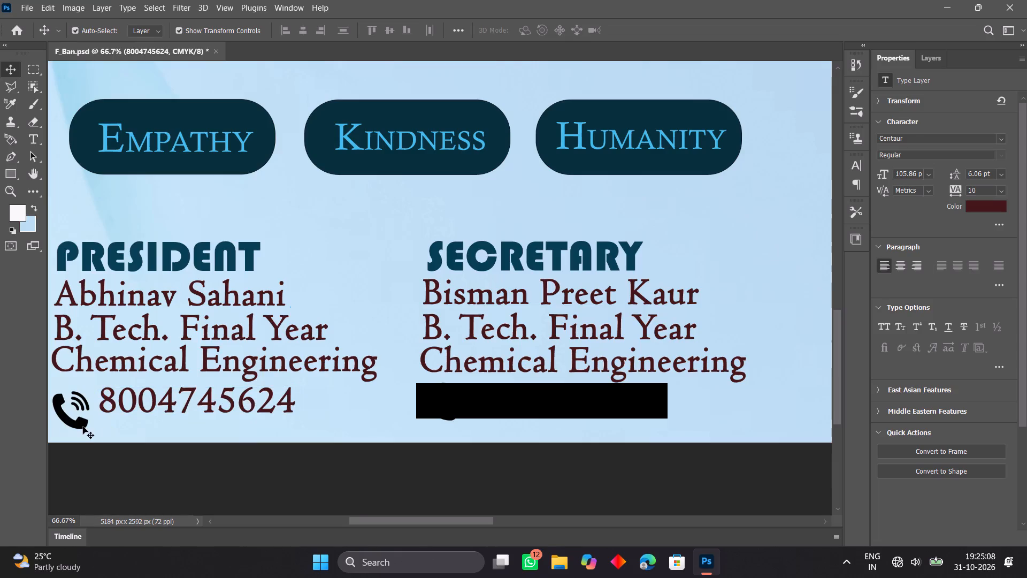
pyautogui.press('Up')
pyautogui.press('Up')
pyautogui.press('Up')
pyautogui.press('Up')
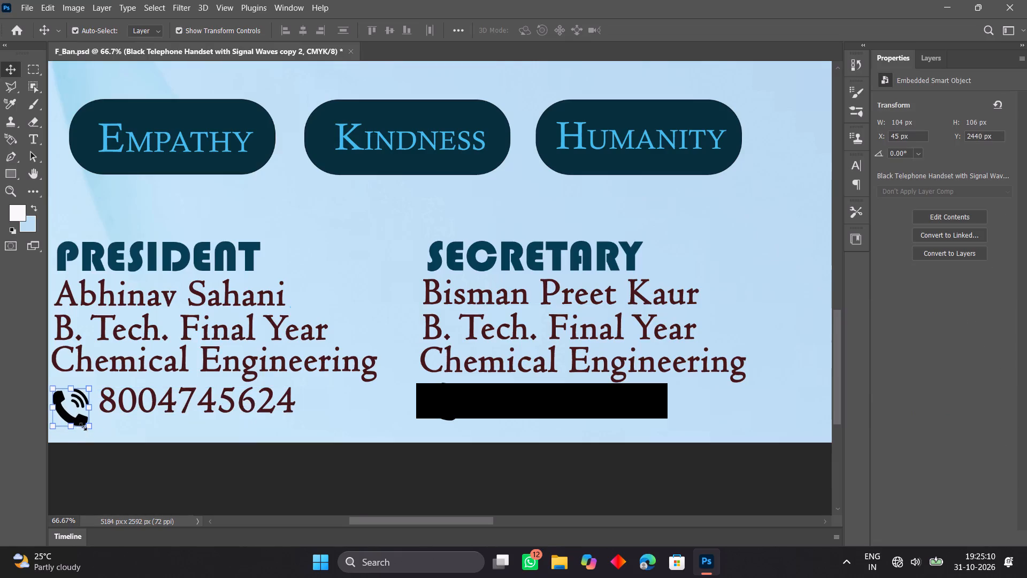
pyautogui.press('Up')
pyautogui.press('Up')
pyautogui.press('Up')
pyautogui.press('Up')
pyautogui.press('Up')
pyautogui.press('Up')
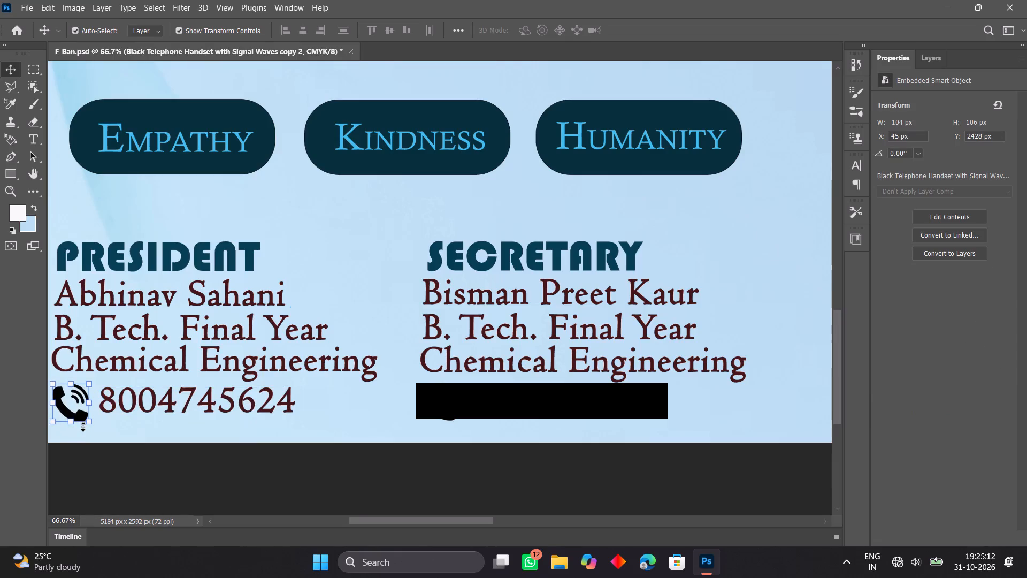
pyautogui.press('Up')
pyautogui.press('Right')
pyautogui.press('Up')
pyautogui.press('Up')
pyautogui.press('Up')
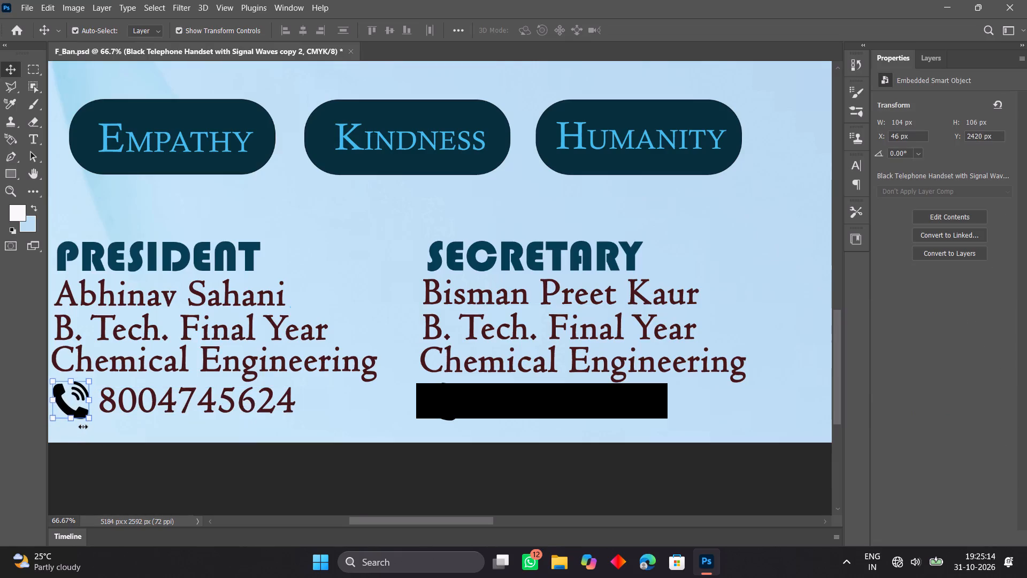
pyautogui.press('Right')
pyautogui.press('Up')
pyautogui.press('Up')
pyautogui.press('Right')
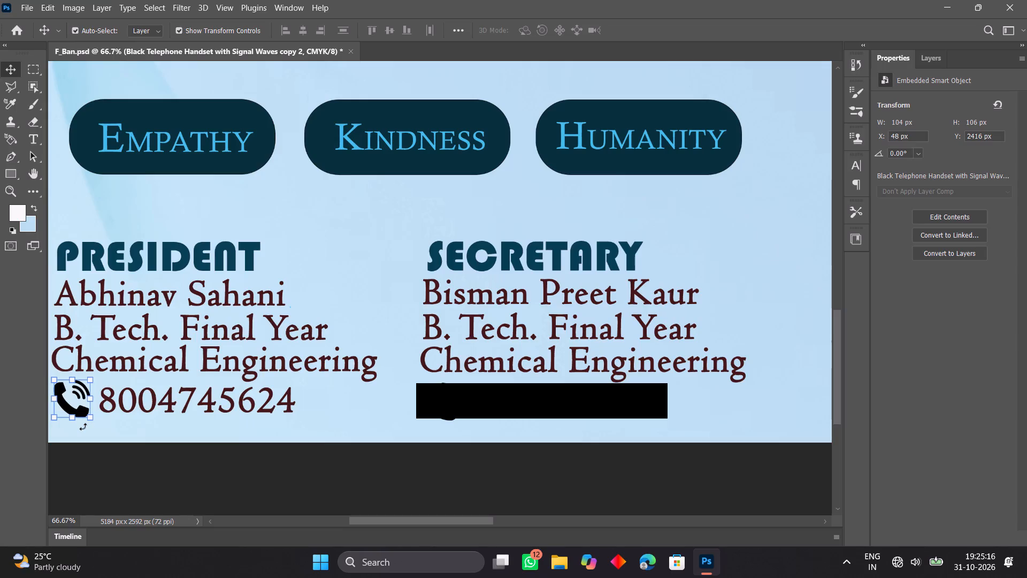
# Nudge the president's phone number slightly left and up, closer to its phone icon.
pyautogui.click(110, 412)
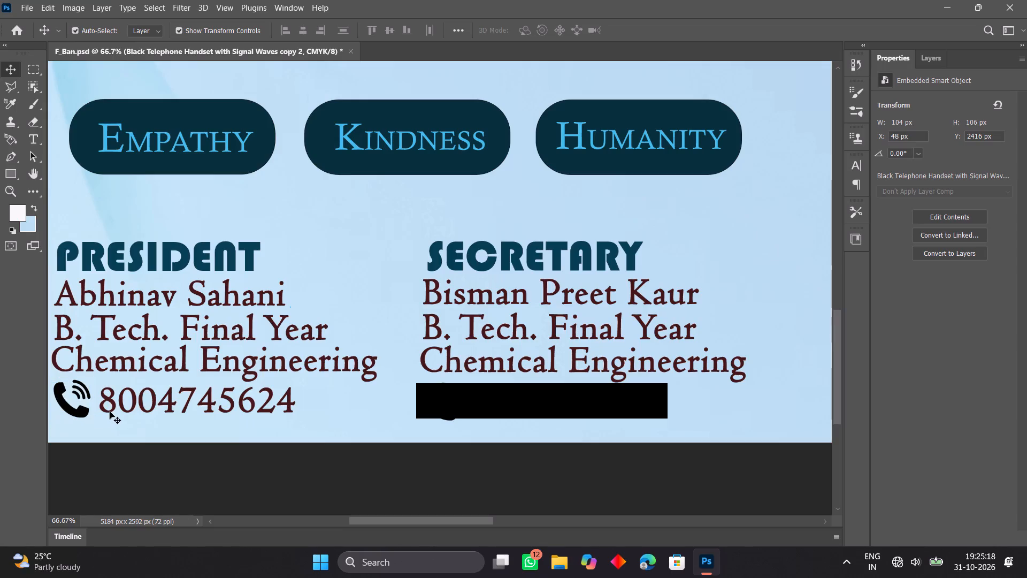
pyautogui.press('Left')
pyautogui.press('Up')
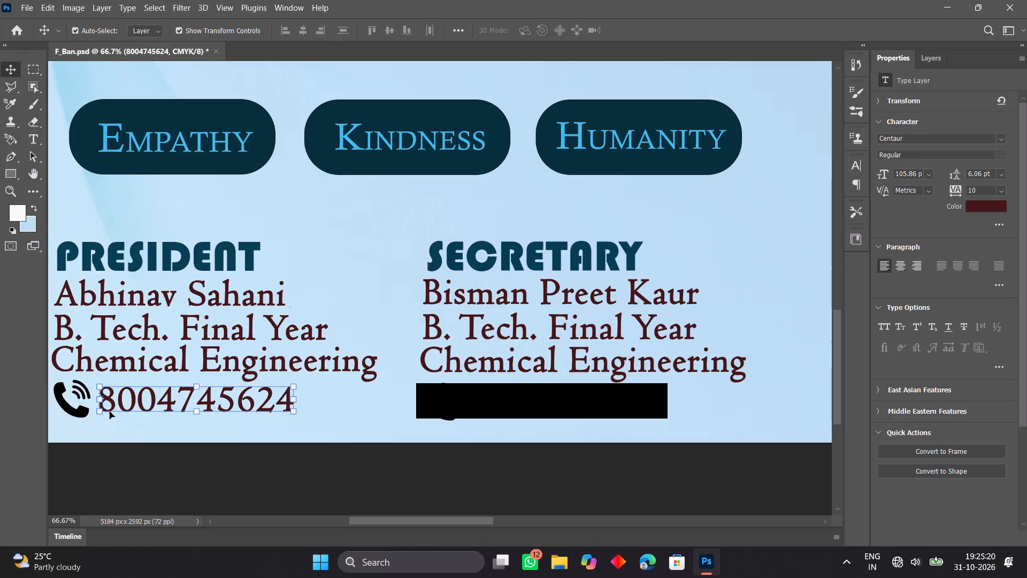
# Nudge the secretary's phone number up and slightly left, closer beneath the "Chemical Engineering" line.
pyautogui.click(476, 410)
pyautogui.press('Up')
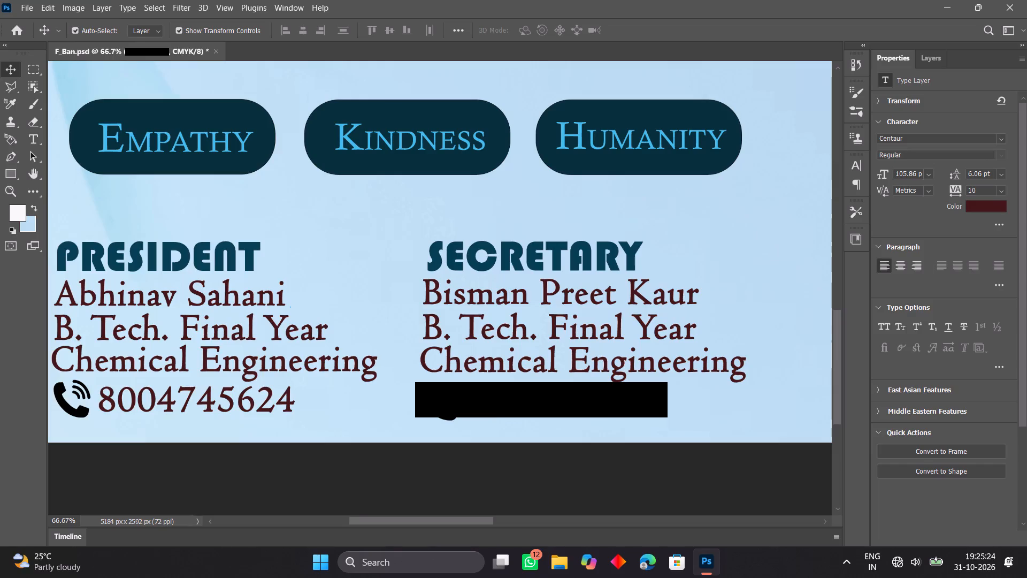
pyautogui.press('Up')
pyautogui.press('Up')
pyautogui.press('Left')
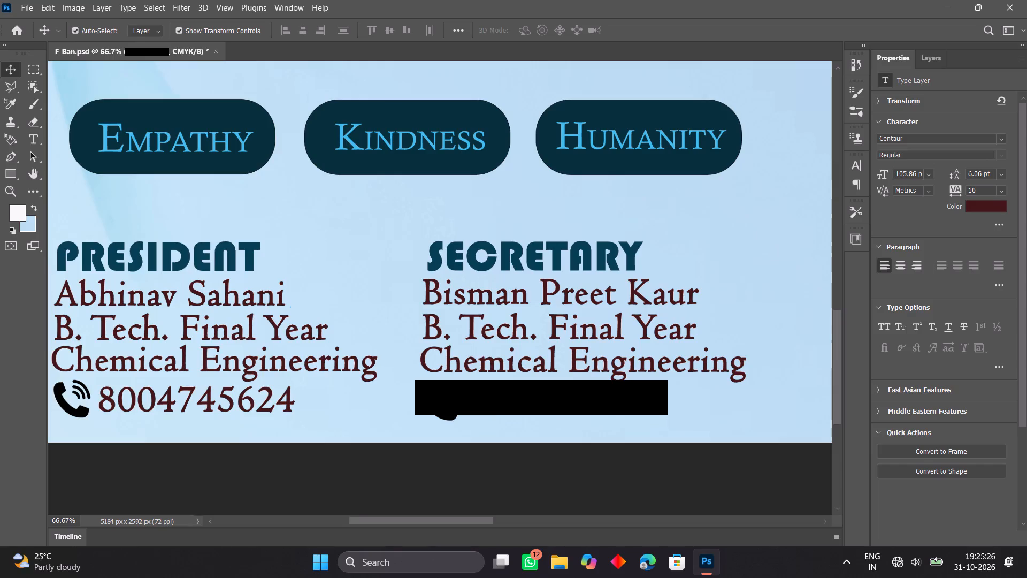
# Nudge the president's phone number slightly up and left, tightening the gaps to the line above and the phone icon.
pyautogui.click(289, 401)
pyautogui.press('Up')
pyautogui.press('Up')
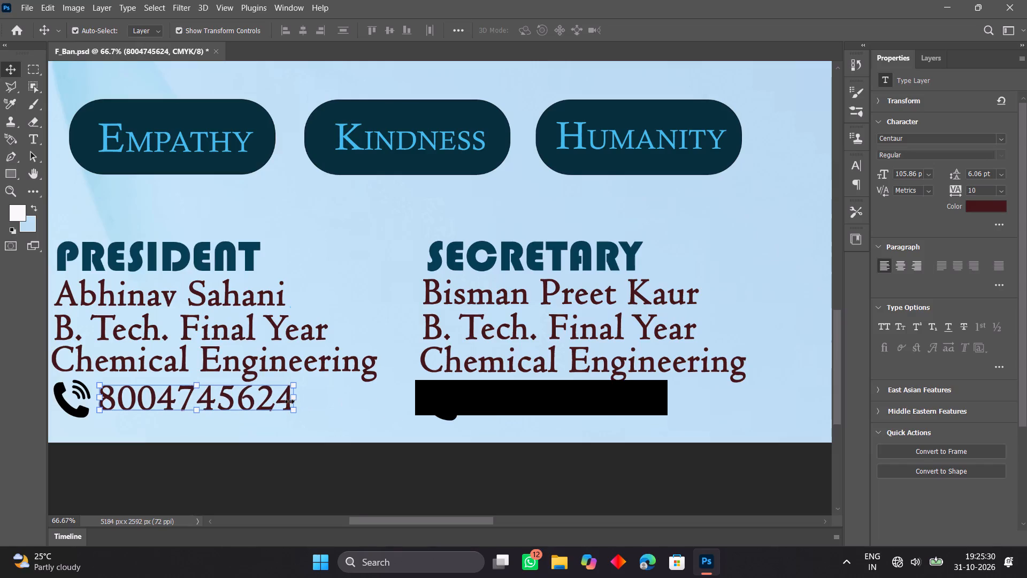
pyautogui.press('Left')
pyautogui.press('Up')
pyautogui.press('Down')
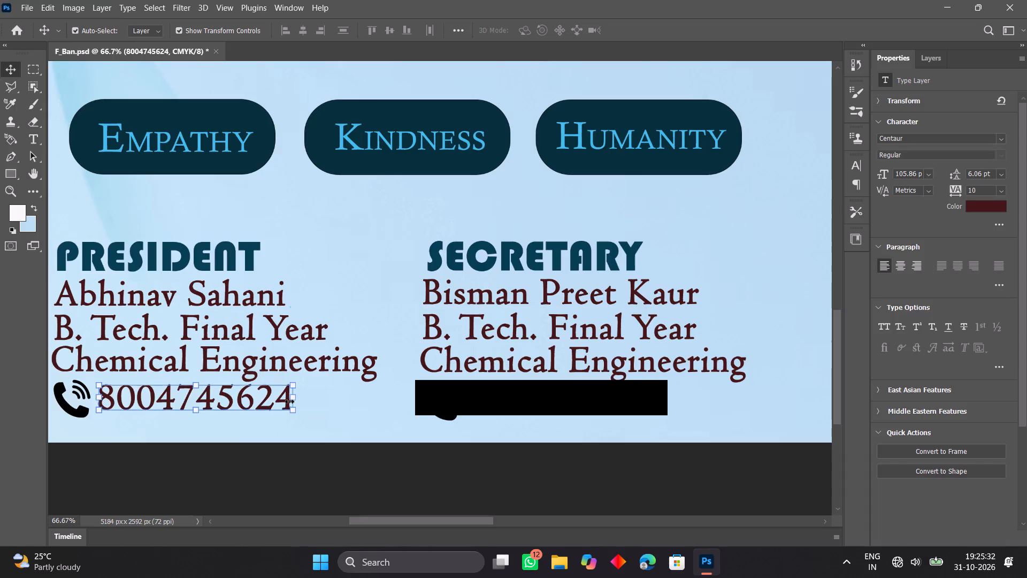
pyautogui.press('Left')
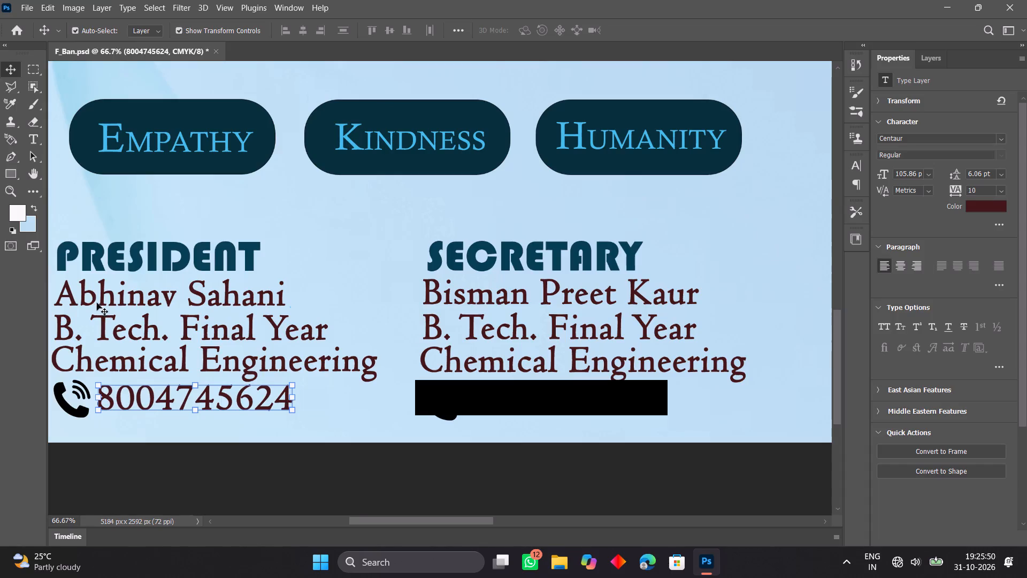
# Nudge the president's name slightly right beneath the "PRESIDENT" heading.
pyautogui.click(122, 298)
pyautogui.press('Right')
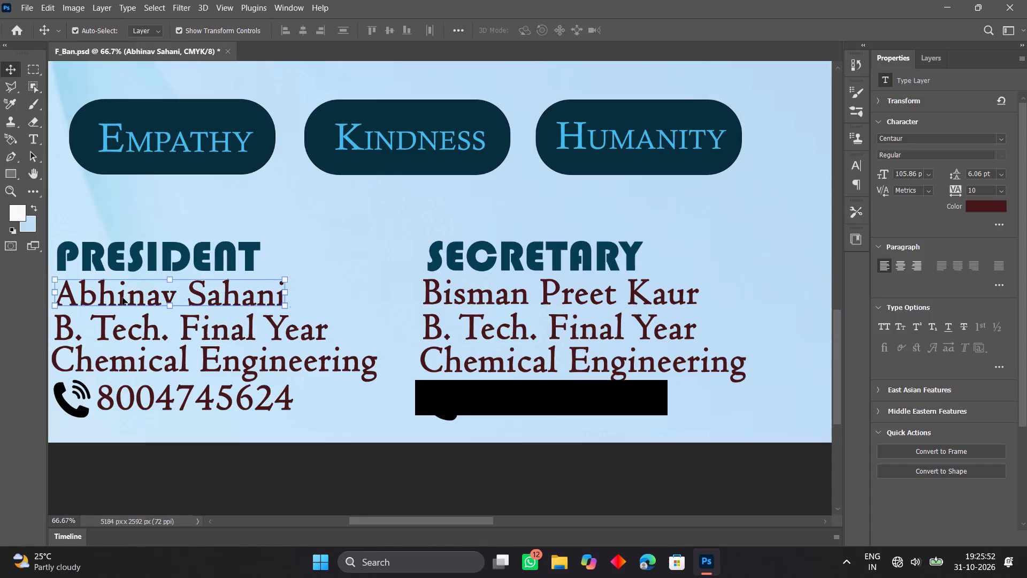
pyautogui.press('Right')
pyautogui.press('Right')
pyautogui.press('Right')
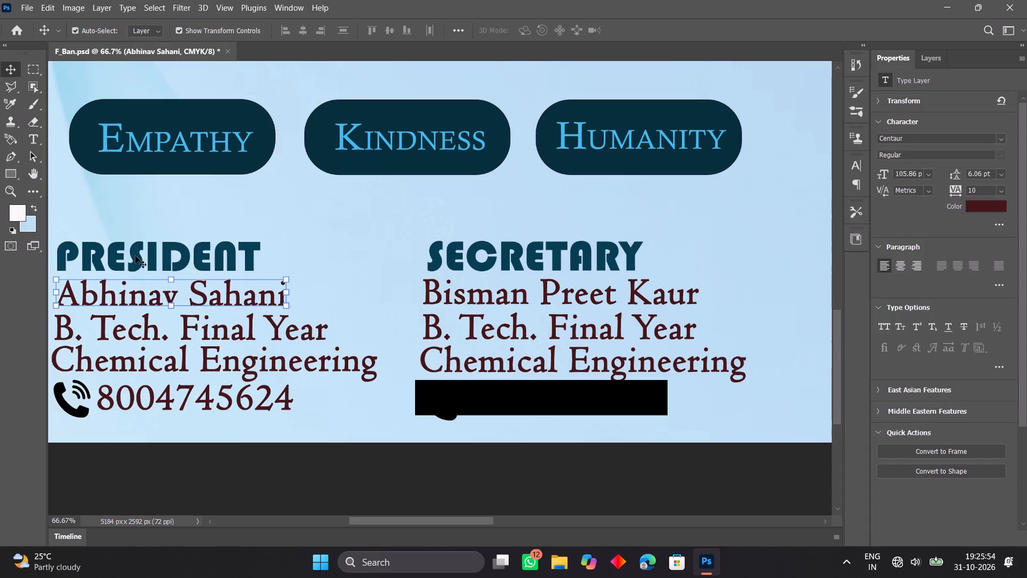
# Nudge the "PRESIDENT" heading slightly right, above the president's name.
pyautogui.click(136, 256)
pyautogui.press('Right')
pyautogui.press('Right')
pyautogui.press('Right')
pyautogui.press('Right')
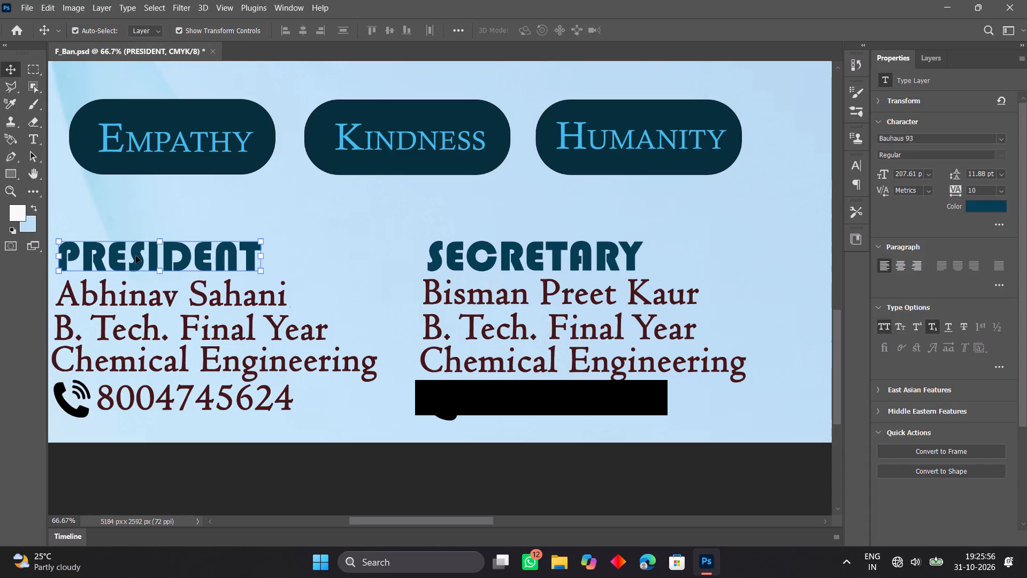
# Nudge the president's "B. Tech. Final Year" line slightly right and up so it starts in line with the name above.
pyautogui.click(132, 331)
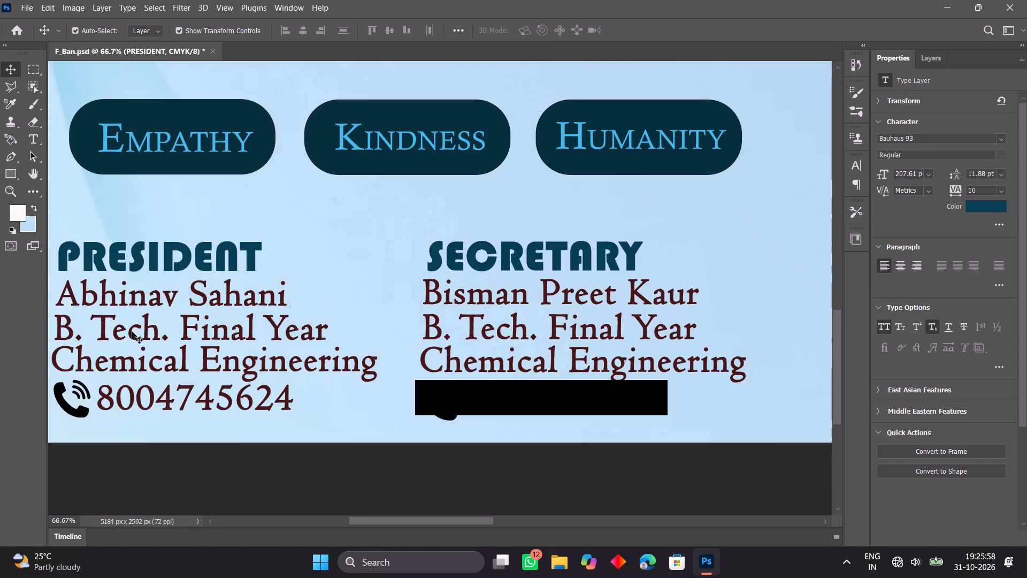
pyautogui.press('Right')
pyautogui.press('Right')
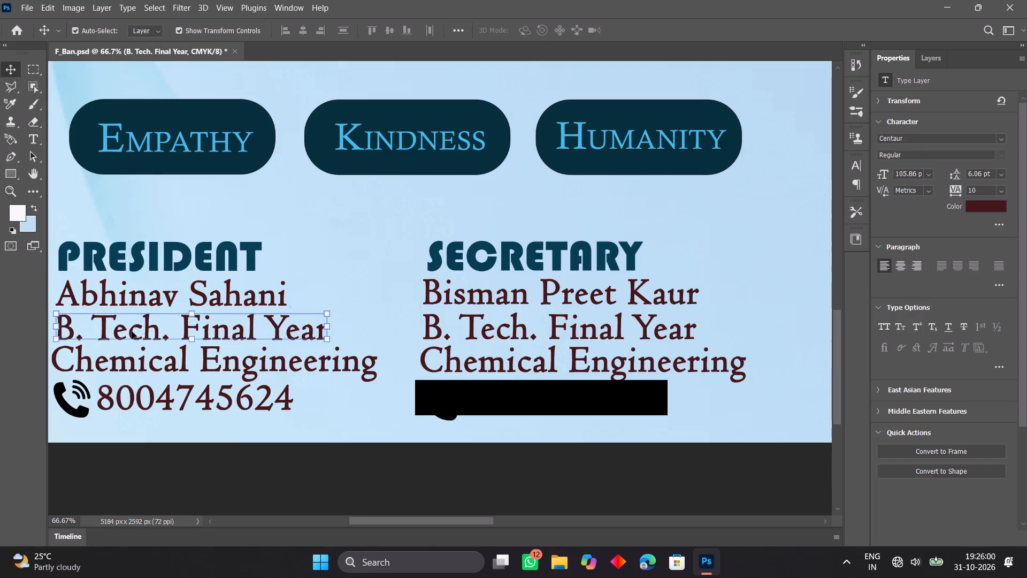
pyautogui.press('Up')
pyautogui.press('Right')
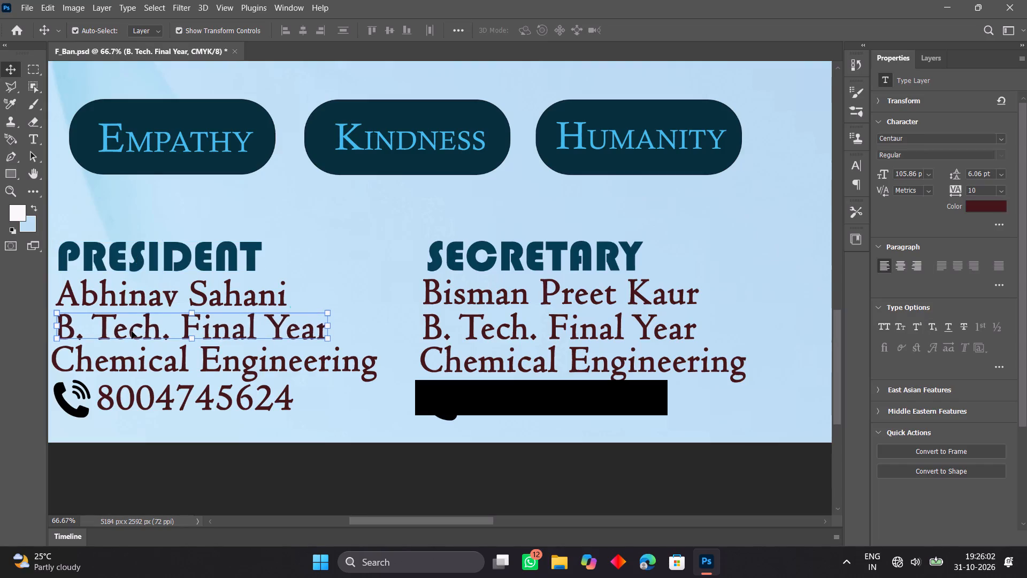
# Nudge the president's "Chemical Engineering" line slightly right and up, closer beneath the "B. Tech. Final Year" line.
pyautogui.click(115, 363)
pyautogui.press('Right')
pyautogui.press('Right')
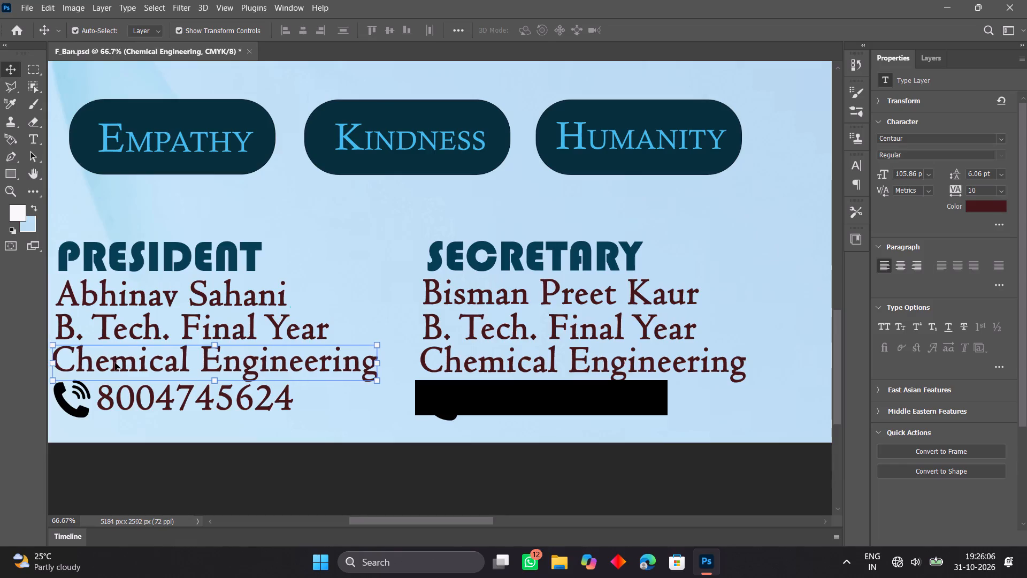
pyautogui.press('Up')
pyautogui.press('Up')
pyautogui.press('Right')
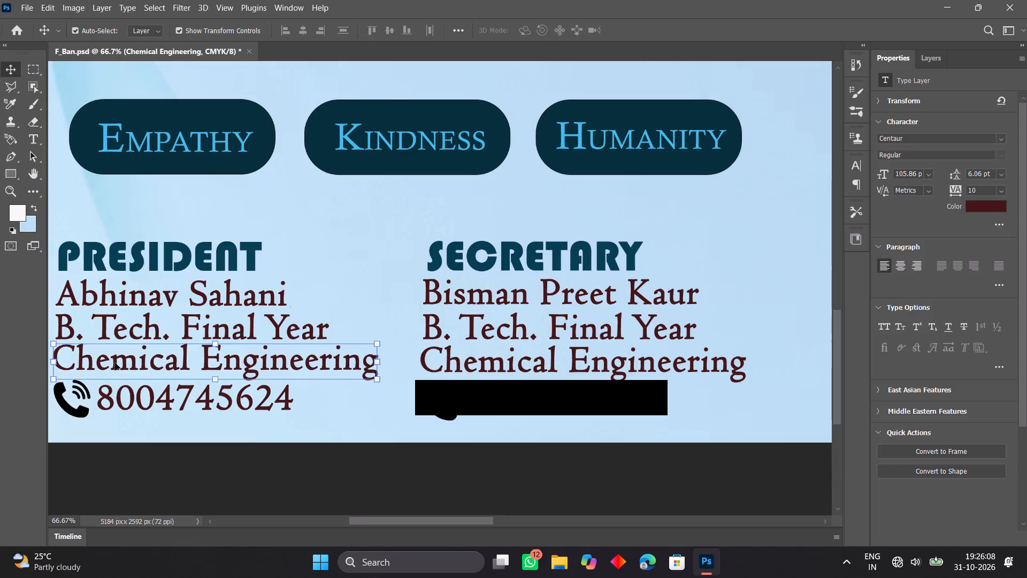
pyautogui.press('Up')
pyautogui.press('Down')
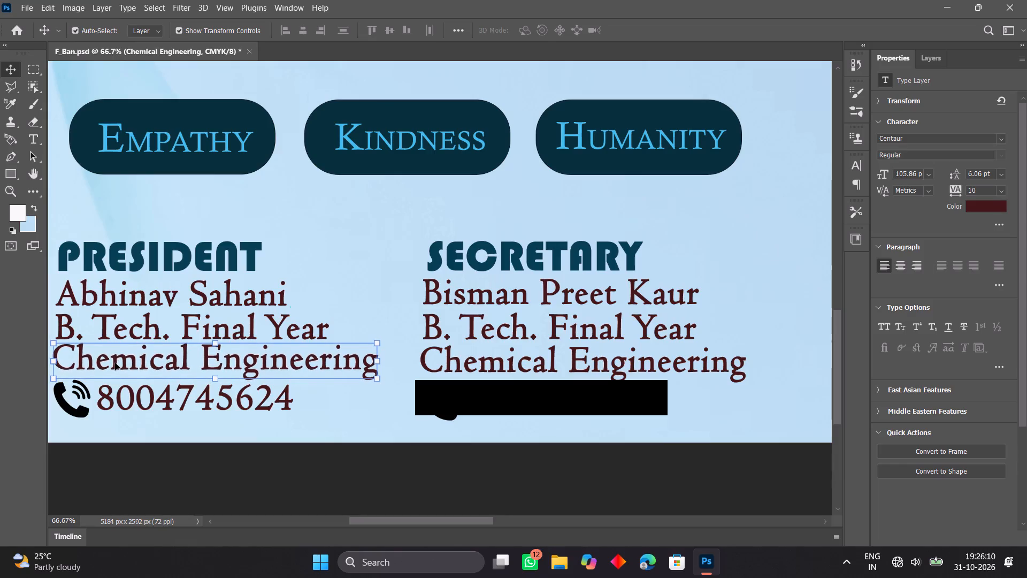
# Nudge the president's phone number slightly right and up to follow the lines above it.
pyautogui.click(119, 398)
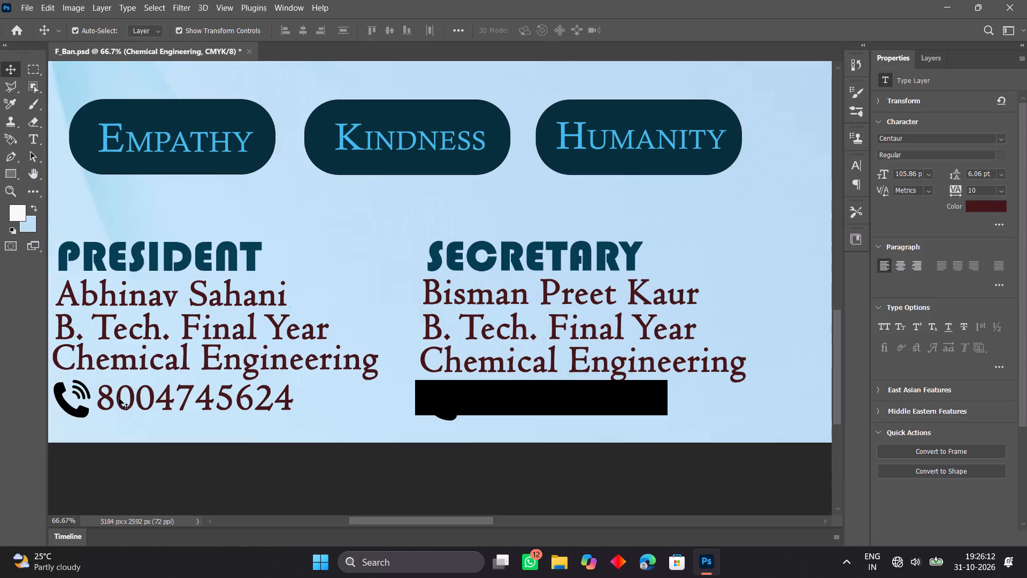
pyautogui.press('Right')
pyautogui.press('Right')
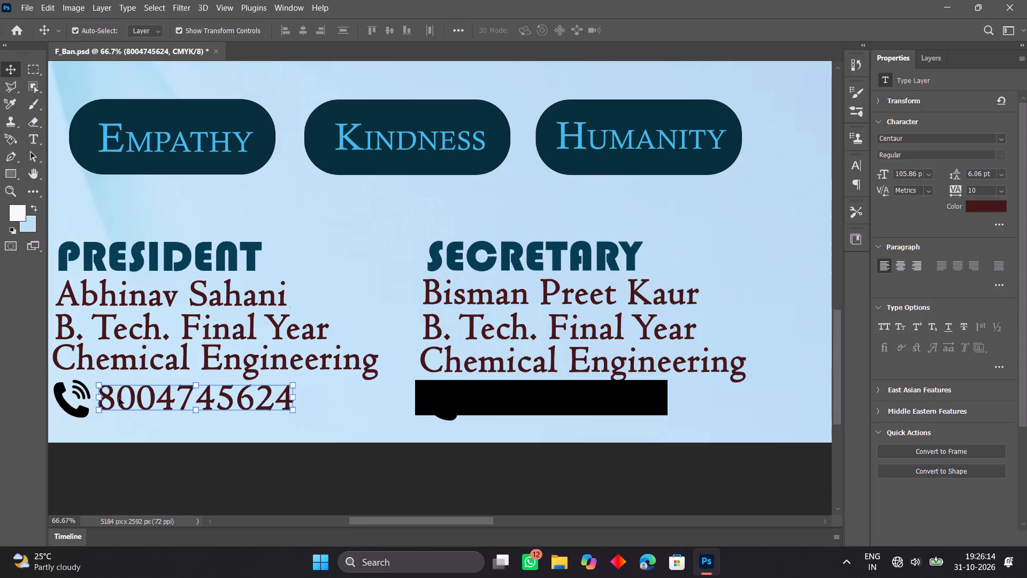
pyautogui.press('Up')
pyautogui.press('Up')
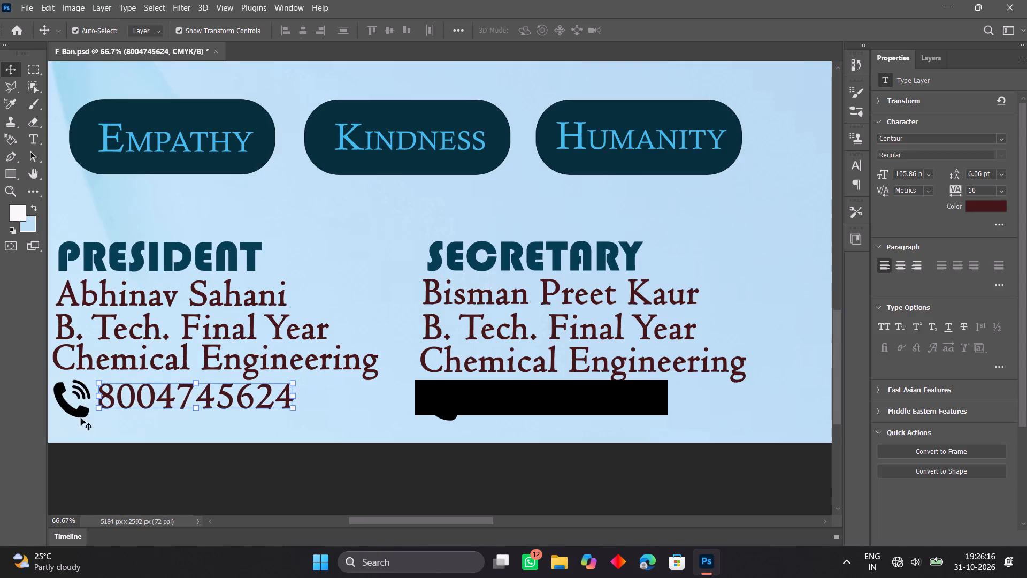
# Scale the president's phone icon down to about 86 by 88 px and nudge it slightly right and up.
pyautogui.click(79, 414)
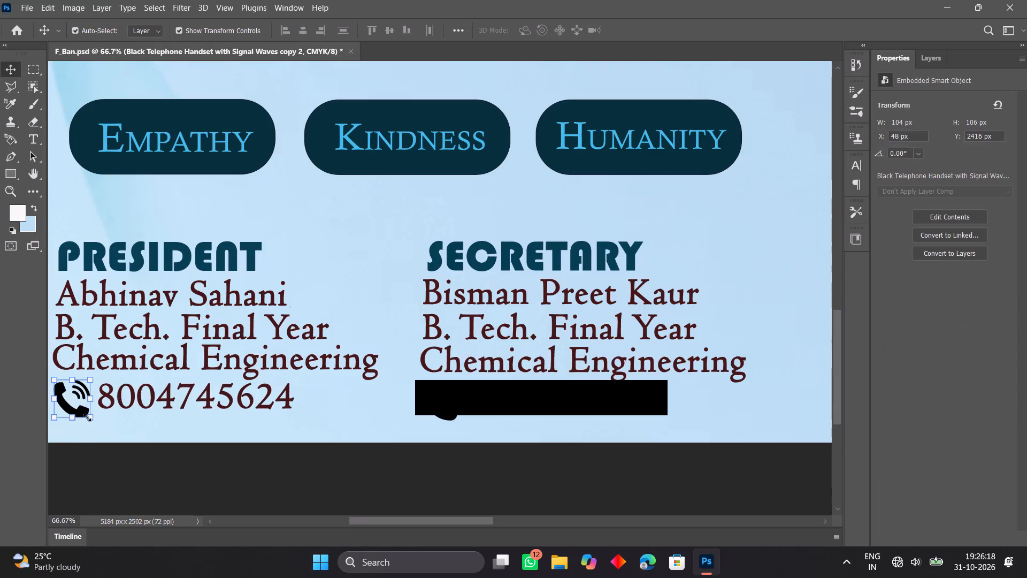
pyautogui.moveTo(88, 417); pyautogui.dragTo(80, 410)
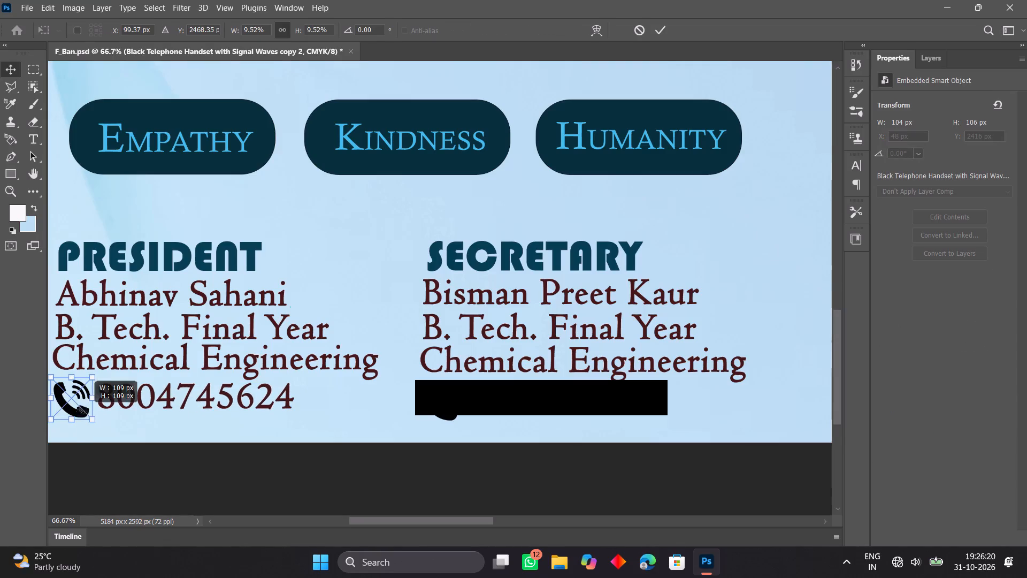
pyautogui.moveTo(80, 410); pyautogui.dragTo(80, 410)
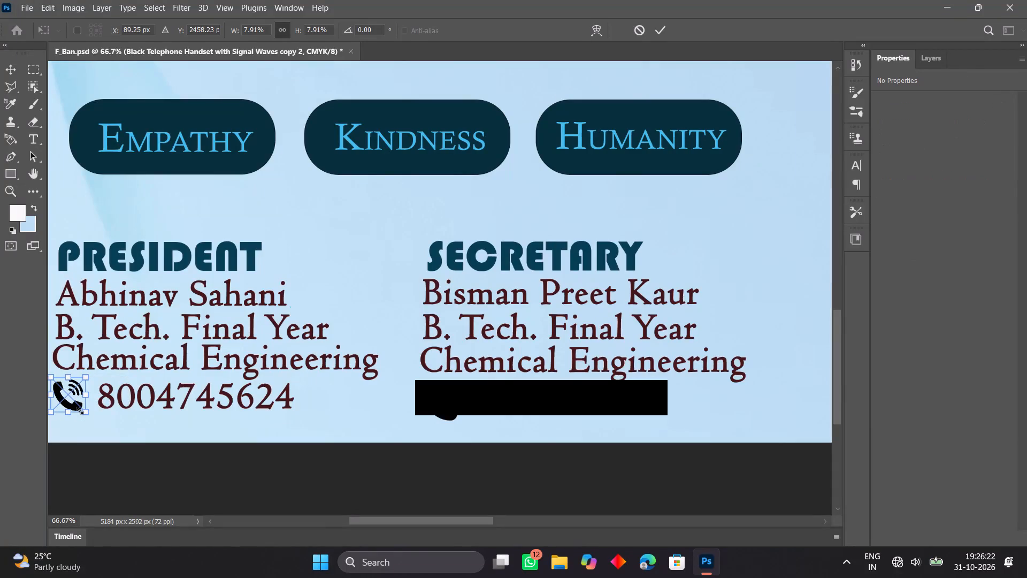
pyautogui.press('Right')
pyautogui.press('Up')
pyautogui.press('Up')
pyautogui.press('Right')
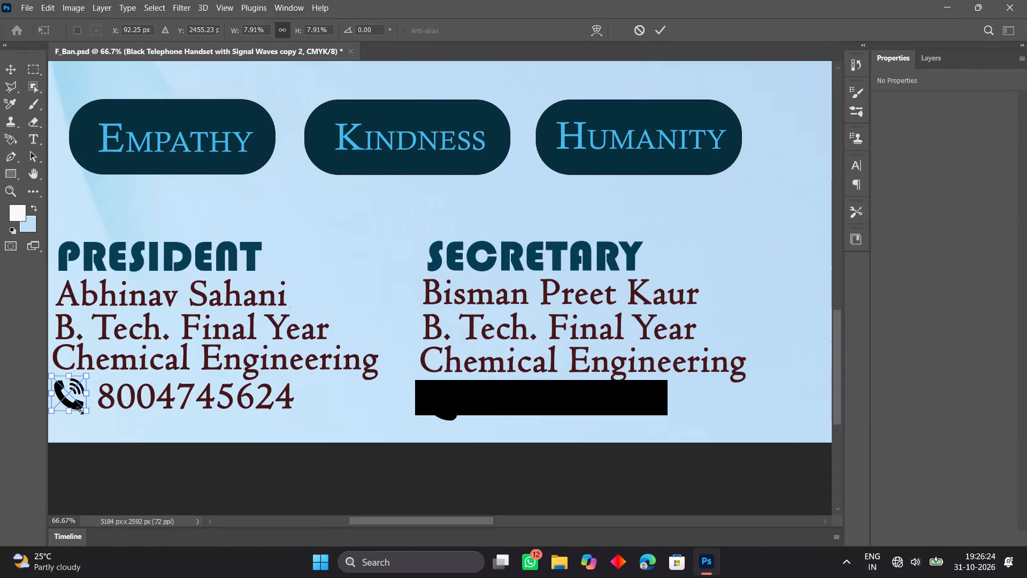
pyautogui.click(449, 415)
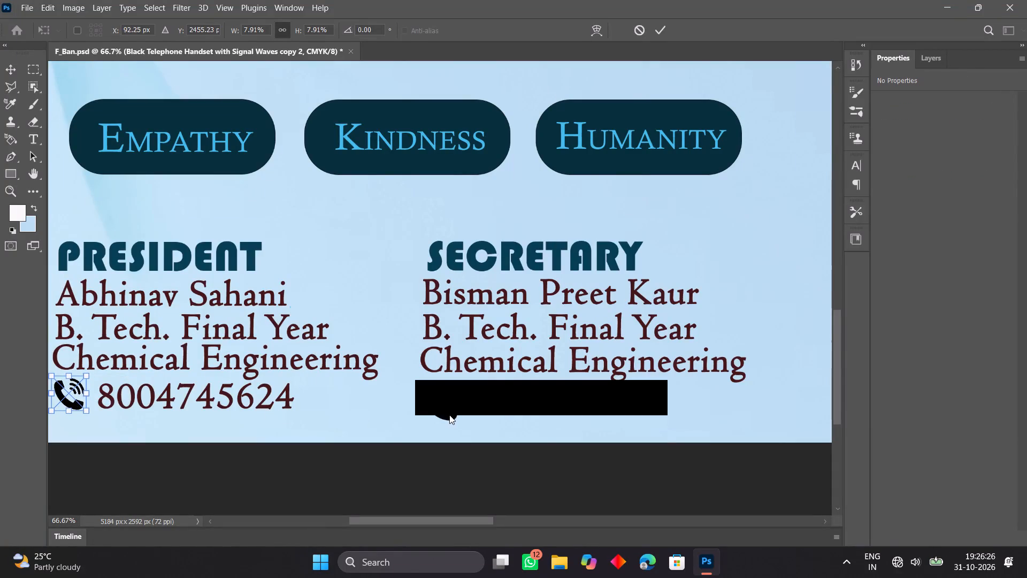
pyautogui.click(449, 415)
pyautogui.click(449, 415)
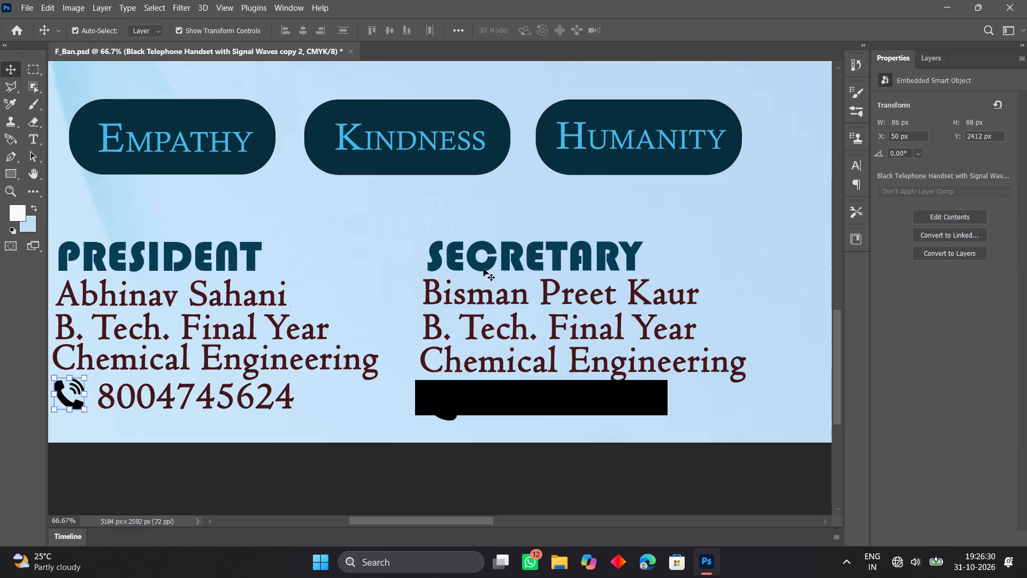
# Scale the secretary's phone icon down to about 88 by 91 px and nudge it right and slightly up.
pyautogui.click(484, 269)
pyautogui.click(439, 409)
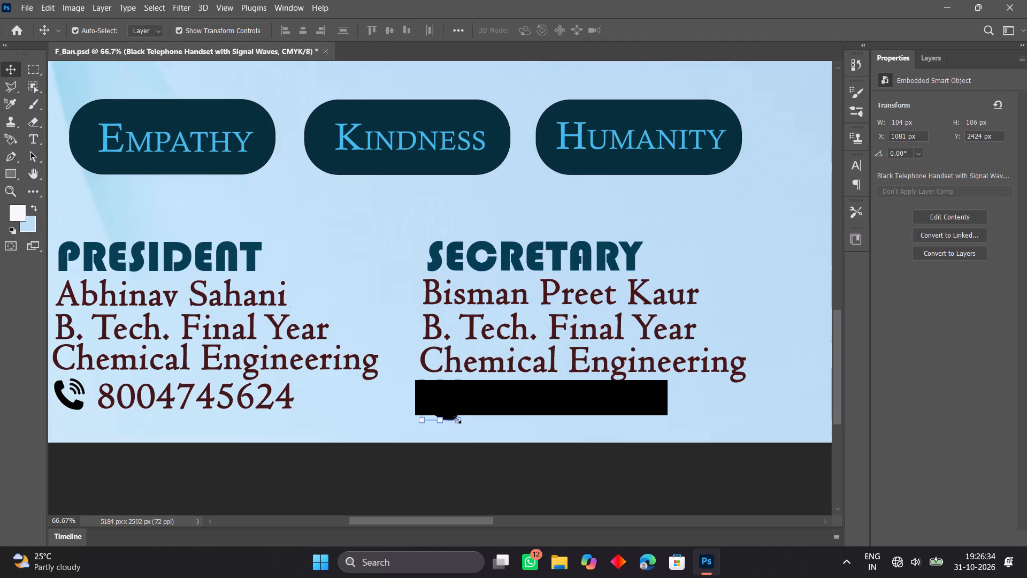
pyautogui.moveTo(457, 420); pyautogui.dragTo(448, 410)
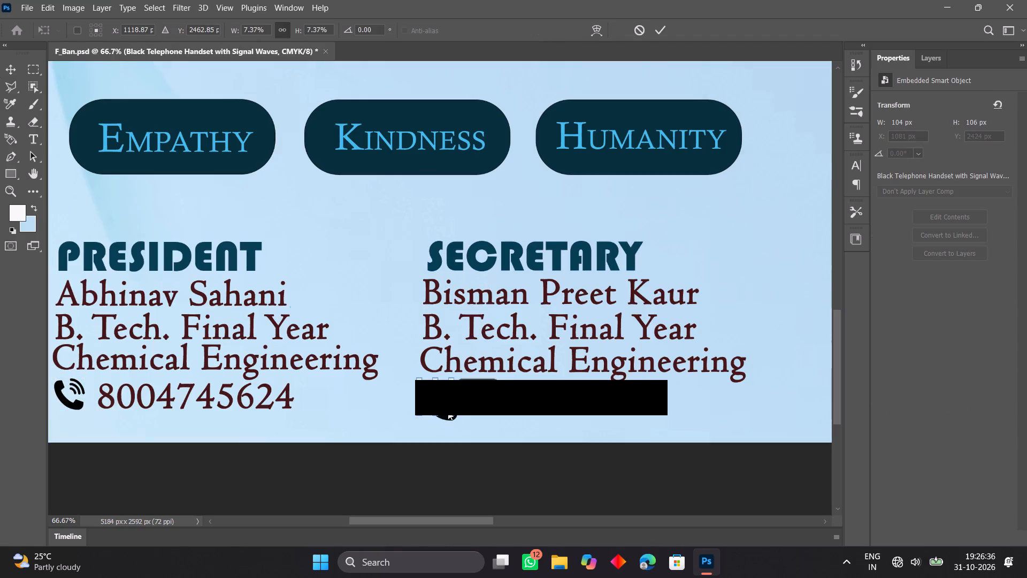
pyautogui.moveTo(448, 410); pyautogui.dragTo(451, 413)
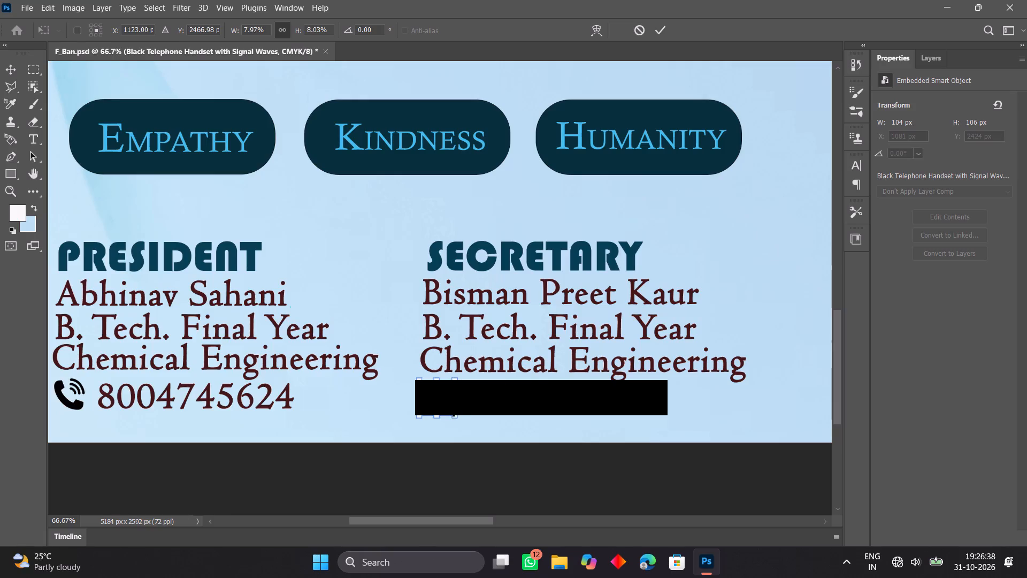
pyautogui.moveTo(451, 413); pyautogui.dragTo(450, 412)
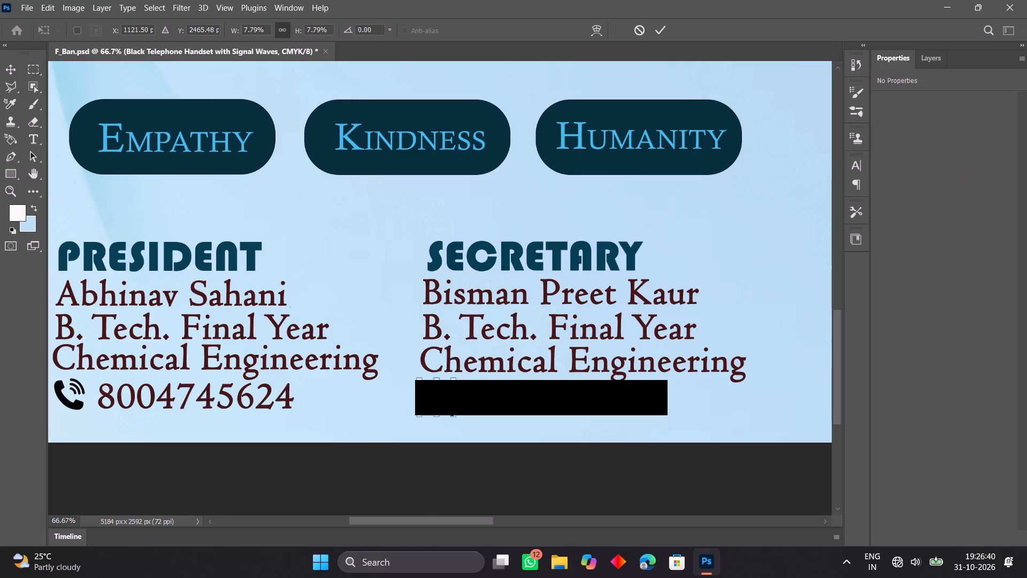
pyautogui.press('Right')
pyautogui.press('Right')
pyautogui.press('Right')
pyautogui.press('Right')
pyautogui.press('Right')
pyautogui.press('Right')
pyautogui.press('Up')
pyautogui.press('Up')
pyautogui.press('Up')
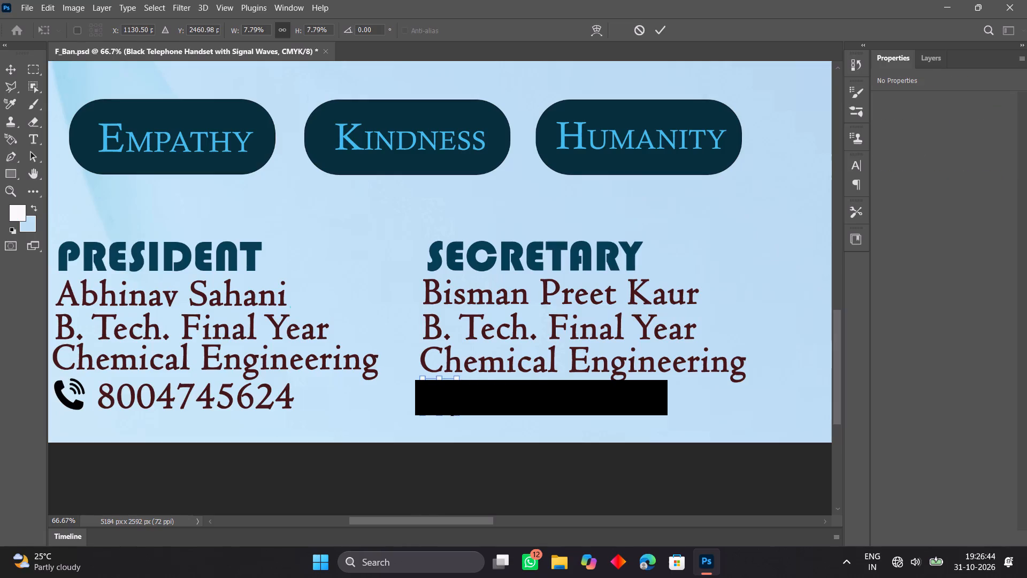
pyautogui.press('Right')
pyautogui.press('Right')
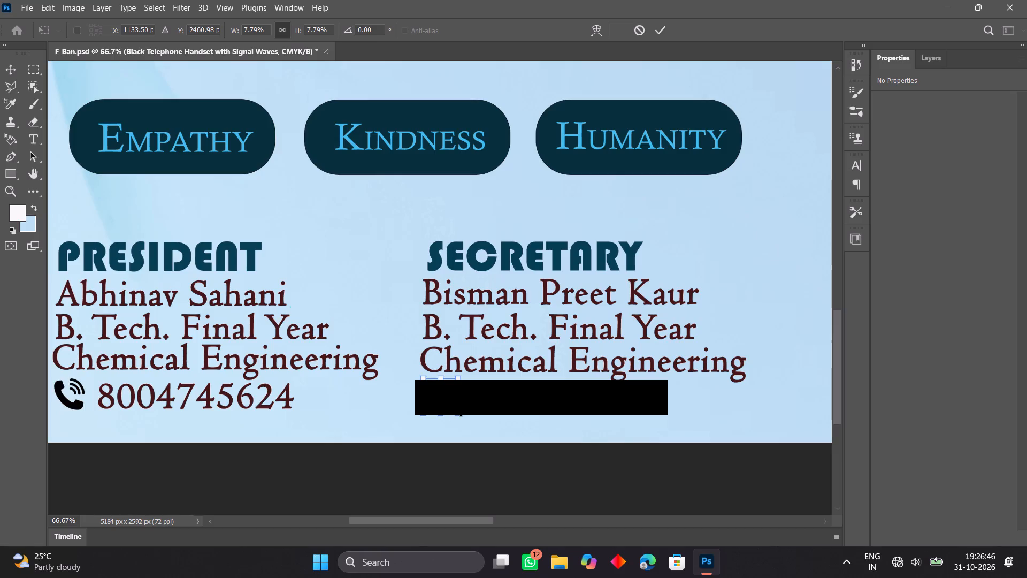
pyautogui.click(458, 413)
pyautogui.click(67, 405)
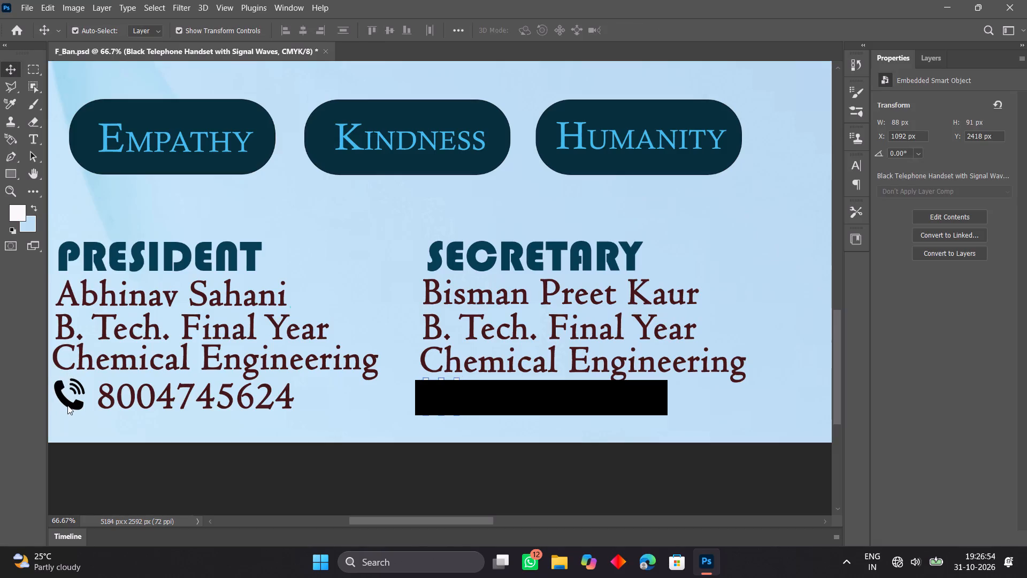
# Scale the president's phone icon to 8.09%, about 88 by 91 px, and nudge it right, closer to the phone number.
pyautogui.click(67, 405)
pyautogui.click(70, 405)
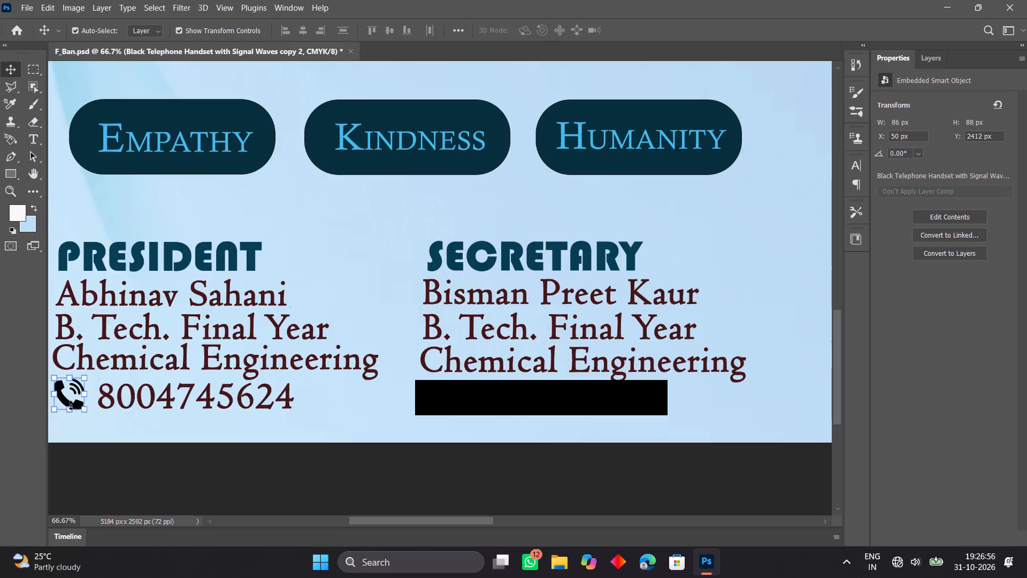
pyautogui.click(82, 409)
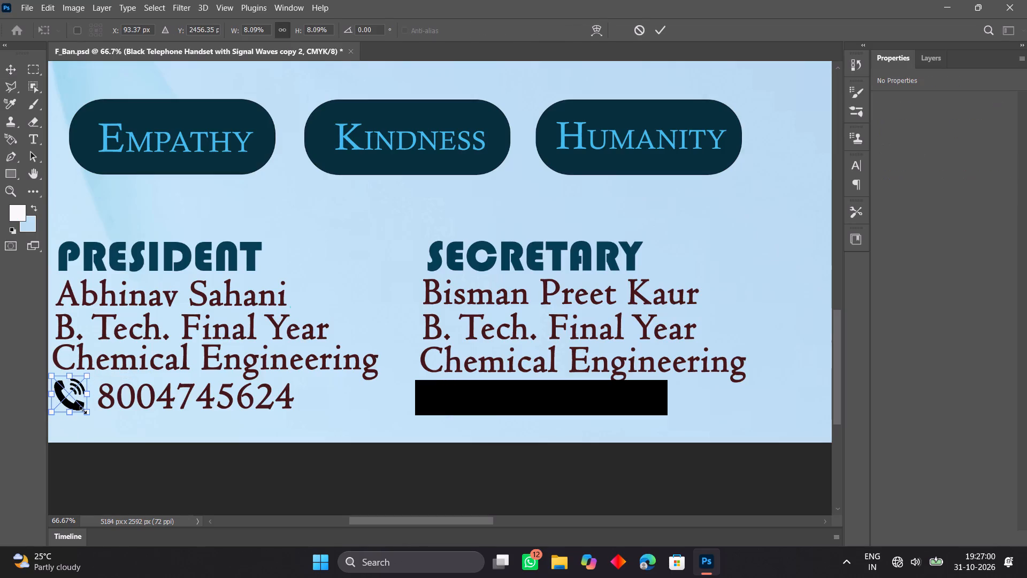
pyautogui.press('Right')
pyautogui.press('Right')
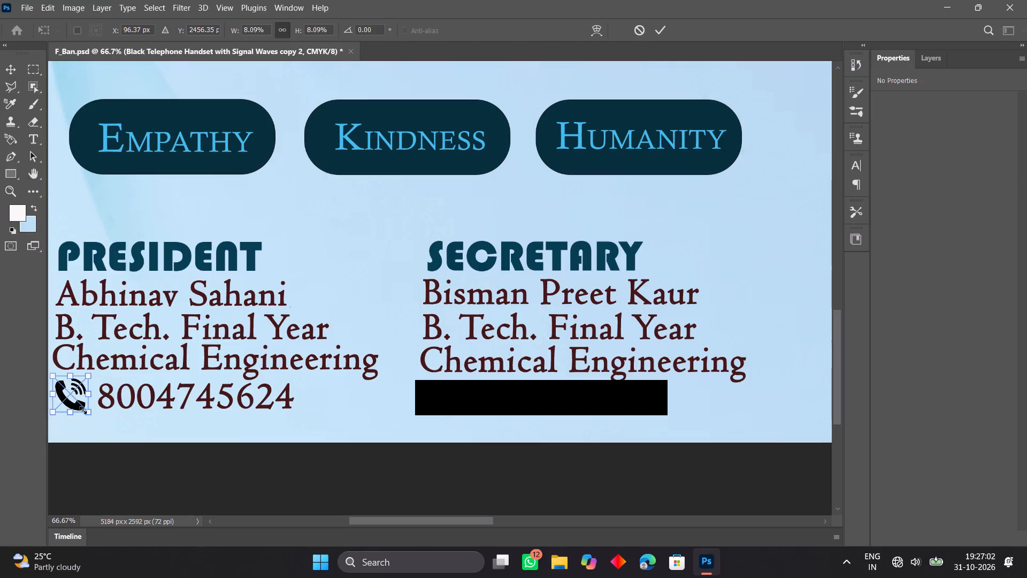
pyautogui.press('Right')
pyautogui.press('Up')
pyautogui.press('Left')
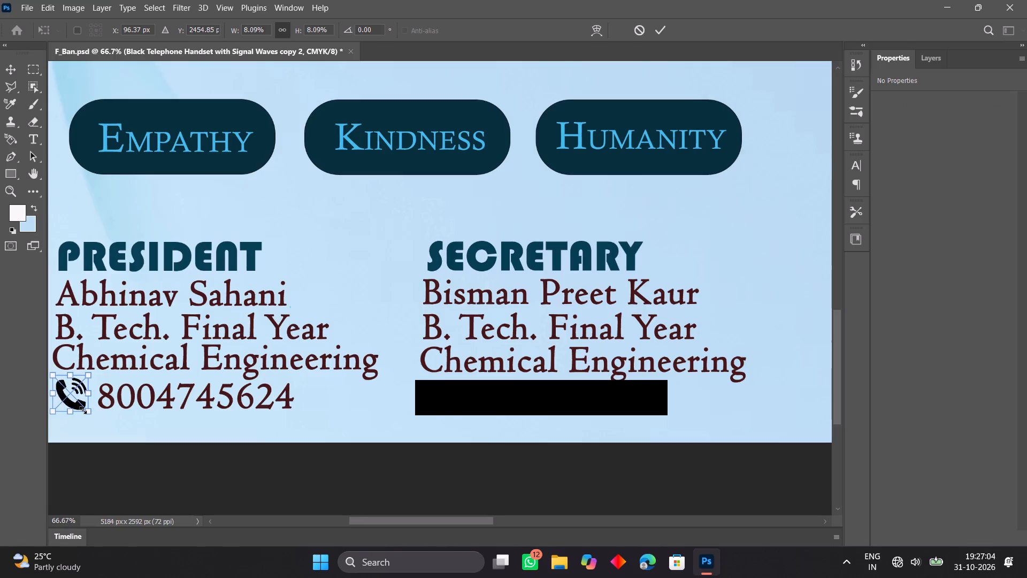
pyautogui.press('Right')
pyautogui.press('Right')
pyautogui.press('Right')
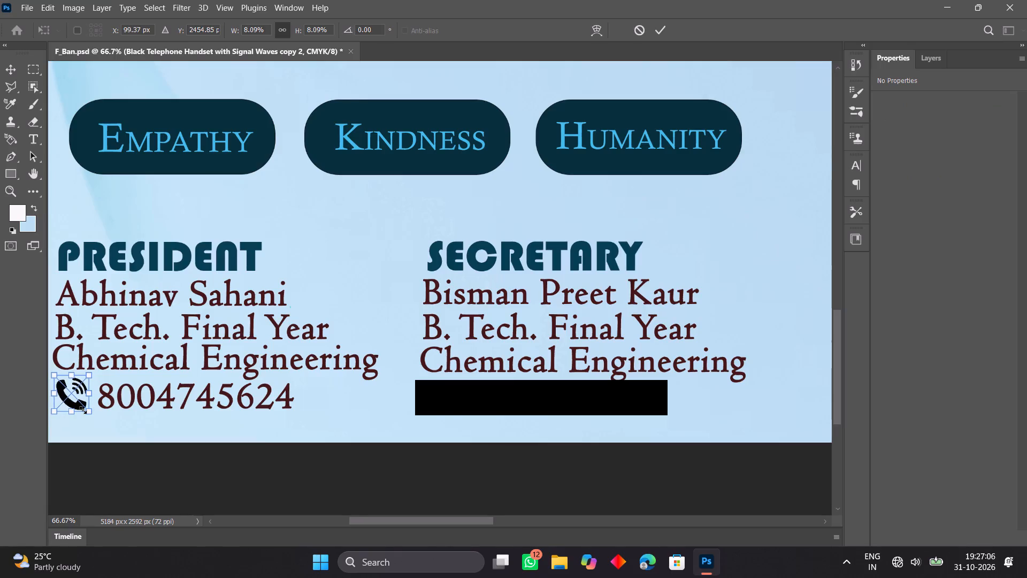
pyautogui.press('Right')
pyautogui.press('Right')
pyautogui.press('Right')
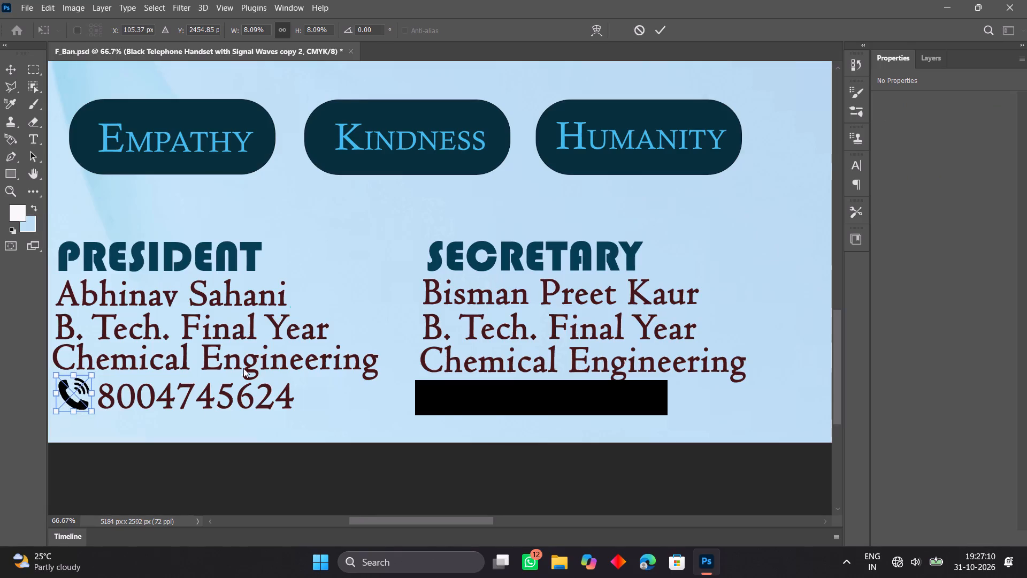
pyautogui.click(262, 402)
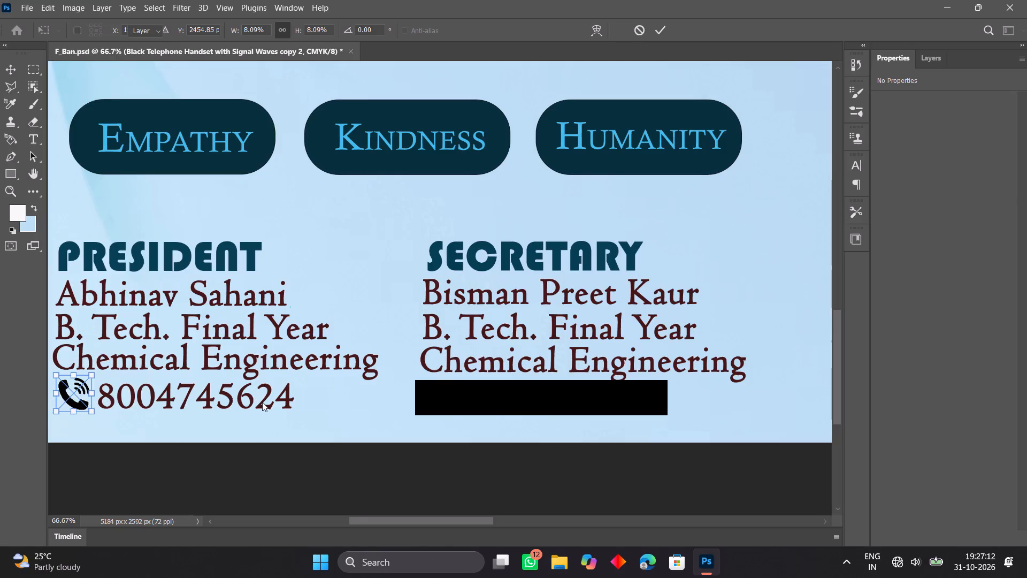
pyautogui.press('Right')
pyautogui.press('Right')
pyautogui.press('Right')
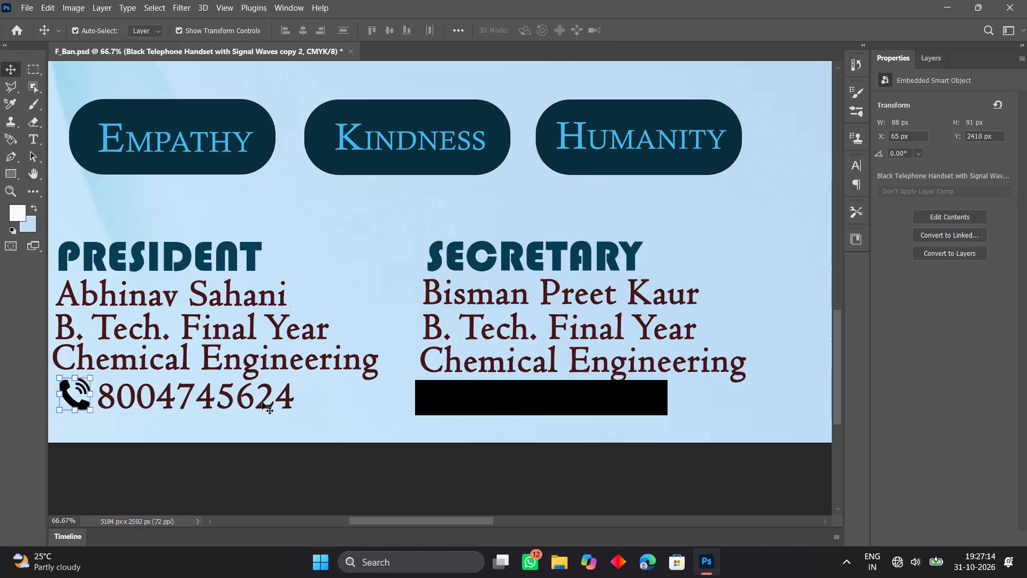
# Nudge the president's phone number slightly right and up, beside the phone icon.
pyautogui.click(264, 405)
pyautogui.press('Right')
pyautogui.press('Right')
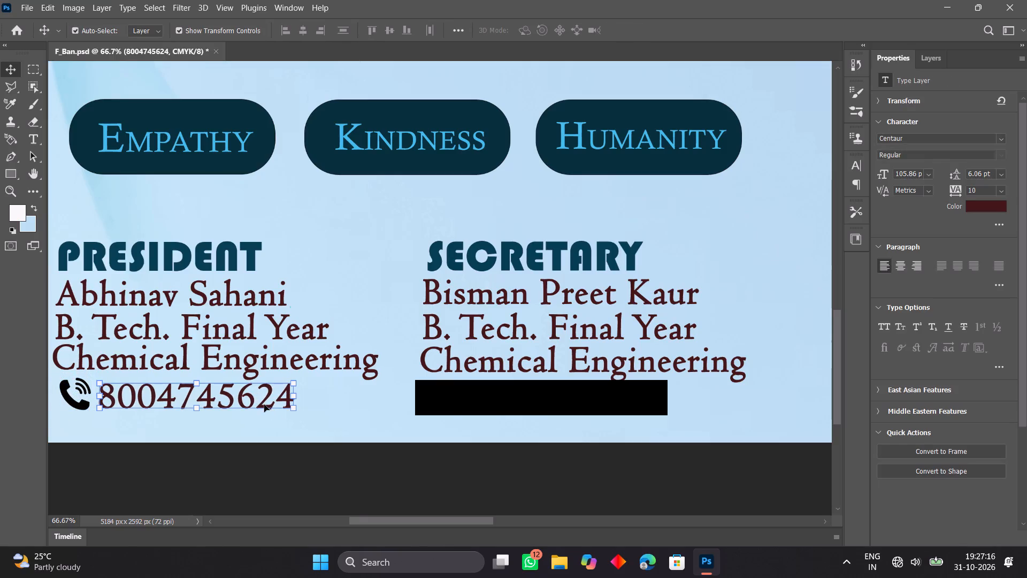
pyautogui.press('Up')
pyautogui.press('Right')
pyautogui.press('Right')
pyautogui.press('Up')
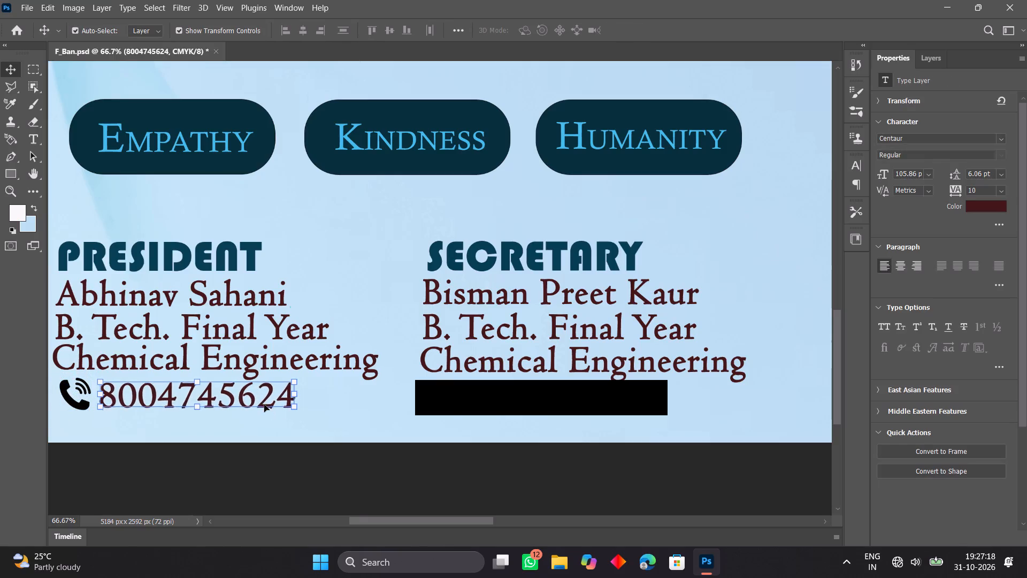
pyautogui.press('Left')
pyautogui.press('Down')
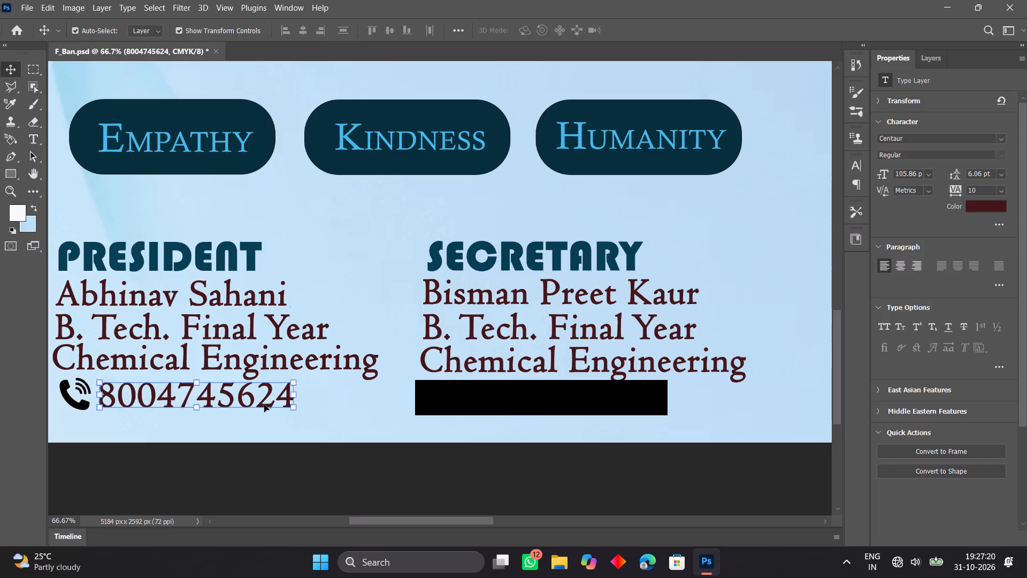
# Nudge the president's name right so it starts slightly inside the "PRESIDENT" heading.
pyautogui.click(282, 300)
pyautogui.press('Right')
pyautogui.press('Right')
pyautogui.press('Right')
pyautogui.press('Right')
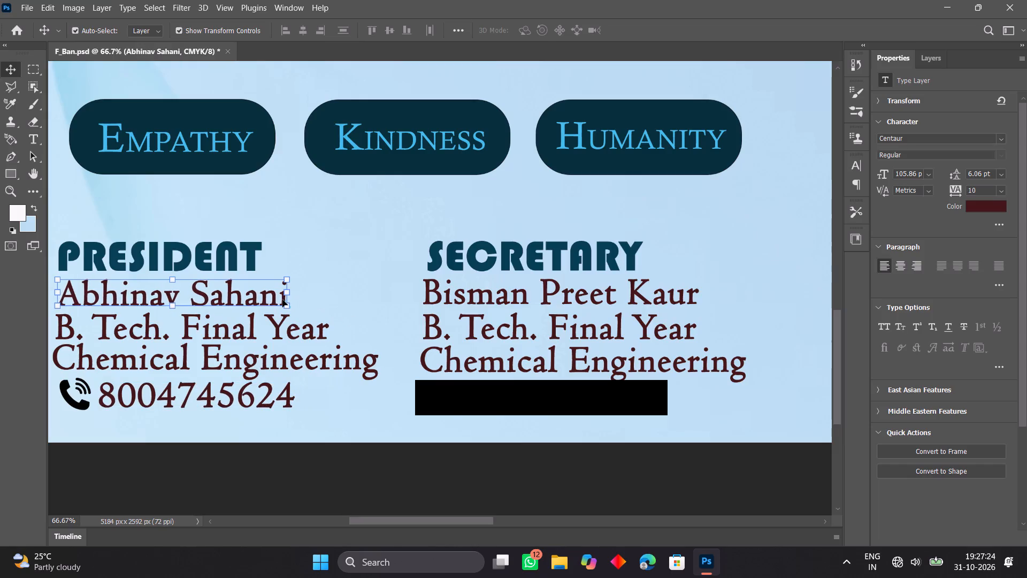
pyautogui.press('Right')
pyautogui.press('Right')
pyautogui.press('Right')
pyautogui.press('Right')
pyautogui.press('Right')
pyautogui.press('Right')
pyautogui.press('Right')
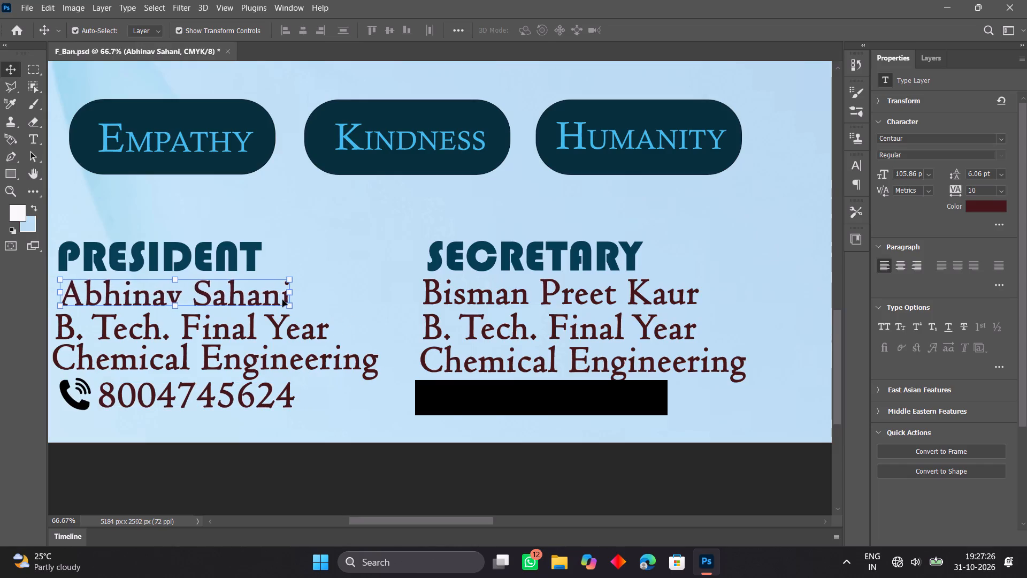
pyautogui.press('Right')
pyautogui.press('Right')
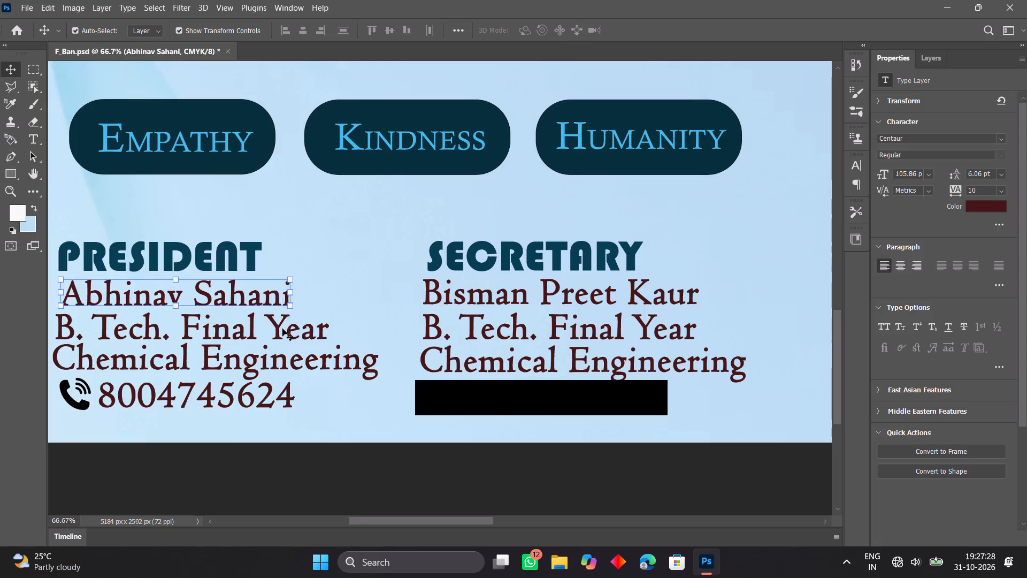
# Nudge the president's "B. Tech. Final Year" line slightly right and up beneath the name.
pyautogui.click(279, 326)
pyautogui.press('Right')
pyautogui.press('Right')
pyautogui.press('Right')
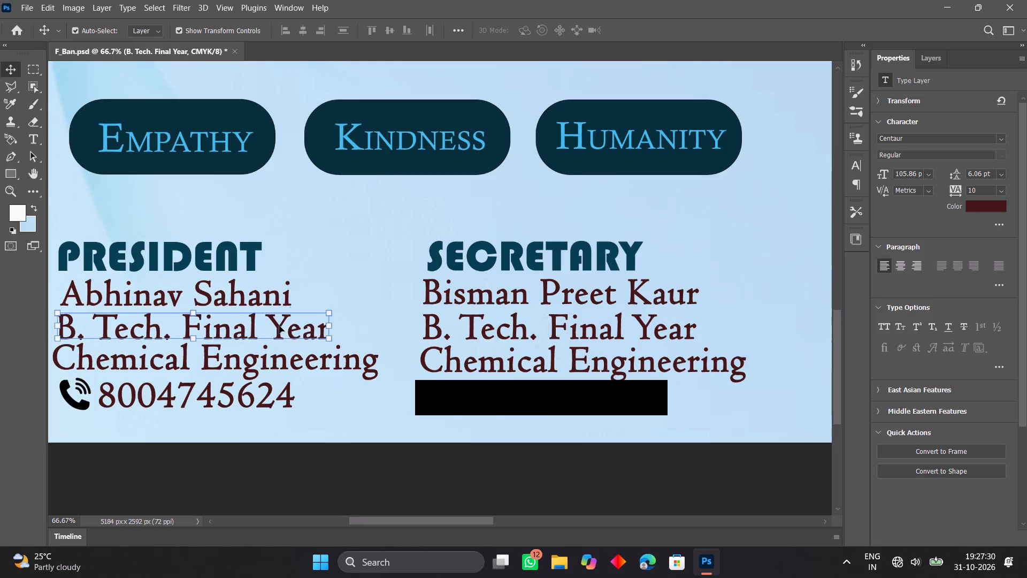
pyautogui.press('Right')
pyautogui.press('Up')
pyautogui.press('Right')
pyautogui.press('Up')
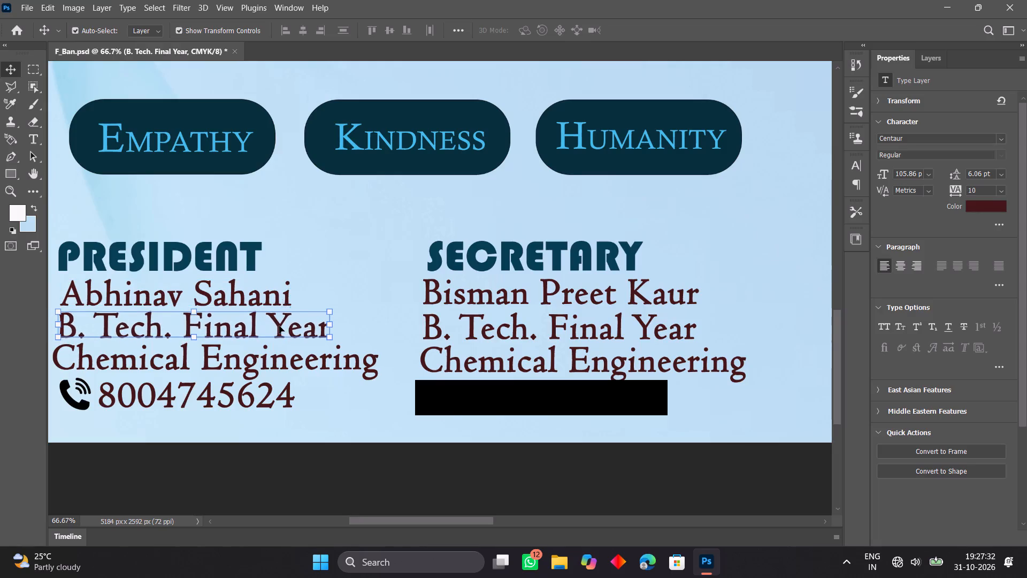
pyautogui.press('Right')
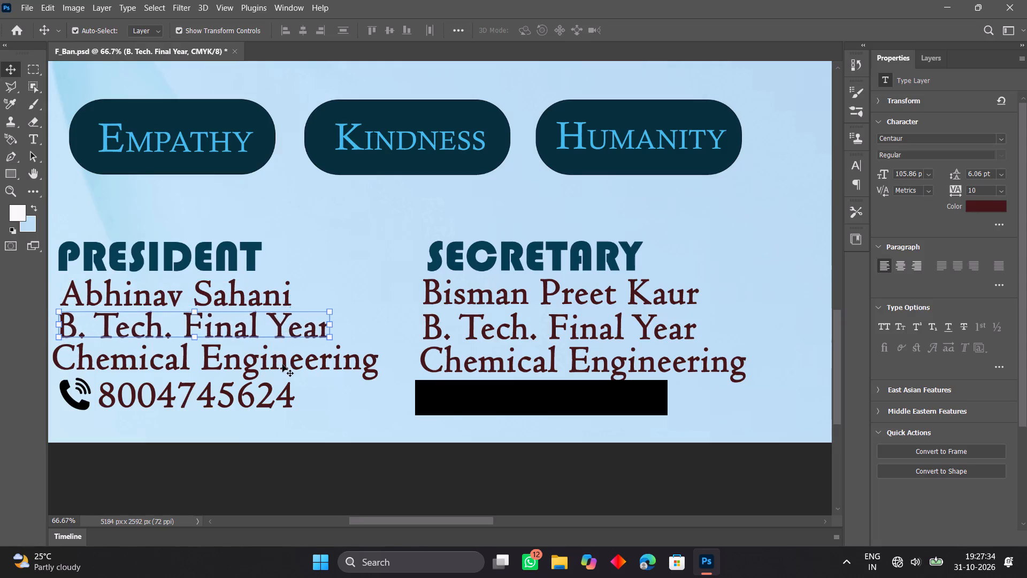
# Nudge the president's "Chemical Engineering" line slightly right and up beneath the "B. Tech. Final Year" line.
pyautogui.click(282, 364)
pyautogui.press('Right')
pyautogui.press('Right')
pyautogui.press('Right')
pyautogui.press('Right')
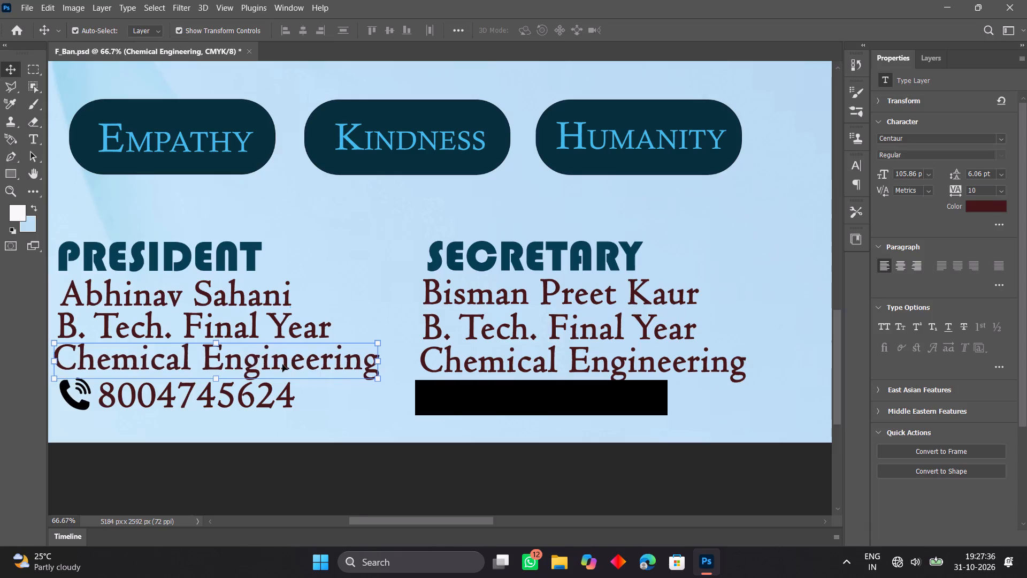
pyautogui.press('Up')
pyautogui.press('Up')
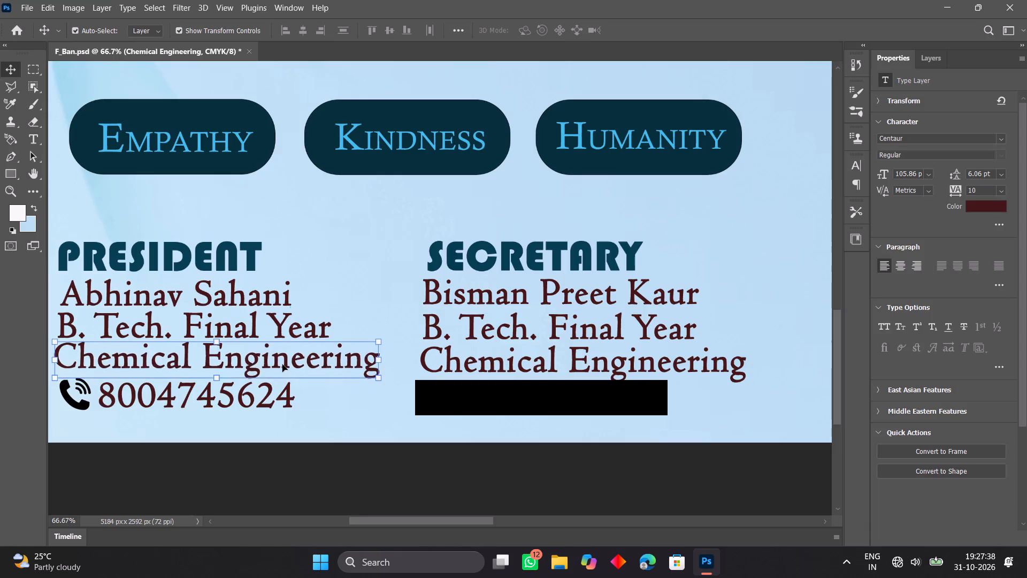
# Nudge the president's phone number slightly up, closer beneath the "Chemical Engineering" line.
pyautogui.click(264, 407)
pyautogui.press('Right')
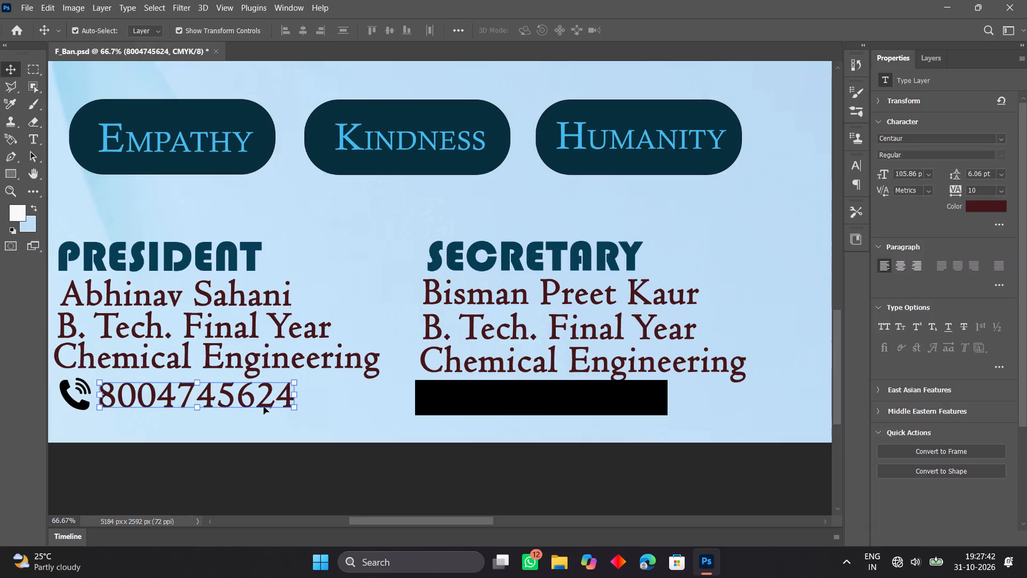
pyautogui.press('Right')
pyautogui.press('Right')
pyautogui.press('Up')
pyautogui.press('Up')
pyautogui.press('Up')
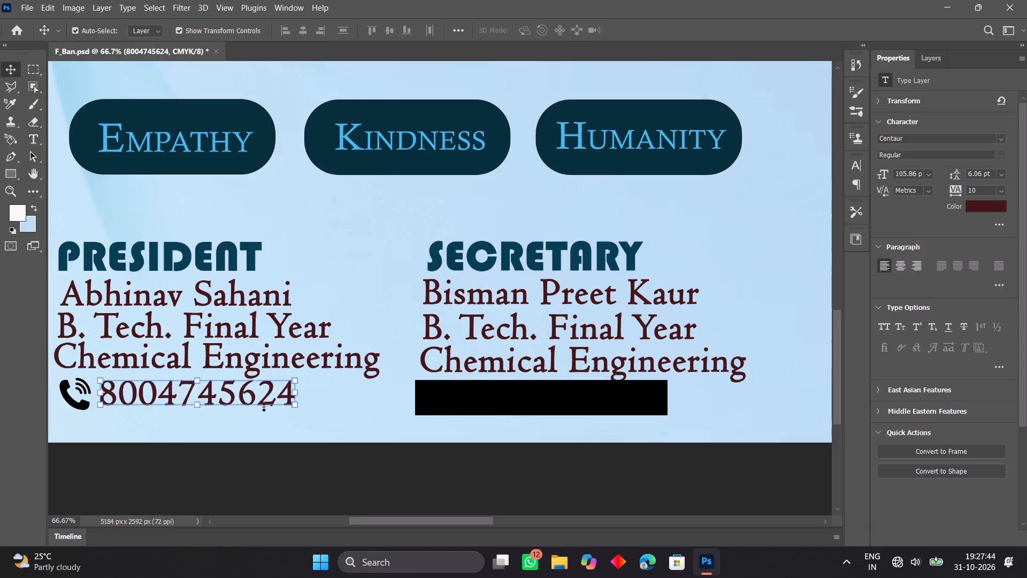
pyautogui.press('Right')
pyautogui.press('Up')
pyautogui.press('Left')
pyautogui.press('Left')
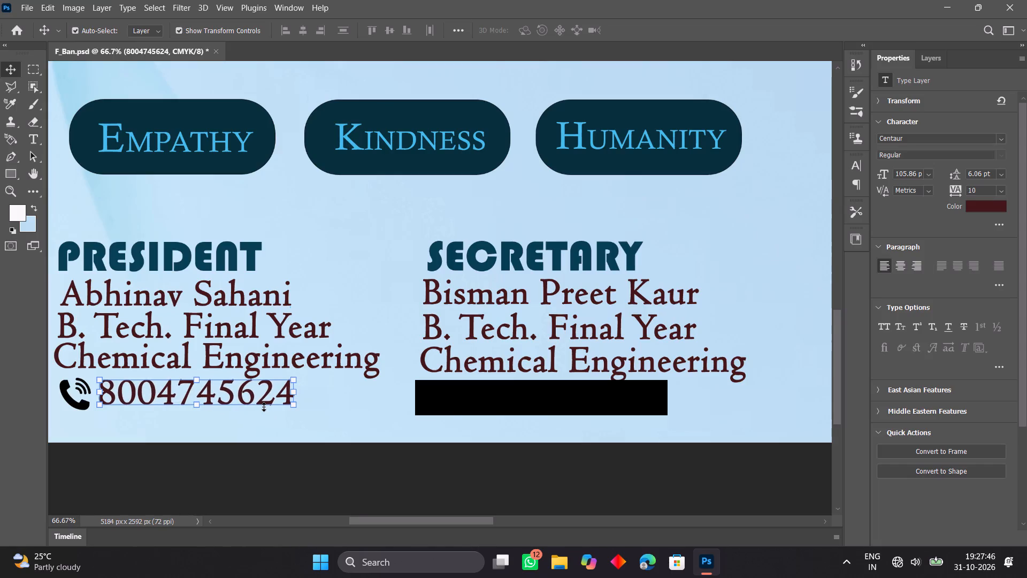
pyautogui.press('Up')
pyautogui.press('Left')
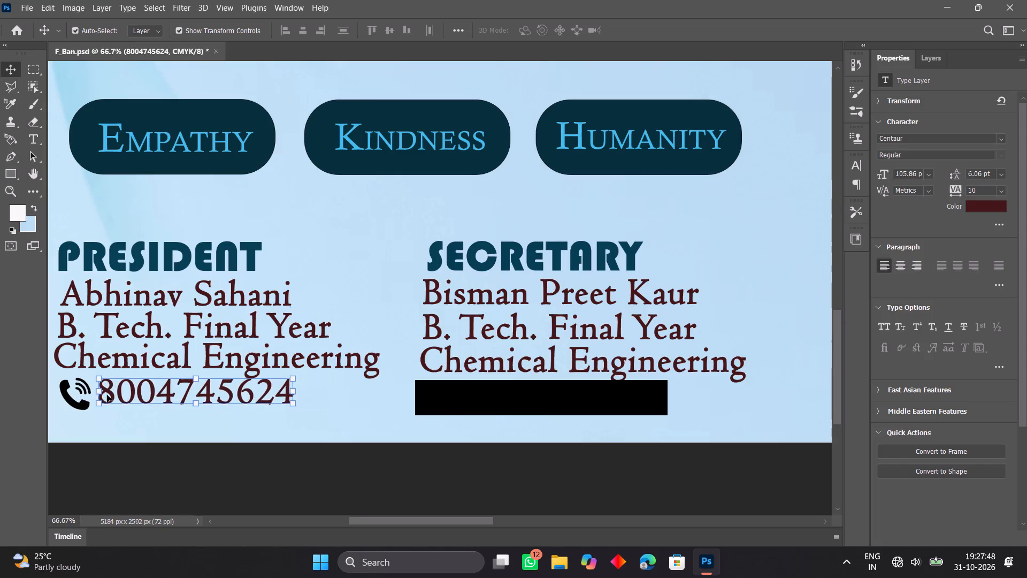
# Nudge the president's phone icon up to Y 2404 px, beside the raised phone number.
pyautogui.click(79, 400)
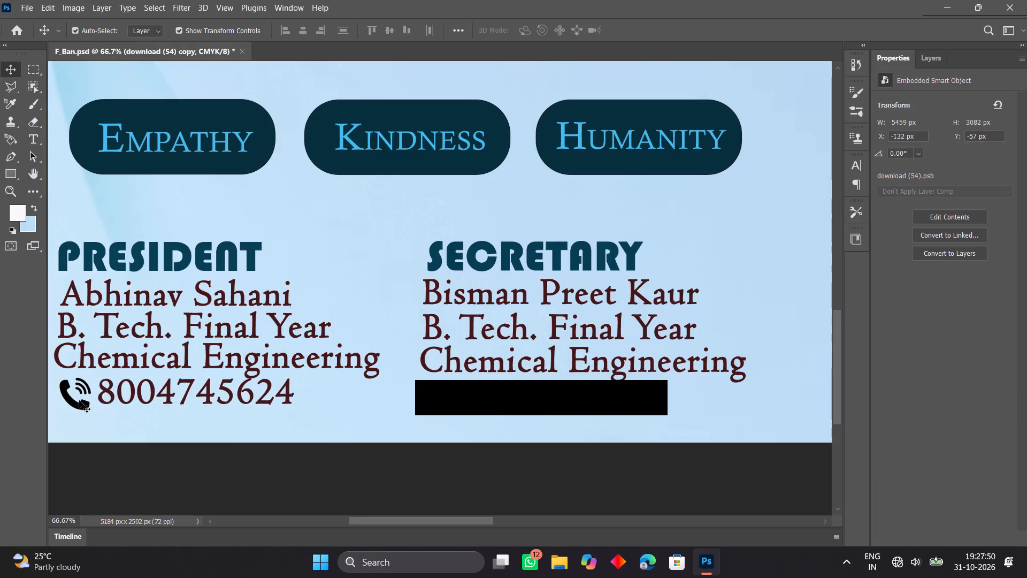
pyautogui.click(76, 400)
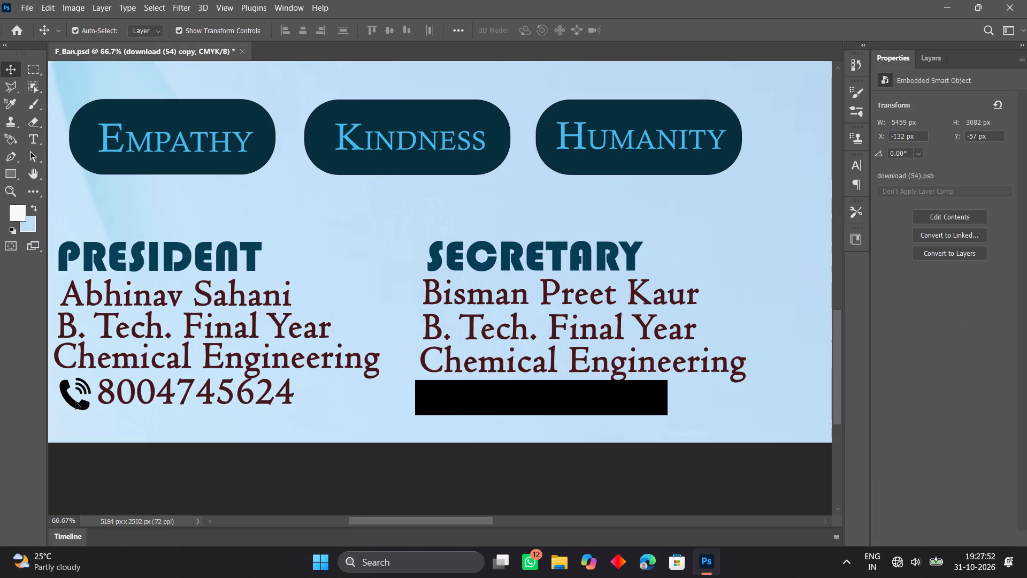
pyautogui.click(72, 402)
pyautogui.press('Up')
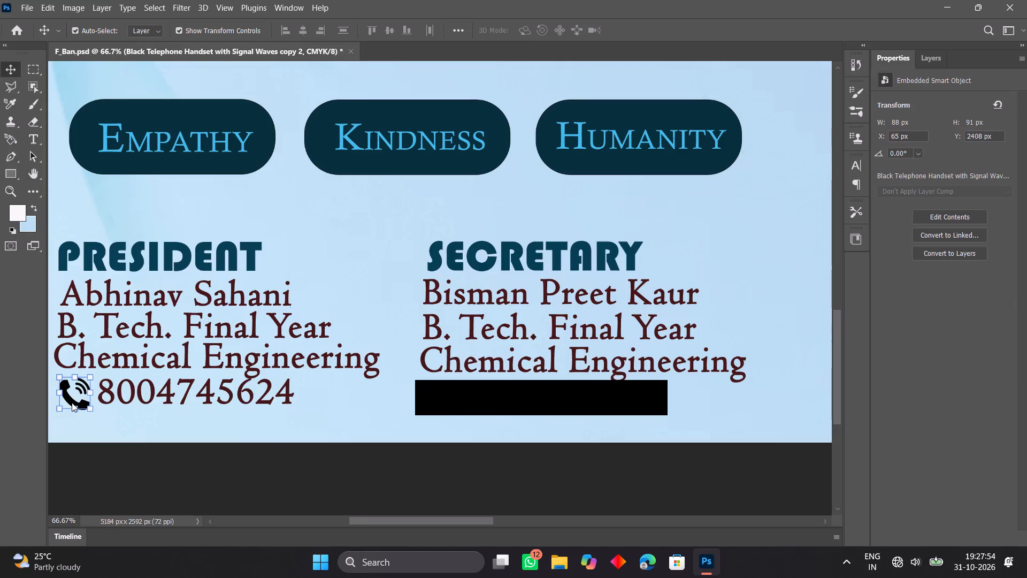
pyautogui.press('Up')
pyautogui.press('Up')
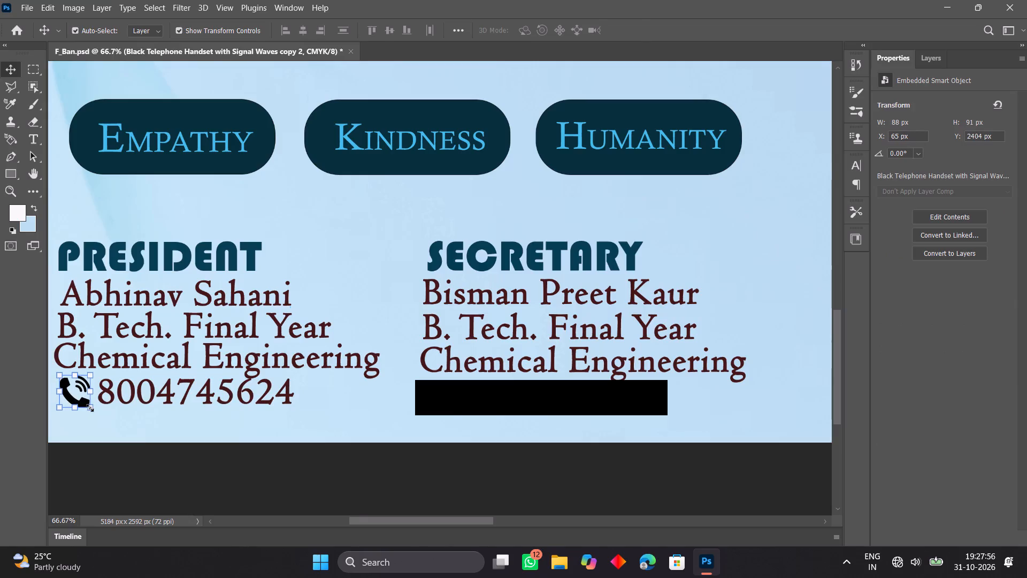
# Scale the president's phone icon down to 6.83% and shift it slightly right and down beside the phone number.
pyautogui.moveTo(90, 408); pyautogui.dragTo(81, 404)
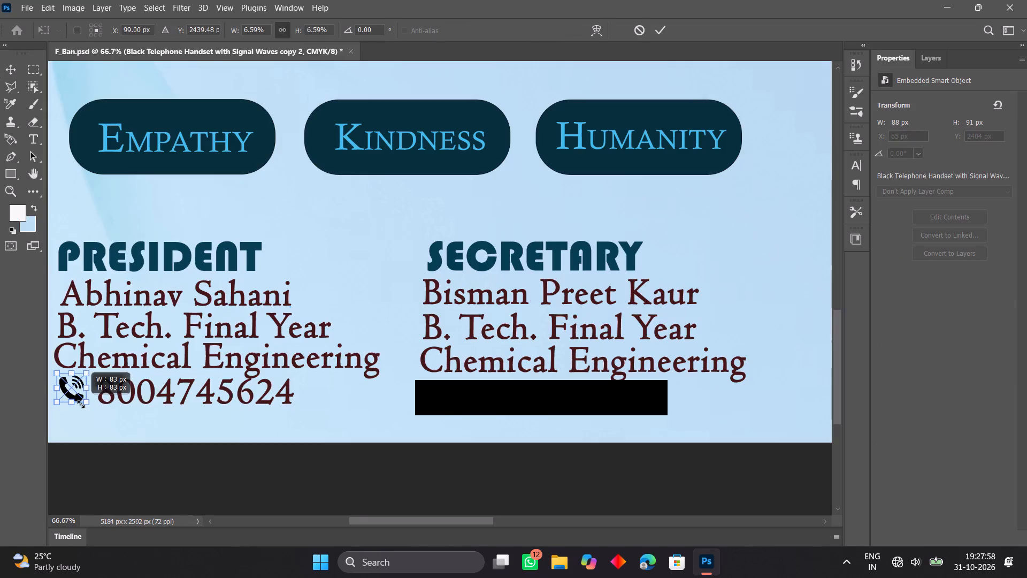
pyautogui.moveTo(81, 404); pyautogui.dragTo(82, 405)
pyautogui.press('Right')
pyautogui.press('Right')
pyautogui.press('Right')
pyautogui.press('Right')
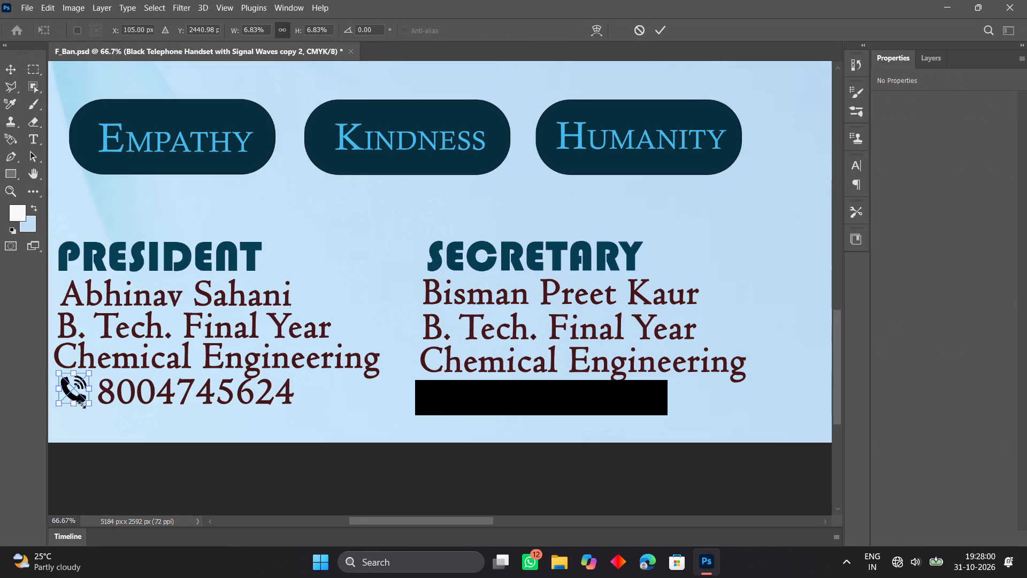
pyautogui.press('Right')
pyautogui.press('Down')
pyautogui.press('Down')
pyautogui.press('Left')
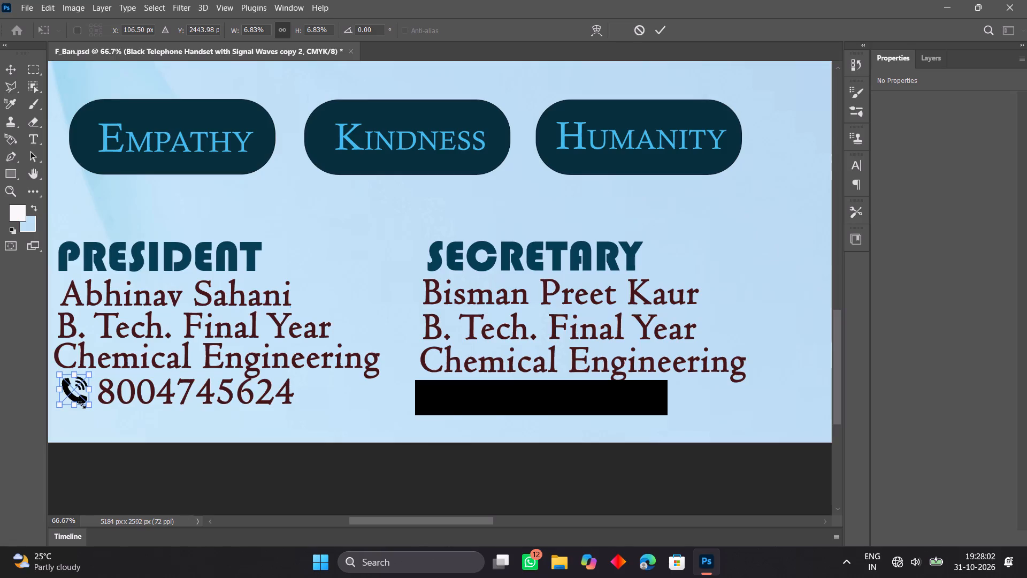
pyautogui.press('Left')
pyautogui.press('Right')
pyautogui.press('Right')
pyautogui.click(248, 368)
# Fine-tune the reduced phone icon's position to X 73 px, Y 2406 px.
pyautogui.press('Right')
pyautogui.press('Right')
pyautogui.press('Up')
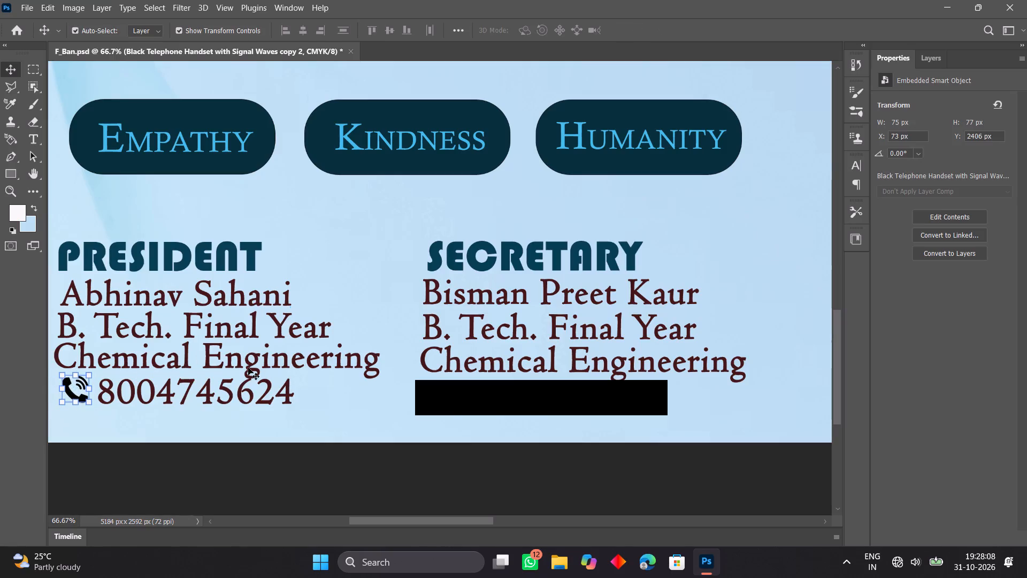
pyautogui.press('Up')
pyautogui.press('Down')
pyautogui.press('Down')
pyautogui.press('Down')
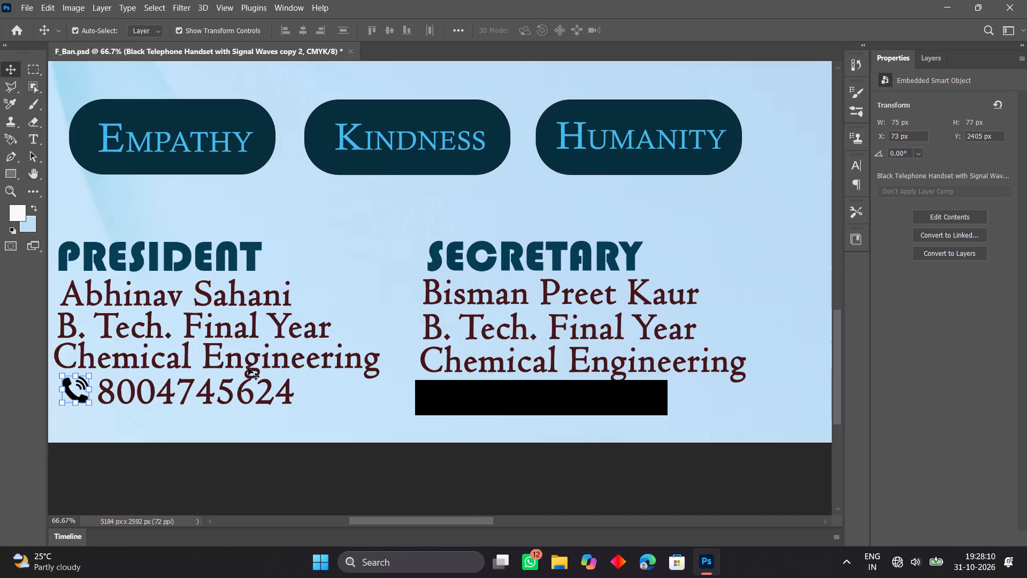
pyautogui.press('Down')
# Nudge the president's "Chemical Engineering" line slightly up and right beneath the "B. Tech. Final Year" line.
pyautogui.click(271, 364)
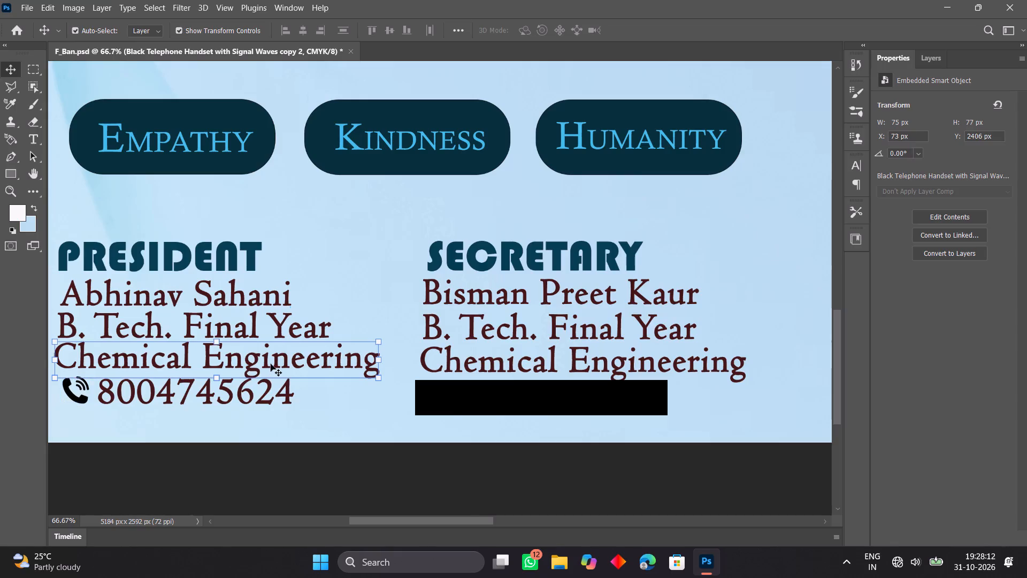
pyautogui.press('Up')
pyautogui.press('Up')
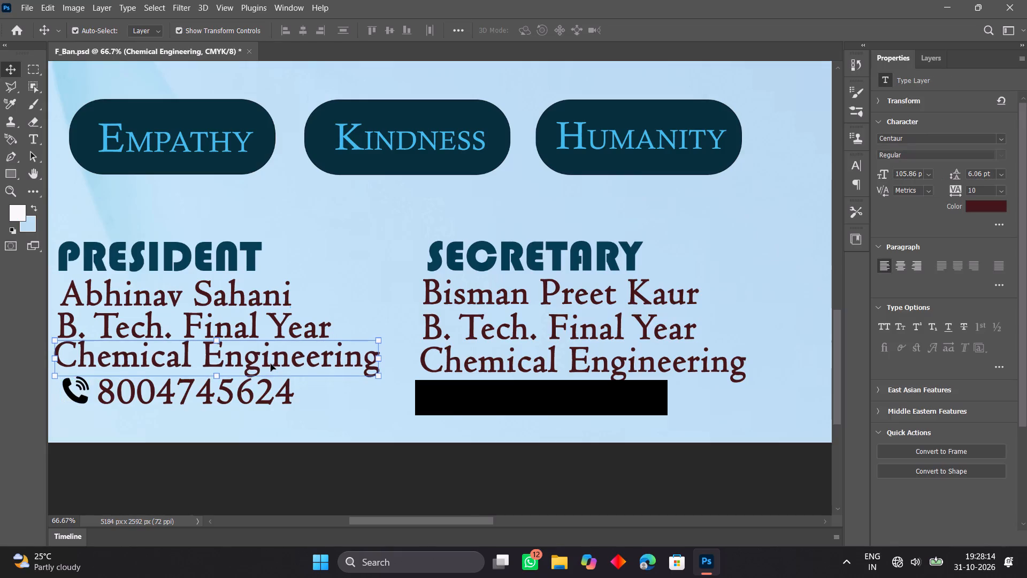
pyautogui.press('Right')
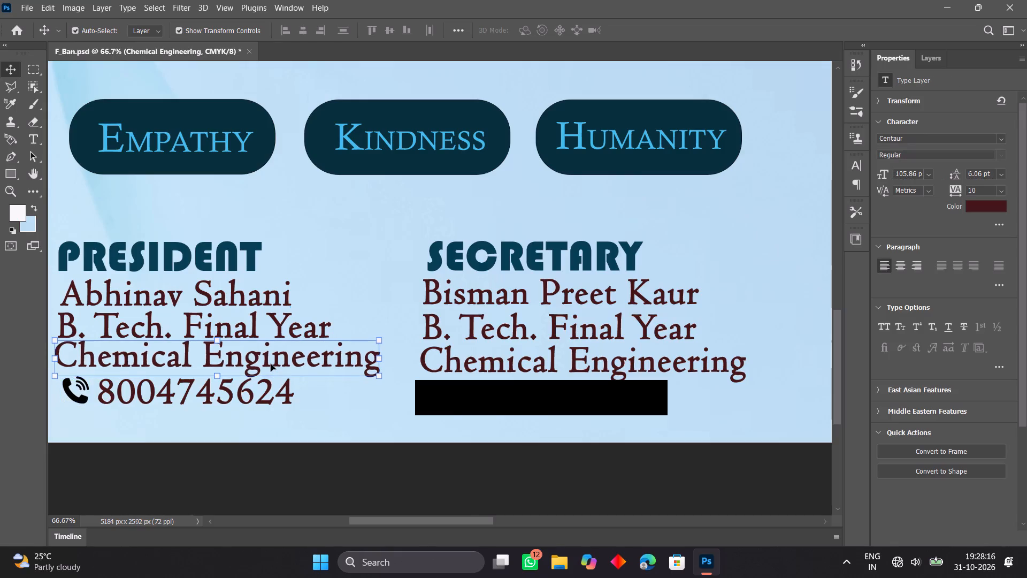
pyautogui.press('Right')
pyautogui.press('Right')
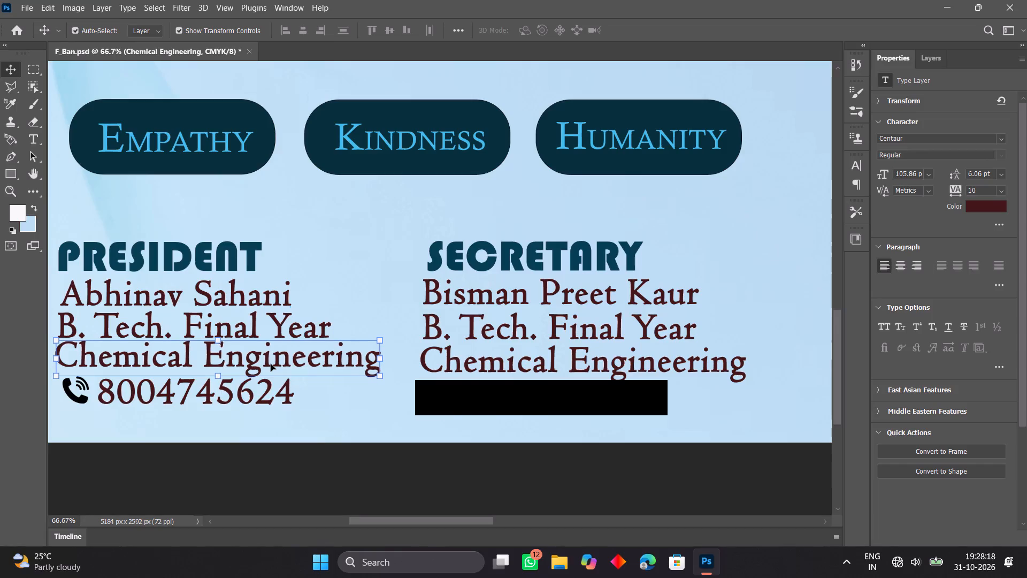
pyautogui.press('Right')
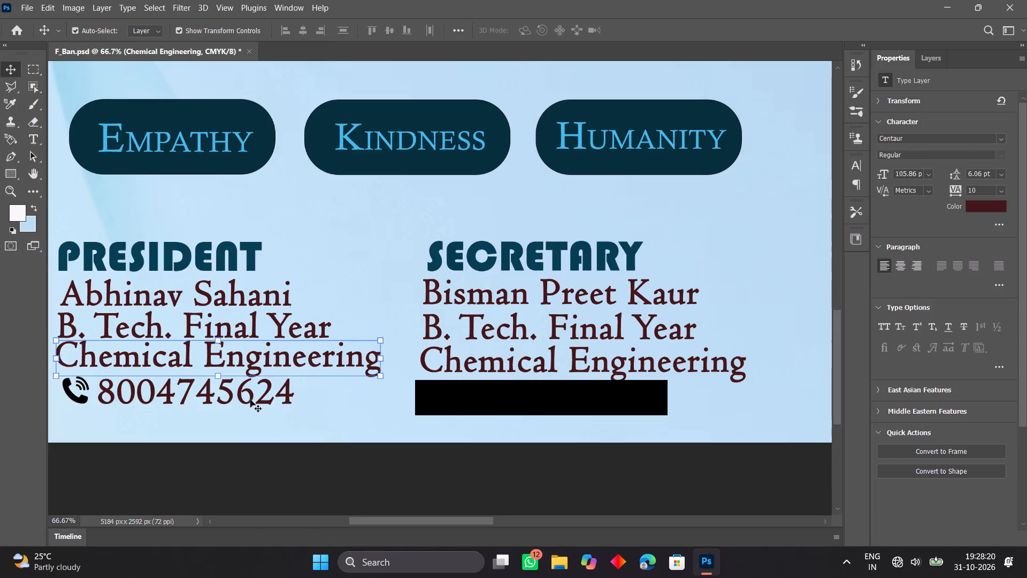
pyautogui.click(250, 400)
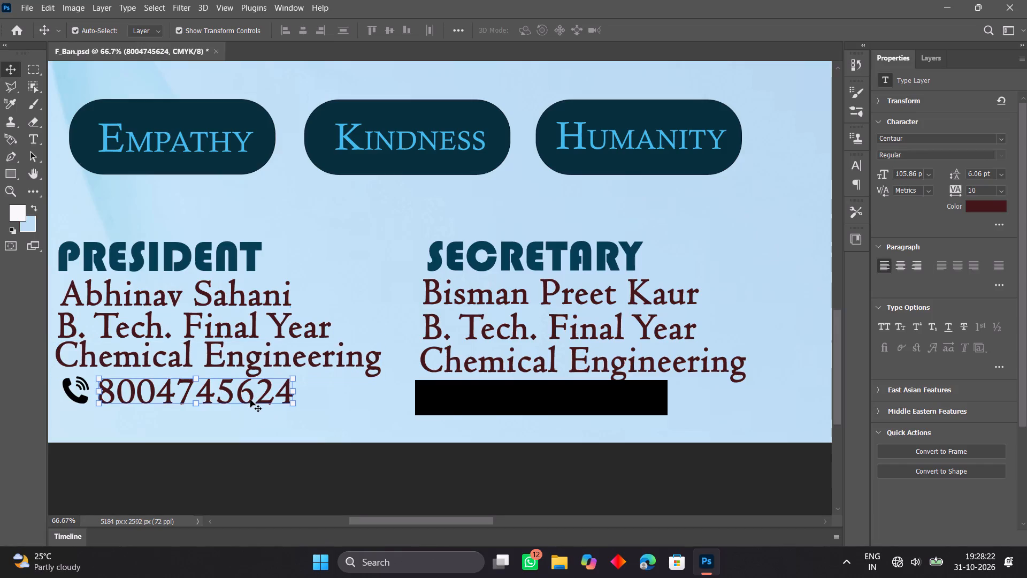
pyautogui.click(258, 358)
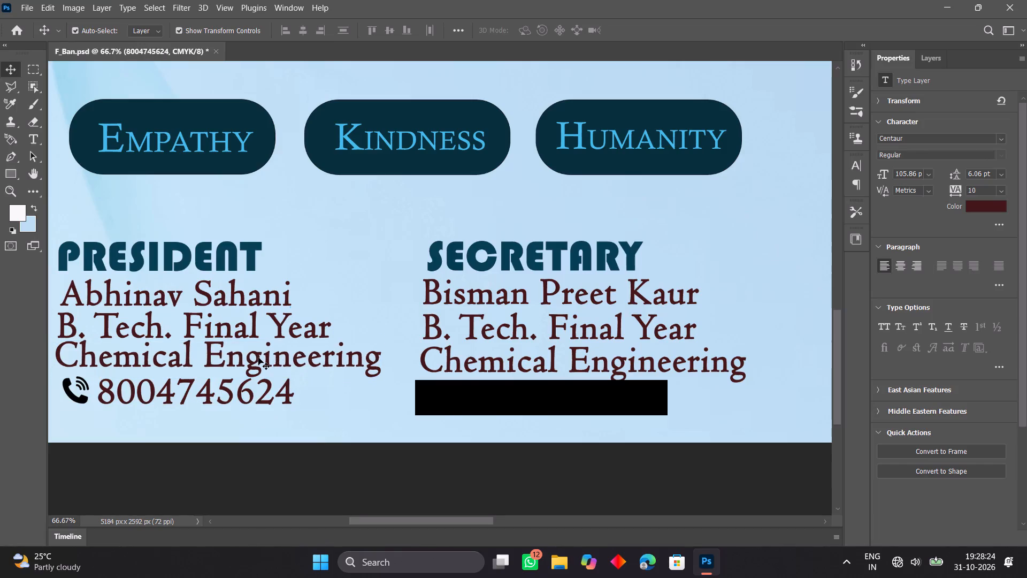
pyautogui.press('Right')
pyautogui.press('Right')
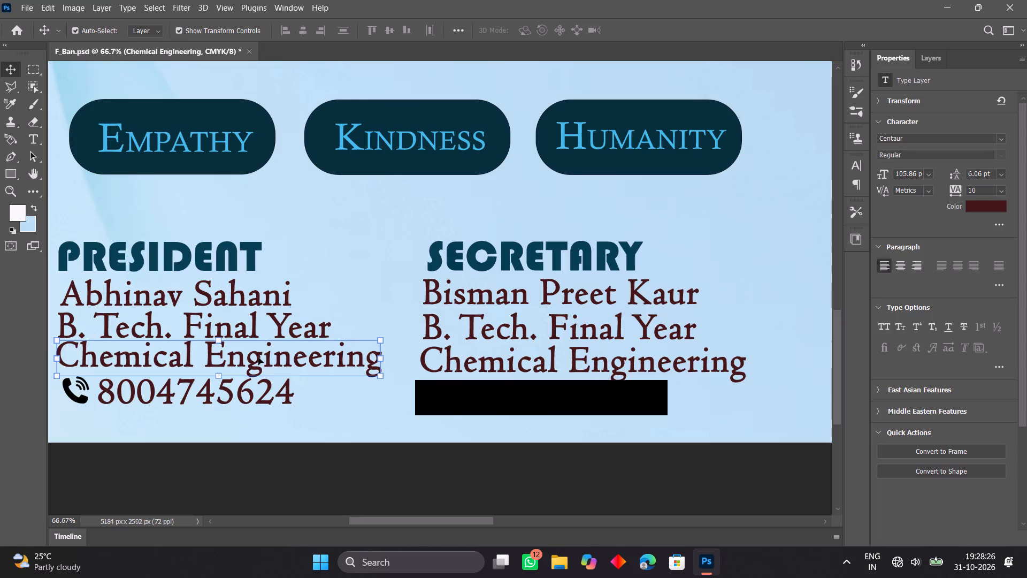
# Nudge the president's phone number slightly right and up beside the phone icon.
pyautogui.click(227, 399)
pyautogui.press('Right')
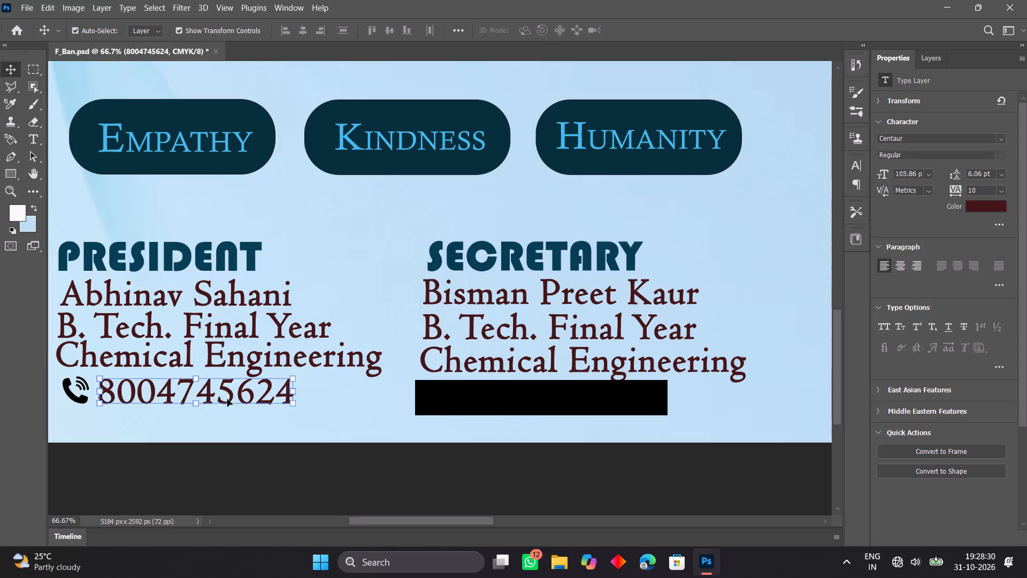
pyautogui.press('Up')
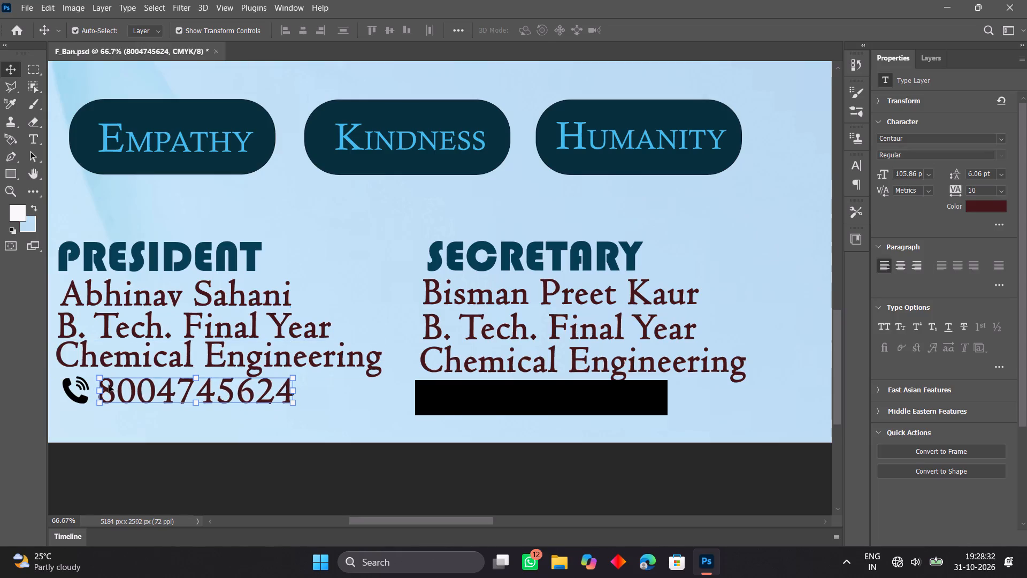
# Nudge the president's phone icon slightly right and up to X 74 px, Y 2404 px.
pyautogui.click(66, 382)
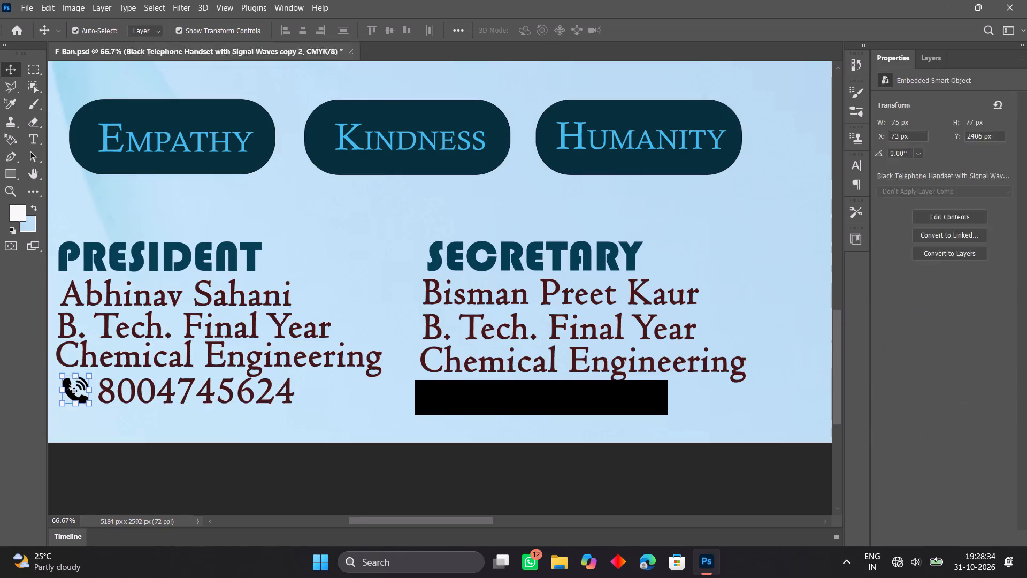
pyautogui.press('Right')
pyautogui.press('Right')
pyautogui.press('Right')
pyautogui.press('Up')
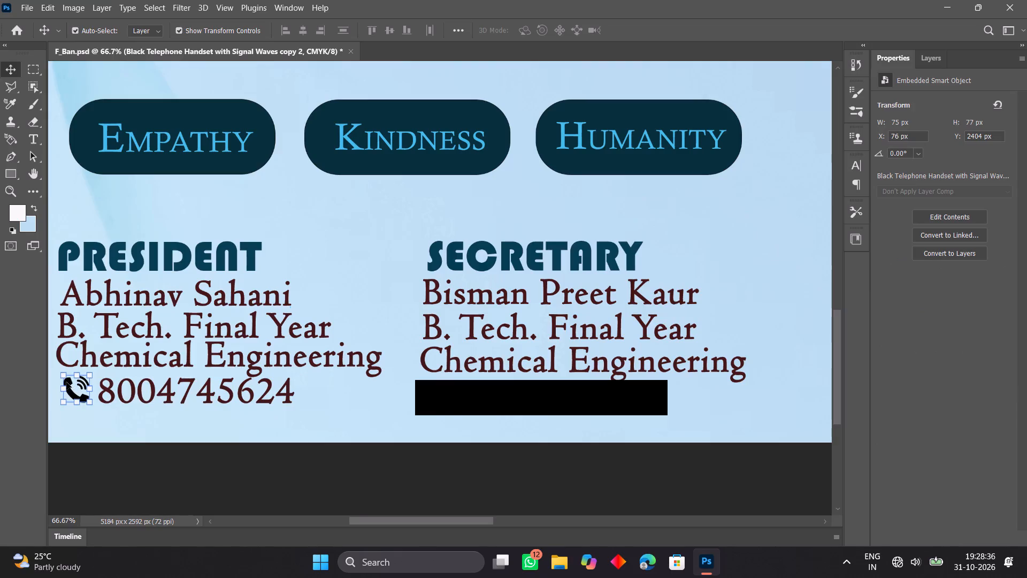
pyautogui.press('Left')
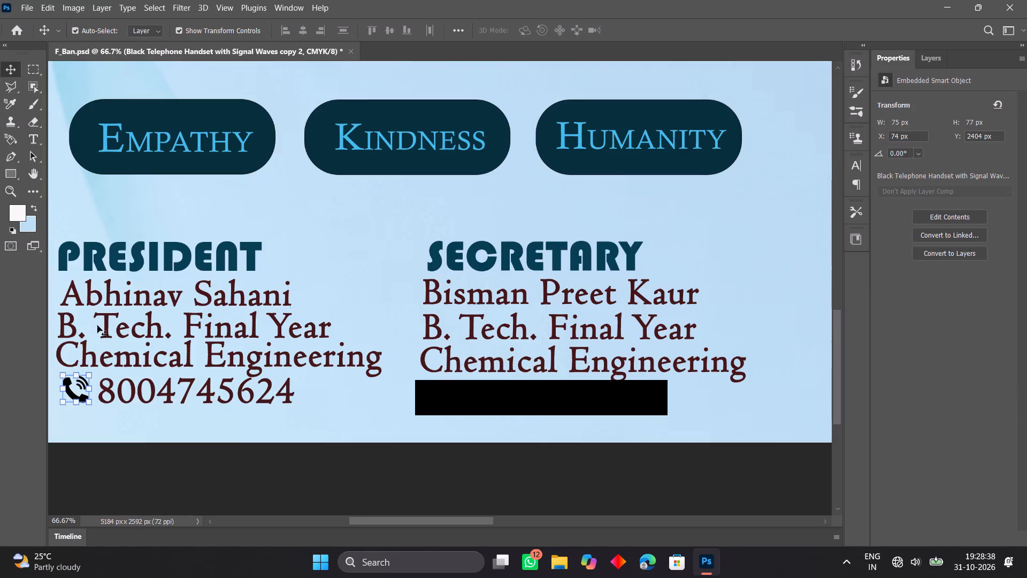
# Nudge the president's "B. Tech. Final Year" line slightly right and up beneath the name.
pyautogui.click(107, 328)
pyautogui.press('Right')
pyautogui.press('Right')
pyautogui.press('Right')
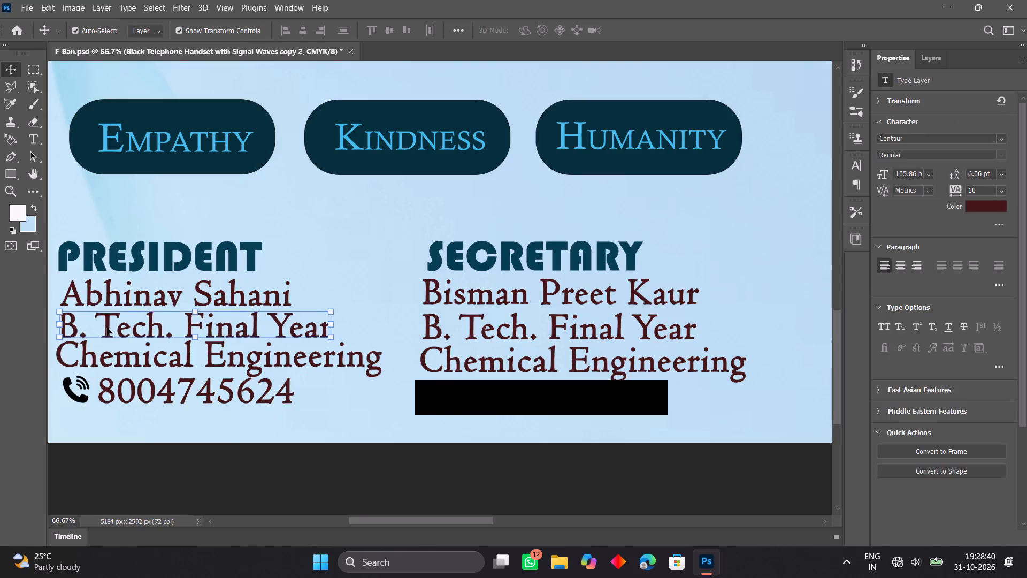
pyautogui.press('Up')
pyautogui.press('Right')
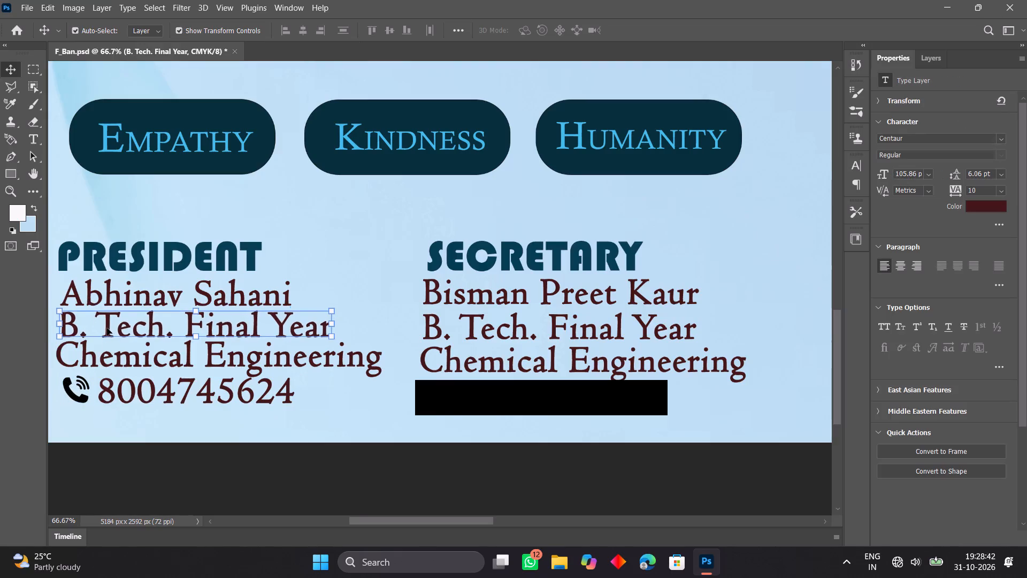
# Nudge the president's "Chemical Engineering" line right until it starts level with the "B. Tech. Final Year" line.
pyautogui.click(95, 361)
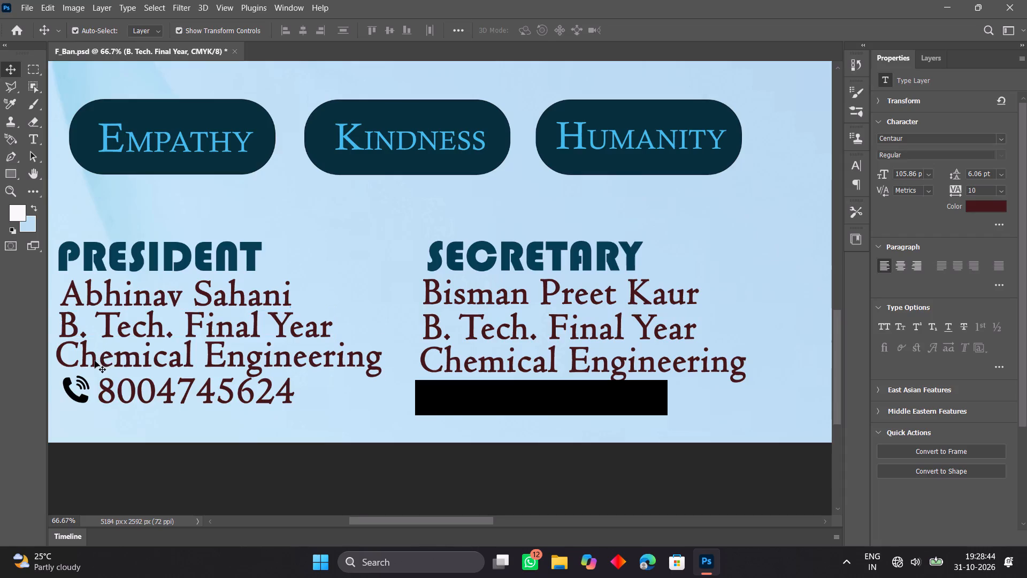
pyautogui.press('Right')
pyautogui.press('Right')
pyautogui.press('Right')
pyautogui.press('Right')
pyautogui.press('Up')
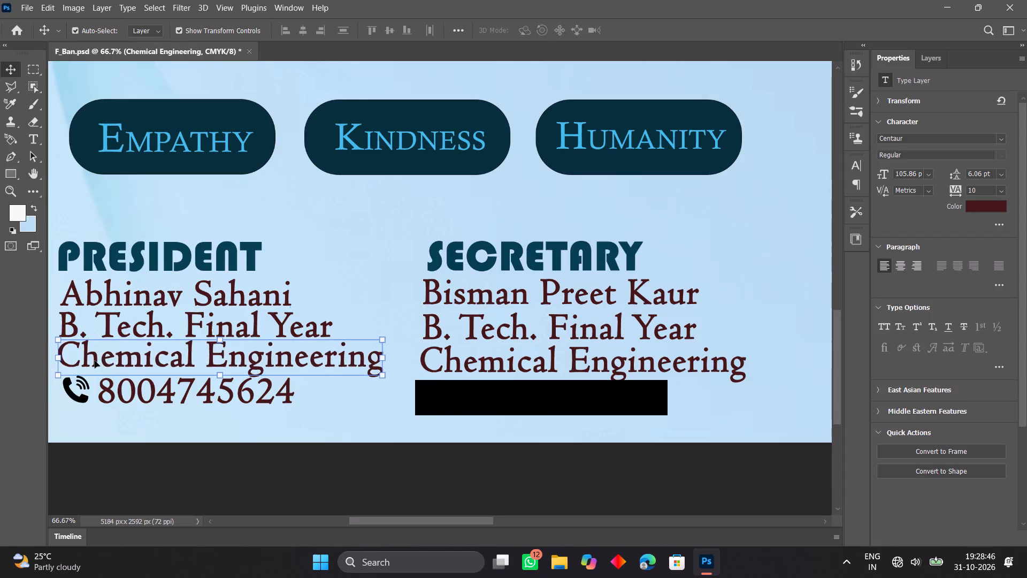
pyautogui.press('Right')
pyautogui.press('Down')
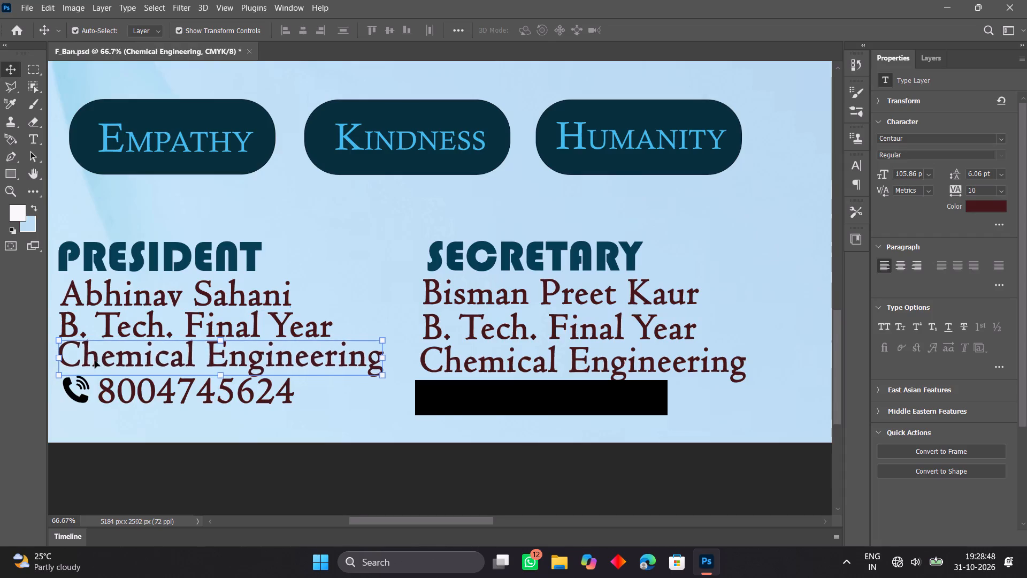
pyautogui.press('Right')
pyautogui.press('Right')
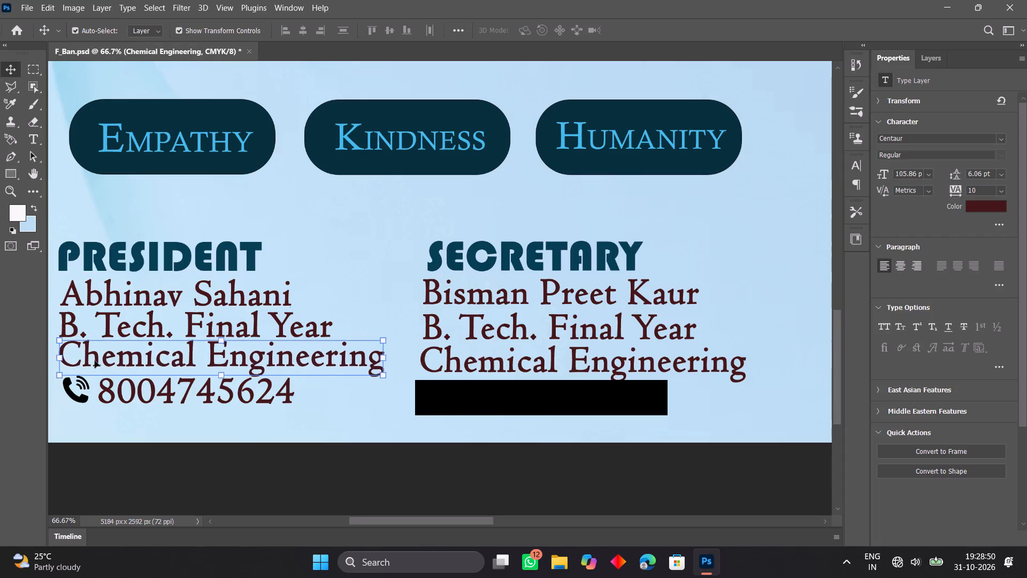
pyautogui.press('Up')
pyautogui.press('Right')
pyautogui.press('Down')
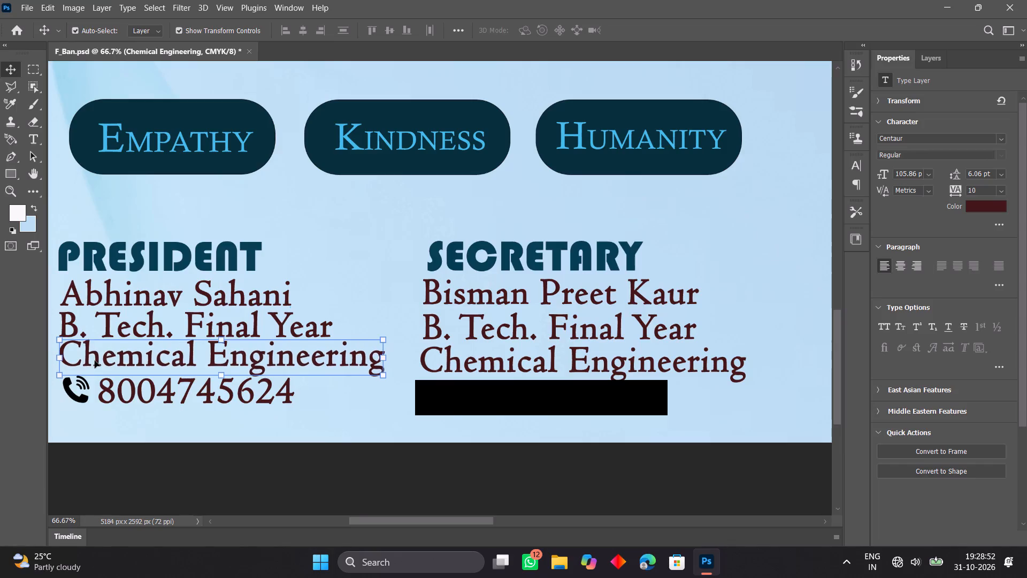
# Nudge the president's phone number slightly right, away from the phone icon.
pyautogui.click(120, 399)
pyautogui.press('Right')
pyautogui.press('Right')
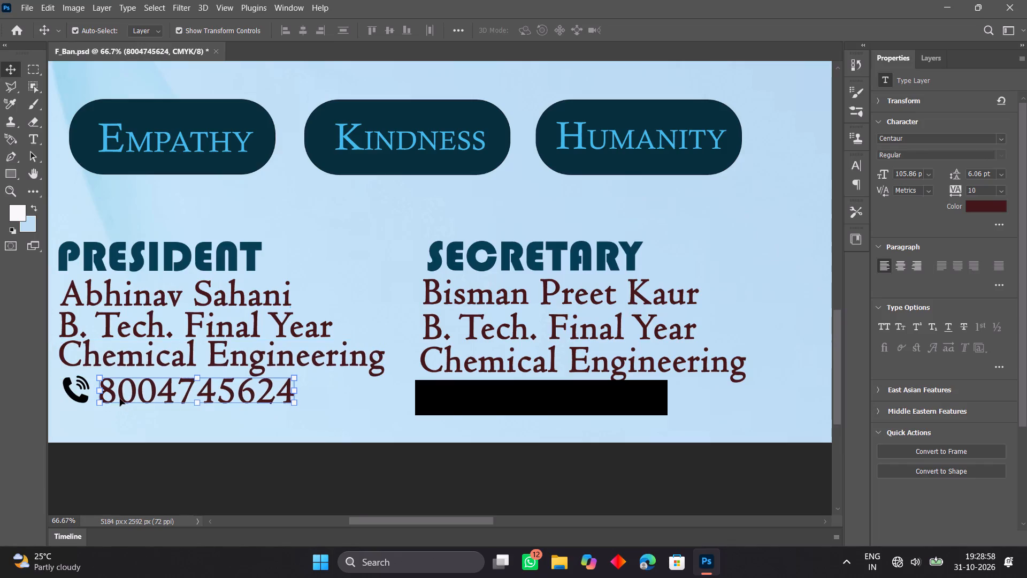
# Nudge the president's phone number slightly up and left, closer to the phone icon.
pyautogui.press('Up')
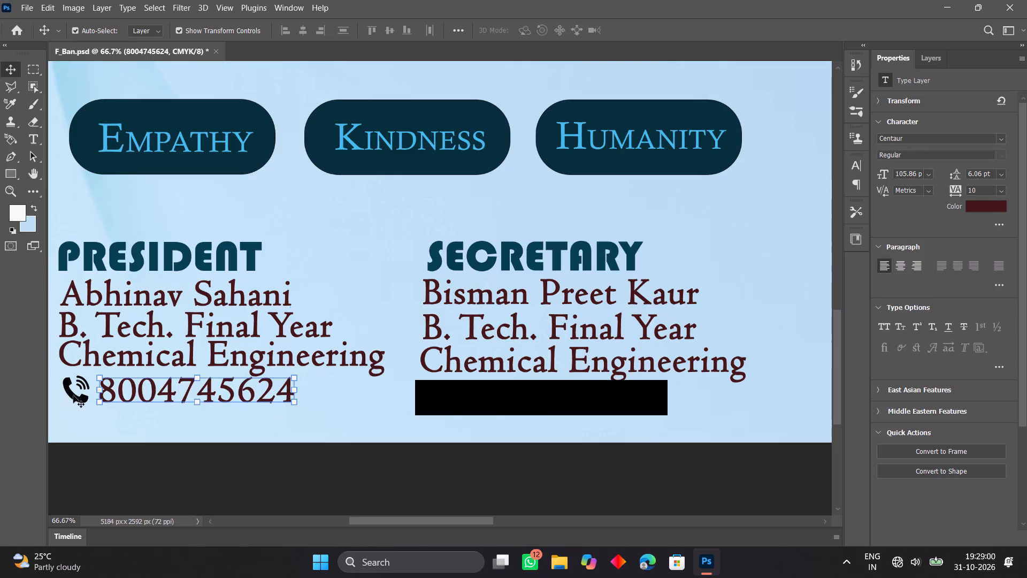
pyautogui.press('Left')
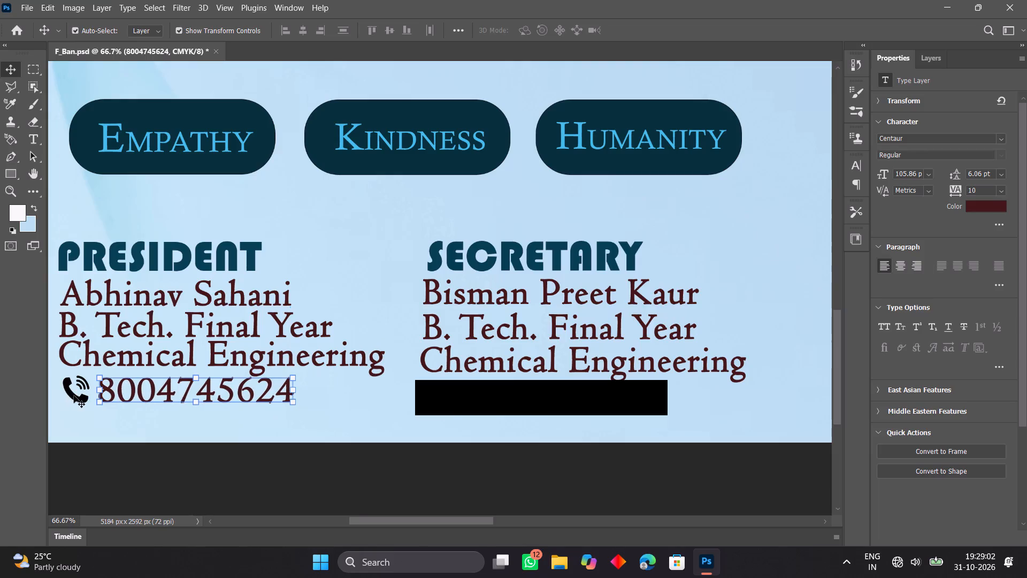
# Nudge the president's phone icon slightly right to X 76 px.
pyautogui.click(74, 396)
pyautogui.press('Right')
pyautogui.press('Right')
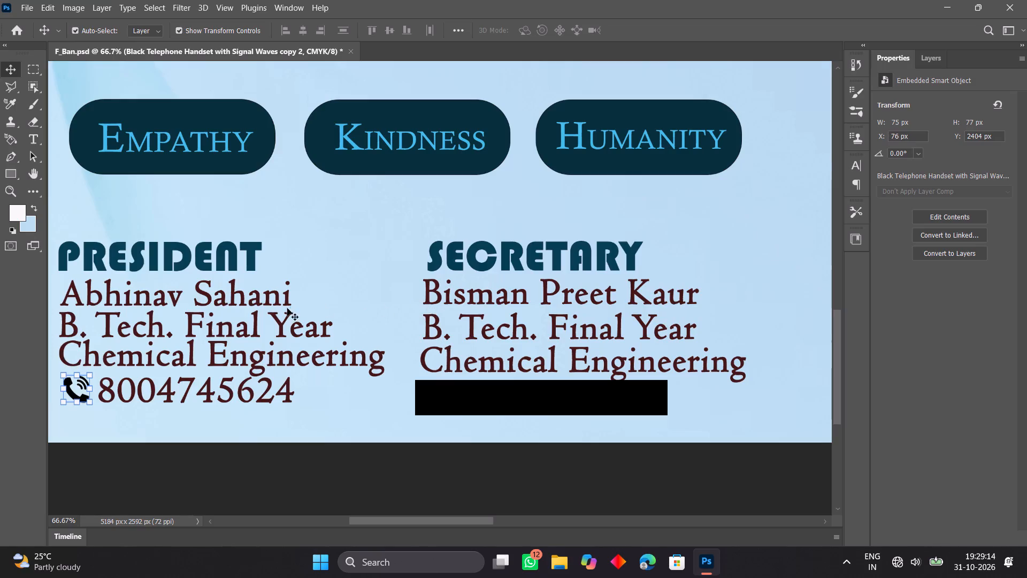
# Nudge the secretary's "B. Tech. Final Year" line up and slightly right, closer beneath the name.
pyautogui.click(447, 301)
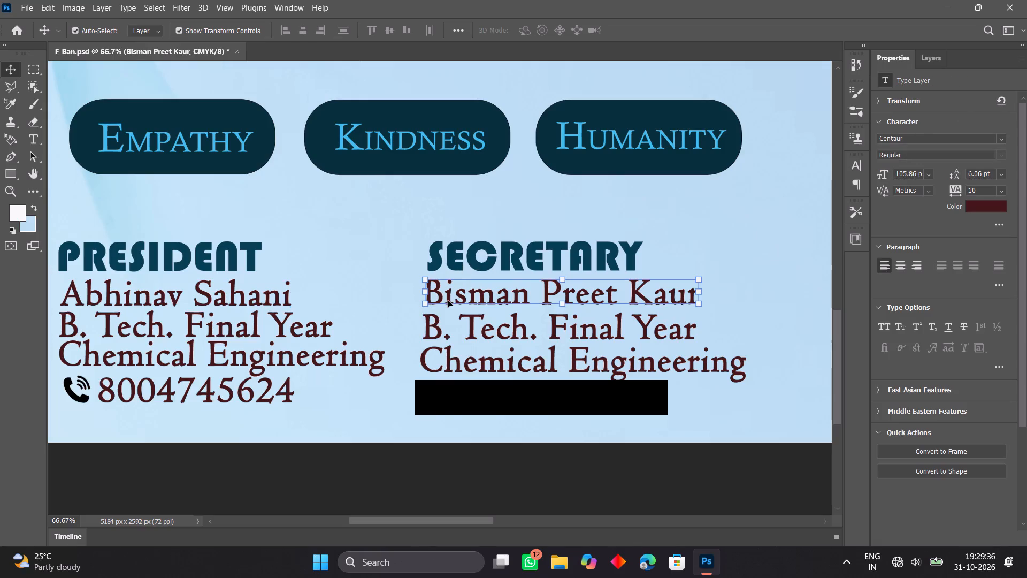
pyautogui.click(439, 335)
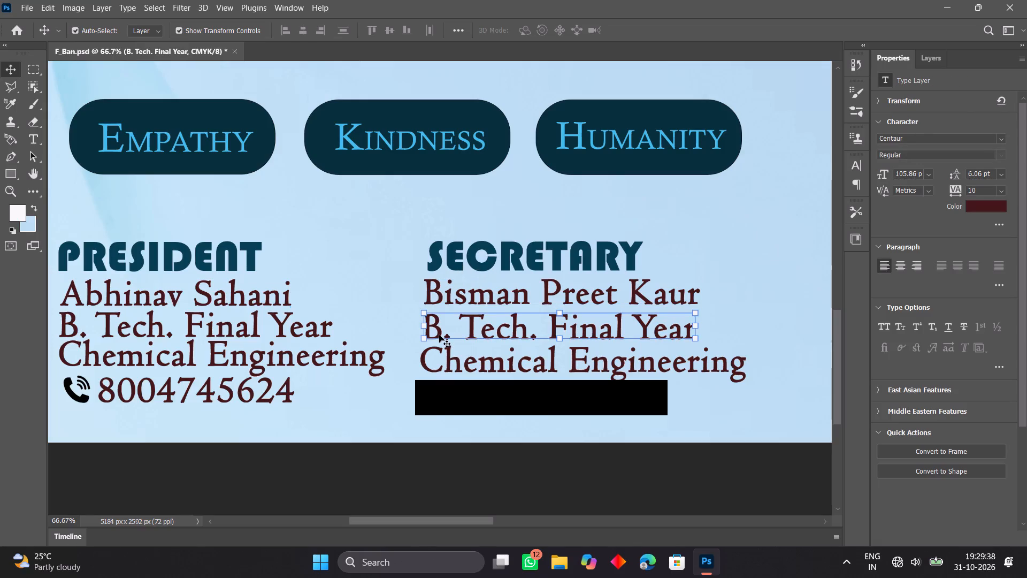
pyautogui.press('Up')
pyautogui.press('Up')
pyautogui.press('Up')
pyautogui.press('Up')
pyautogui.press('Up')
pyautogui.press('Right')
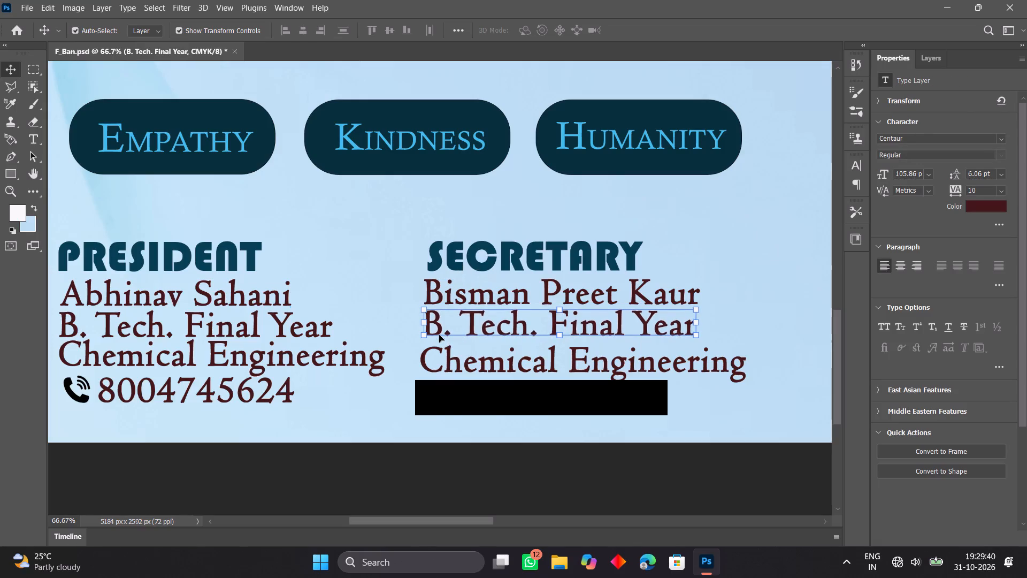
pyautogui.press('Right')
pyautogui.press('Right')
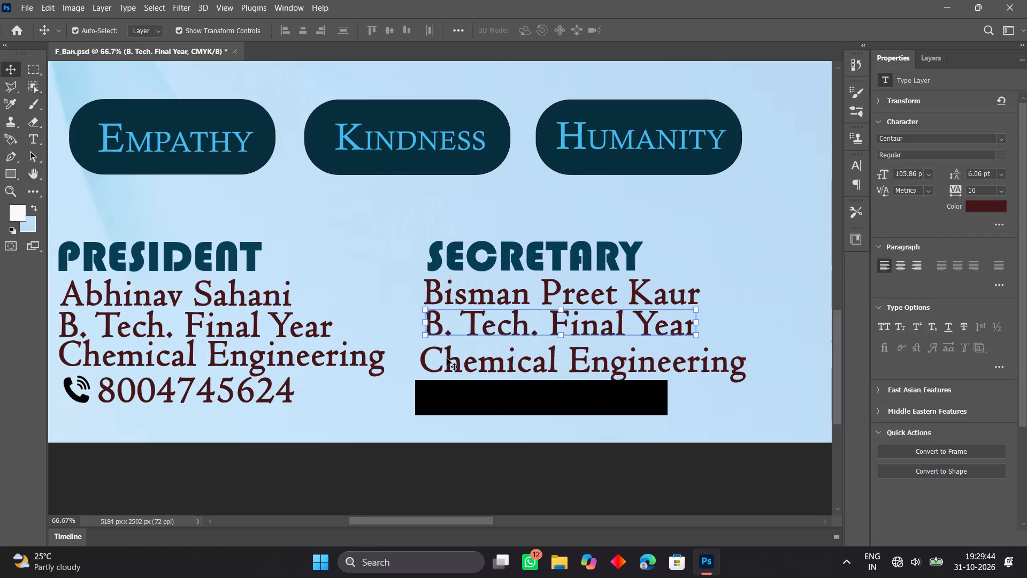
# Nudge the secretary's "Chemical Engineering" line up and right until it sits close beneath the "B. Tech. Final Year" line.
pyautogui.click(447, 358)
pyautogui.press('Right')
pyautogui.press('Right')
pyautogui.press('Right')
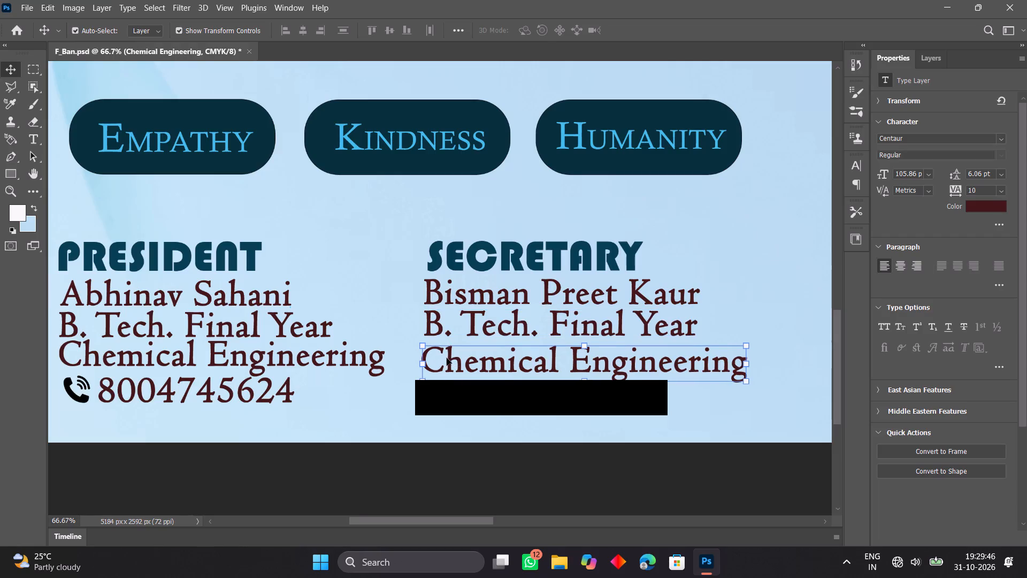
pyautogui.press('Up')
pyautogui.press('Up')
pyautogui.press('Up')
pyautogui.press('Up')
pyautogui.press('Up')
pyautogui.press('Up')
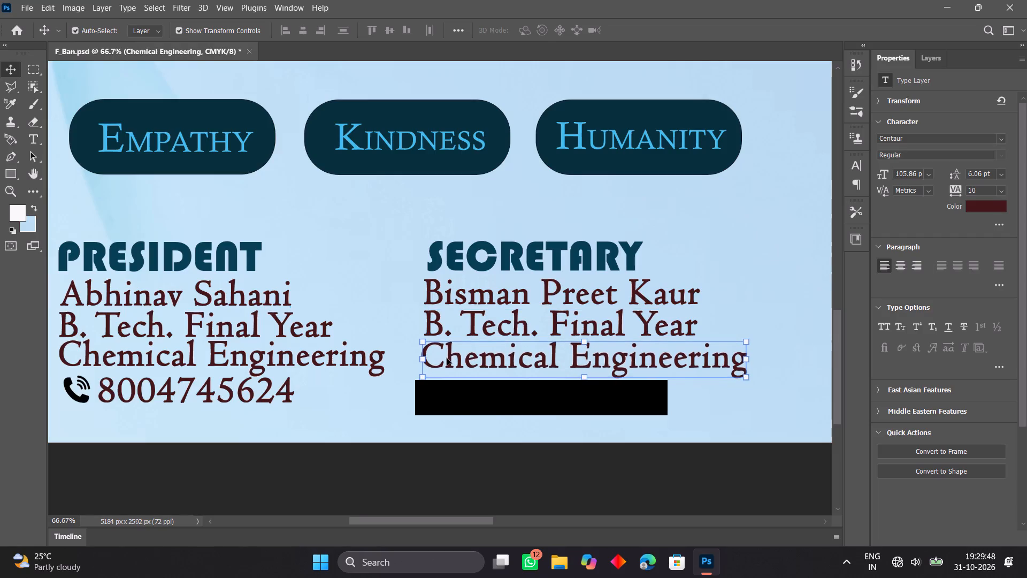
pyautogui.press('Up')
pyautogui.press('Up')
pyautogui.press('Right')
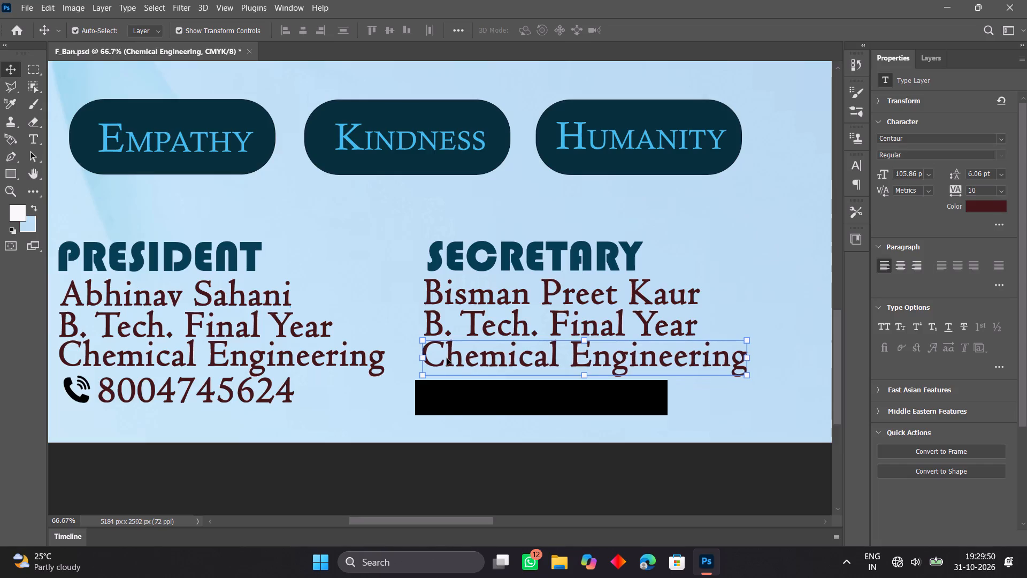
pyautogui.press('Right')
pyautogui.press('Up')
pyautogui.press('Right')
pyautogui.press('Right')
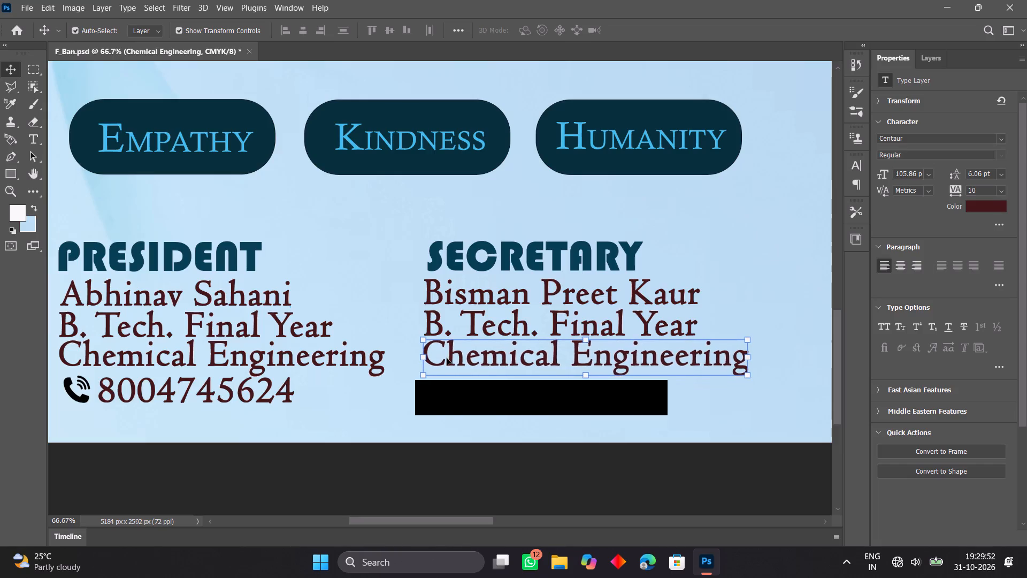
pyautogui.press('Down')
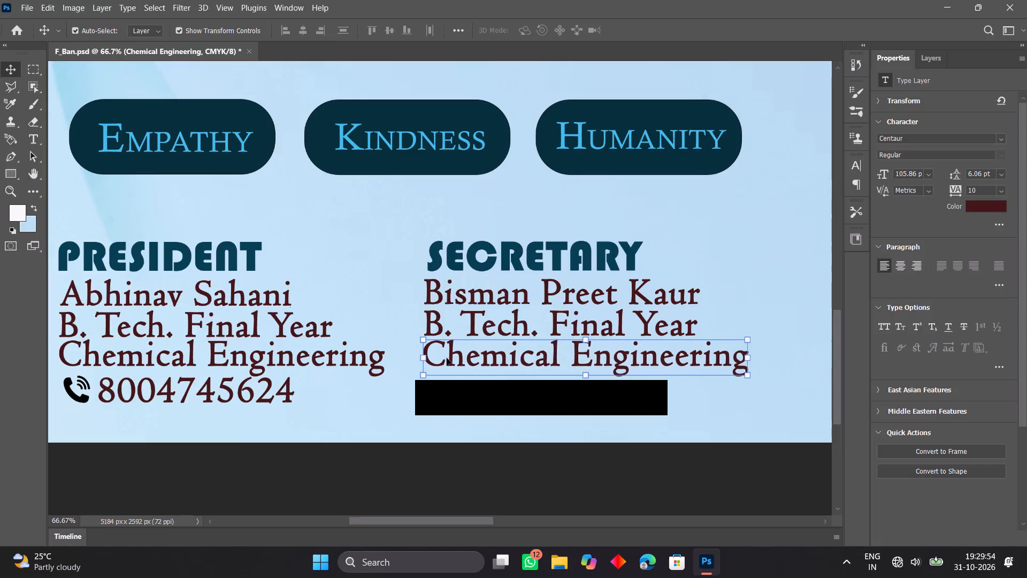
pyautogui.press('Up')
pyautogui.press('Right')
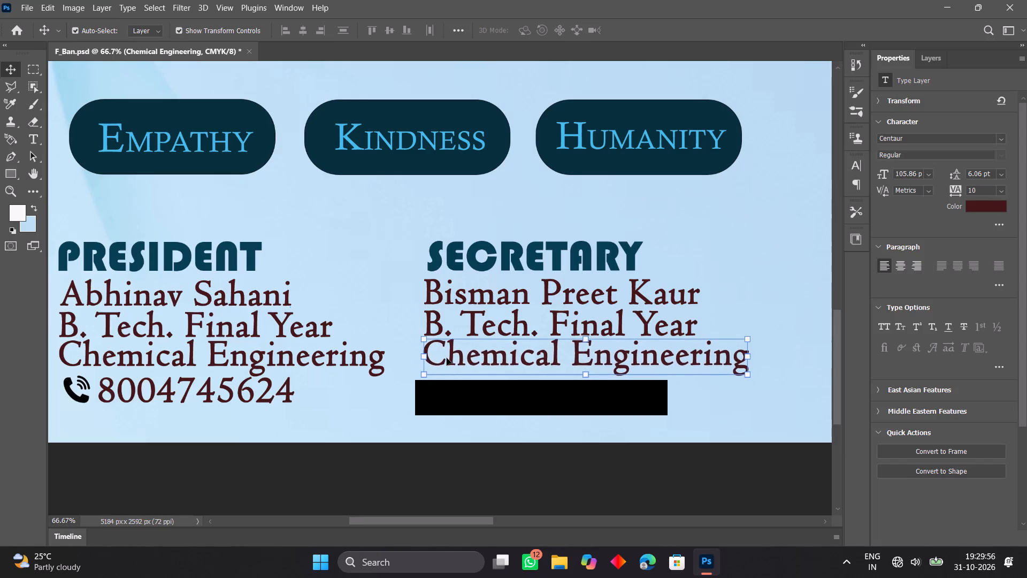
# Nudge the secretary's phone number up, closer to the "Chemical Engineering" line.
pyautogui.click(491, 403)
pyautogui.press('Up')
pyautogui.press('Up')
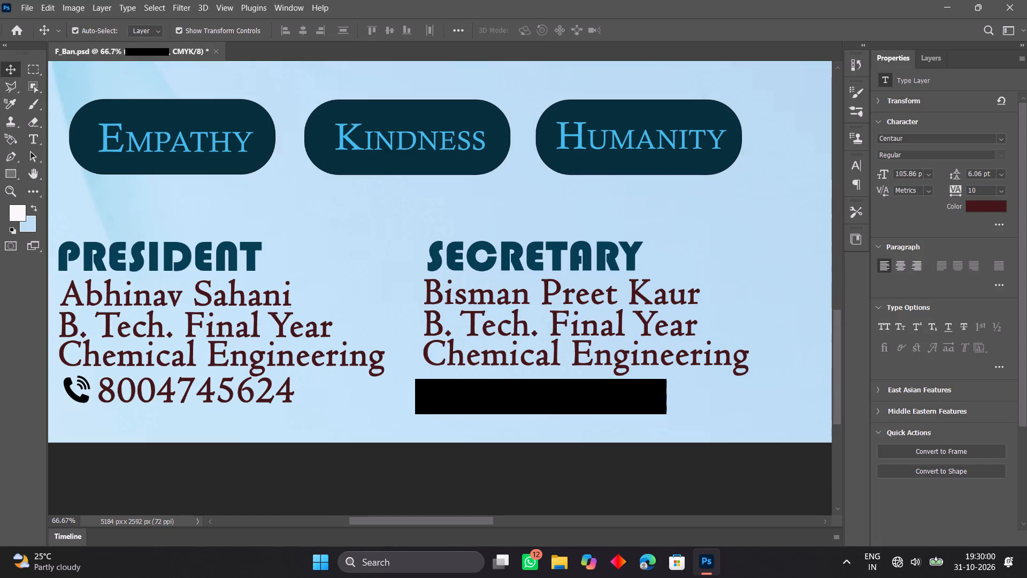
pyautogui.press('Up')
pyautogui.press('Up')
pyautogui.press('Up')
pyautogui.press('Up')
pyautogui.press('Up')
pyautogui.press('Up')
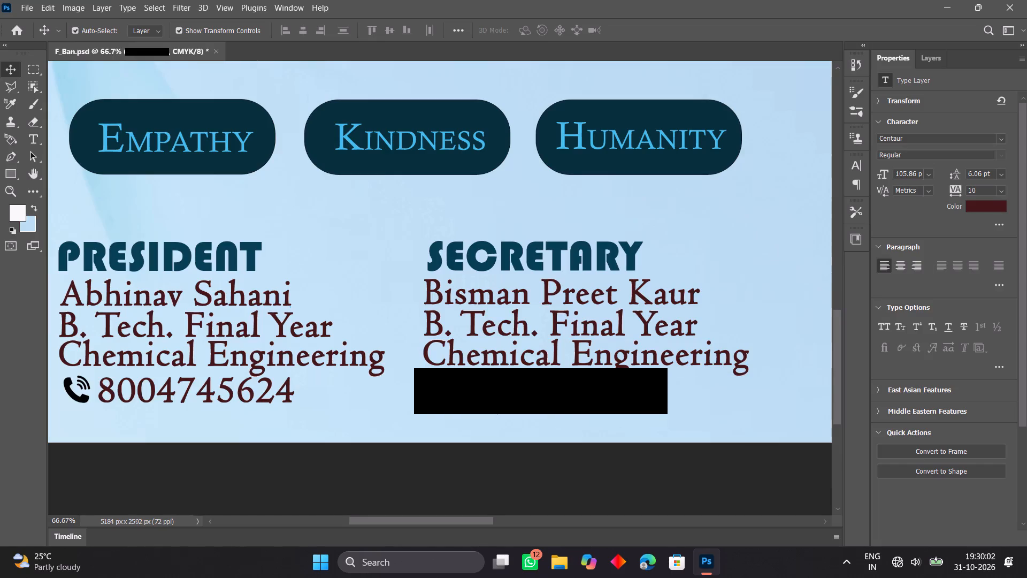
pyautogui.press('Up')
pyautogui.press('Up')
# Nudge the secretary's phone icon up and right to X 1098 px, Y 2396 px.
pyautogui.click(444, 405)
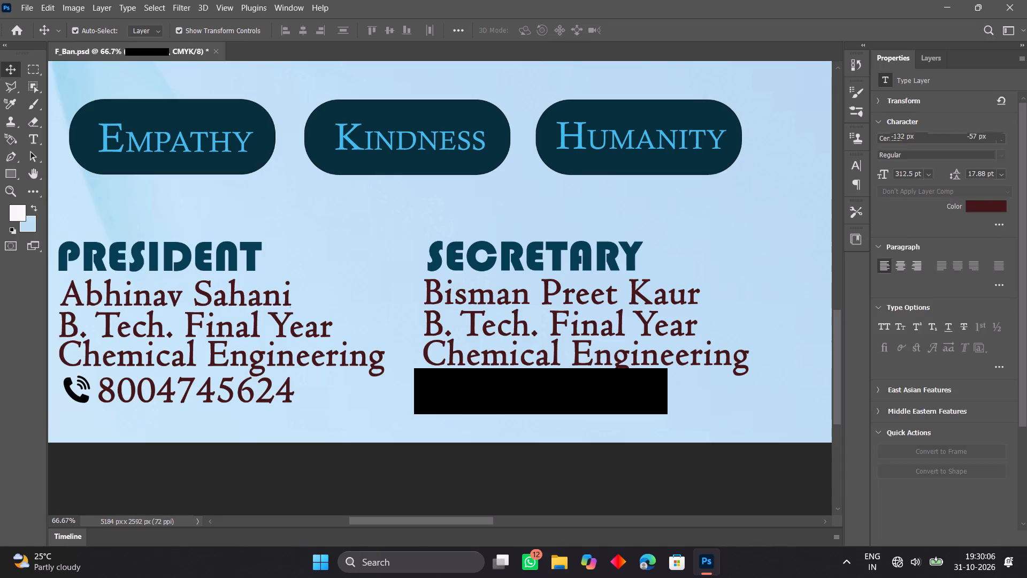
pyautogui.click(447, 406)
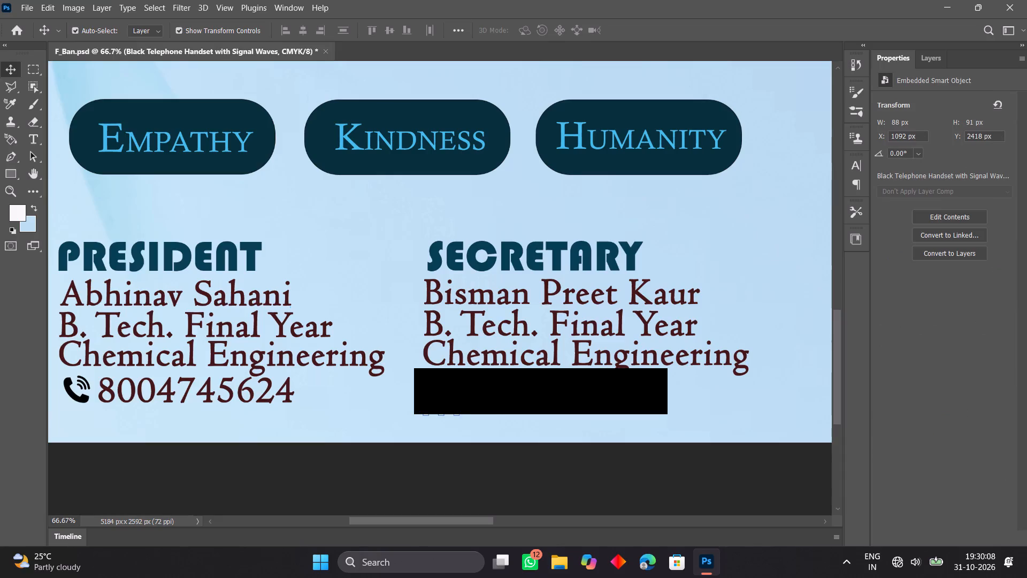
pyautogui.press('Up')
pyautogui.press('Up')
pyautogui.press('Up')
pyautogui.press('Up')
pyautogui.press('Up')
pyautogui.press('Up')
pyautogui.press('Right')
pyautogui.press('Right')
pyautogui.press('Up')
pyautogui.press('Up')
pyautogui.press('Right')
pyautogui.press('Right')
pyautogui.press('Up')
pyautogui.press('Right')
pyautogui.press('Up')
pyautogui.press('Up')
pyautogui.press('Right')
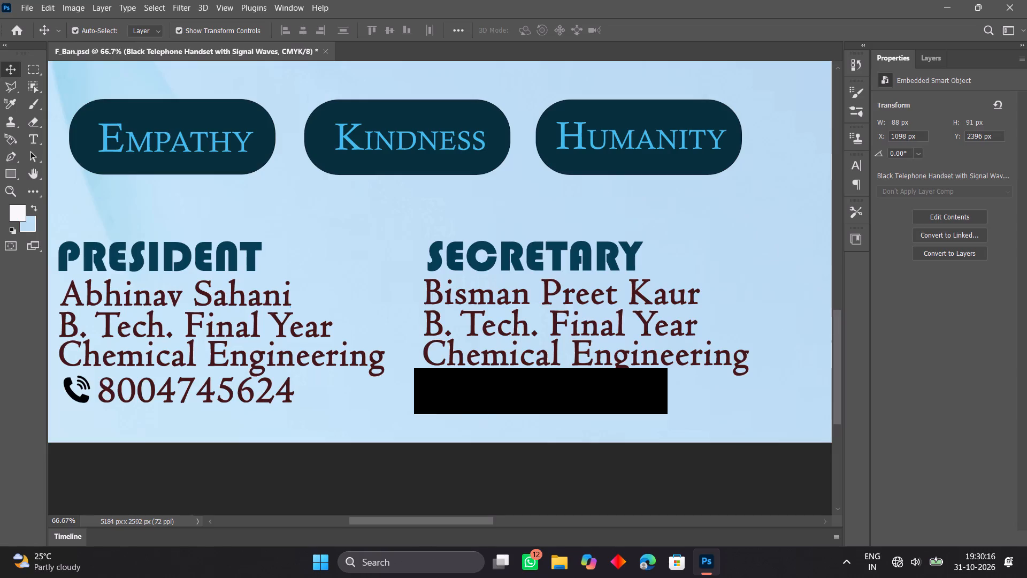
# Nudge the secretary's phone number left and slightly up toward the phone icon, leaving nothing selected.
pyautogui.click(490, 394)
pyautogui.press('Left')
pyautogui.press('Left')
pyautogui.press('Left')
pyautogui.press('Up')
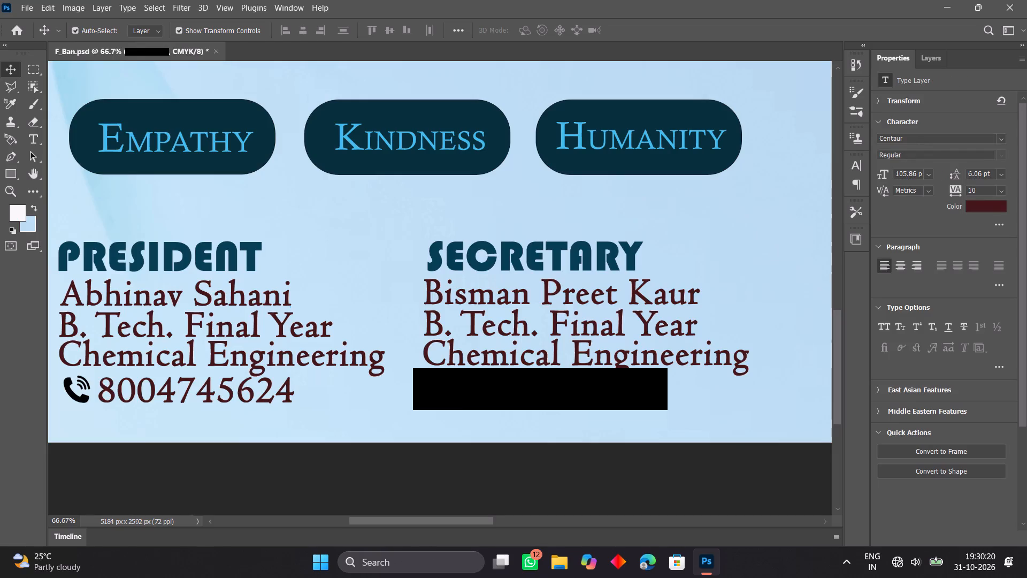
pyautogui.press('Left')
pyautogui.click(401, 473)
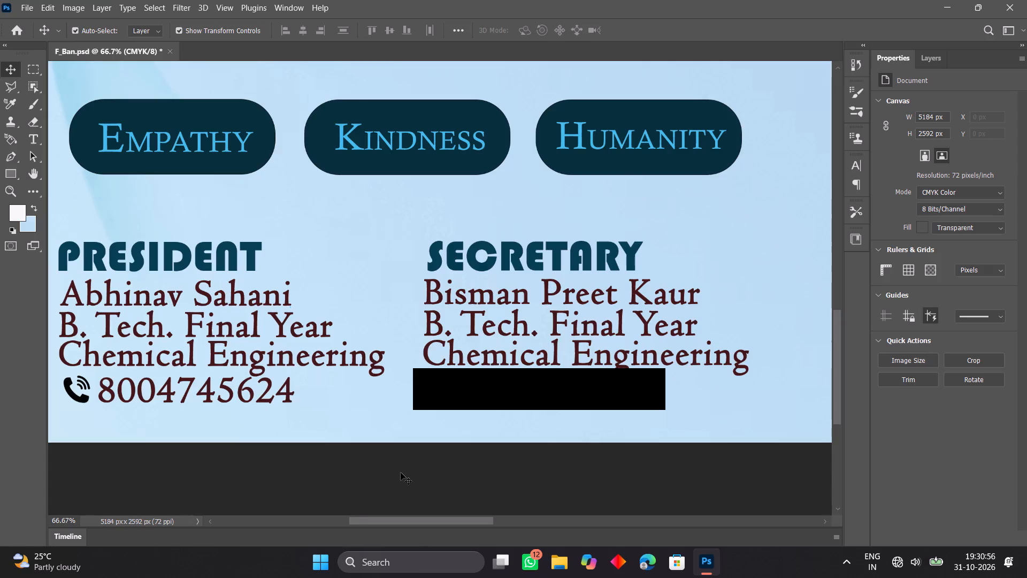
# Nudge the president's phone icon left and slightly up to X 72 px, Y 2402 px.
pyautogui.click(77, 400)
pyautogui.press('Left')
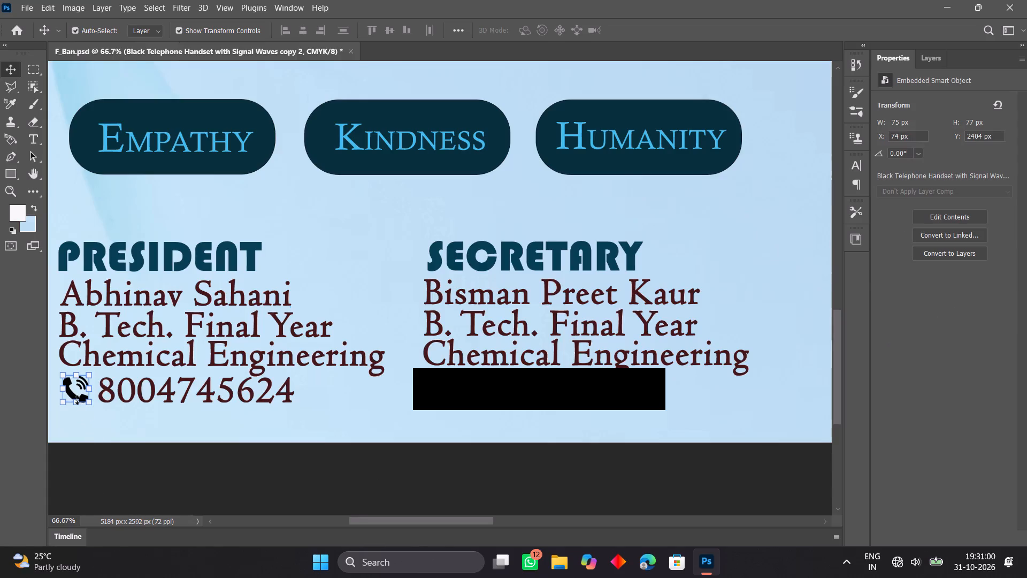
pyautogui.press('Left')
pyautogui.press('Up')
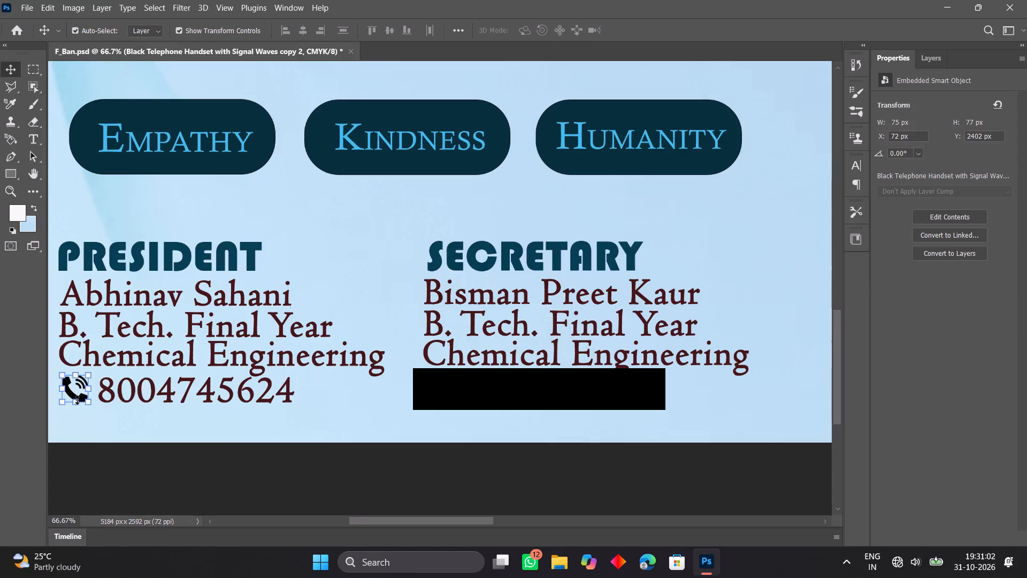
# Nudge the president's phone number slightly left toward the phone icon.
pyautogui.click(120, 397)
pyautogui.press('Left')
pyautogui.press('Left')
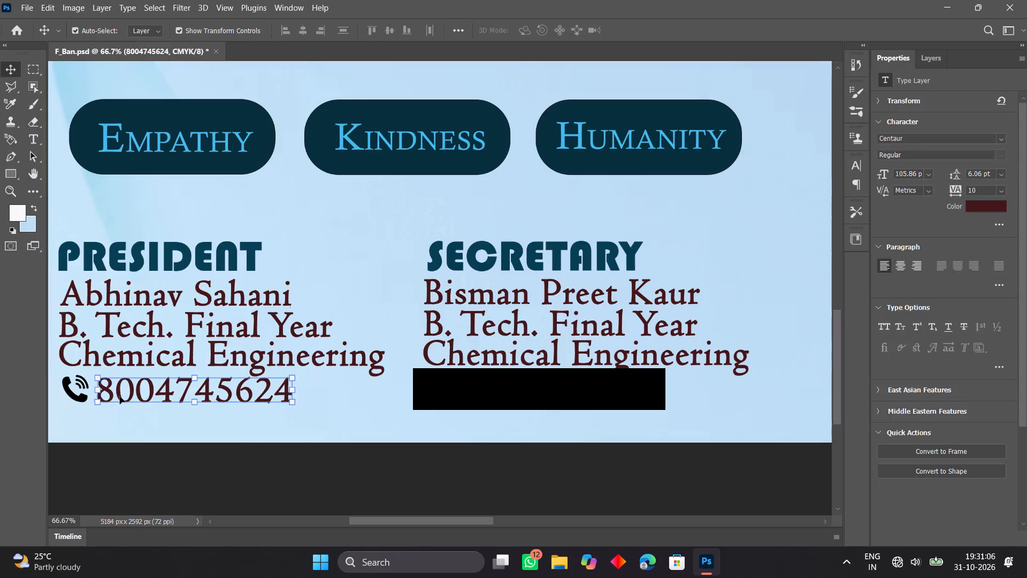
pyautogui.press('Left')
pyautogui.press('Left')
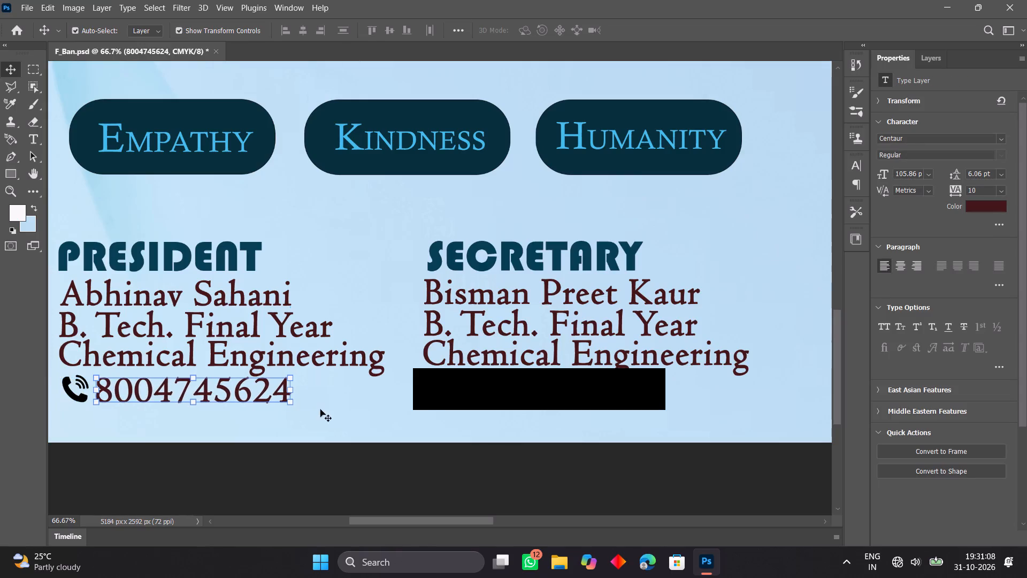
# Nudge the secretary's phone icon left to X 1090 px.
pyautogui.click(439, 400)
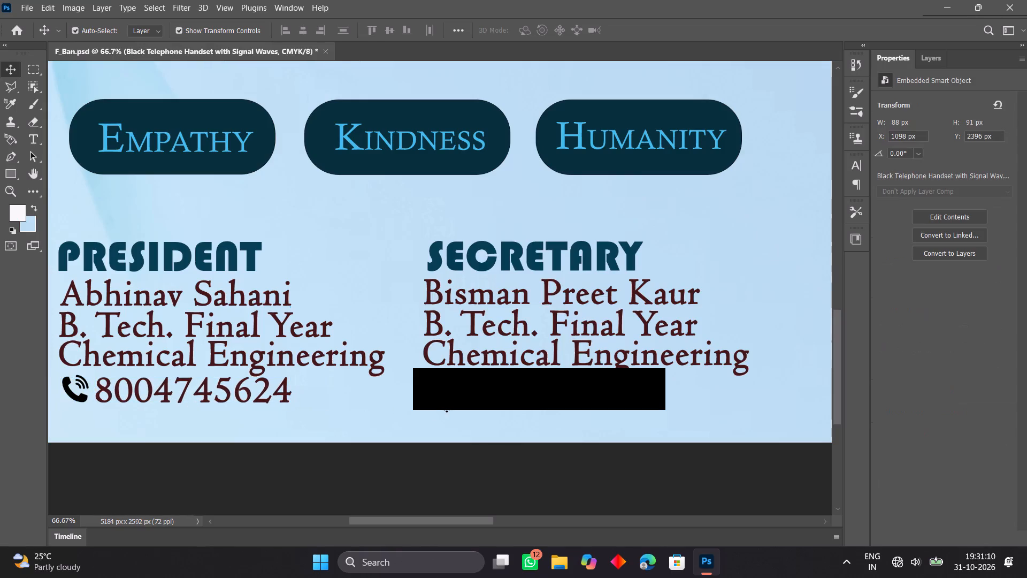
pyautogui.press('Left')
pyautogui.press('Left')
pyautogui.press('Left')
pyautogui.press('Left')
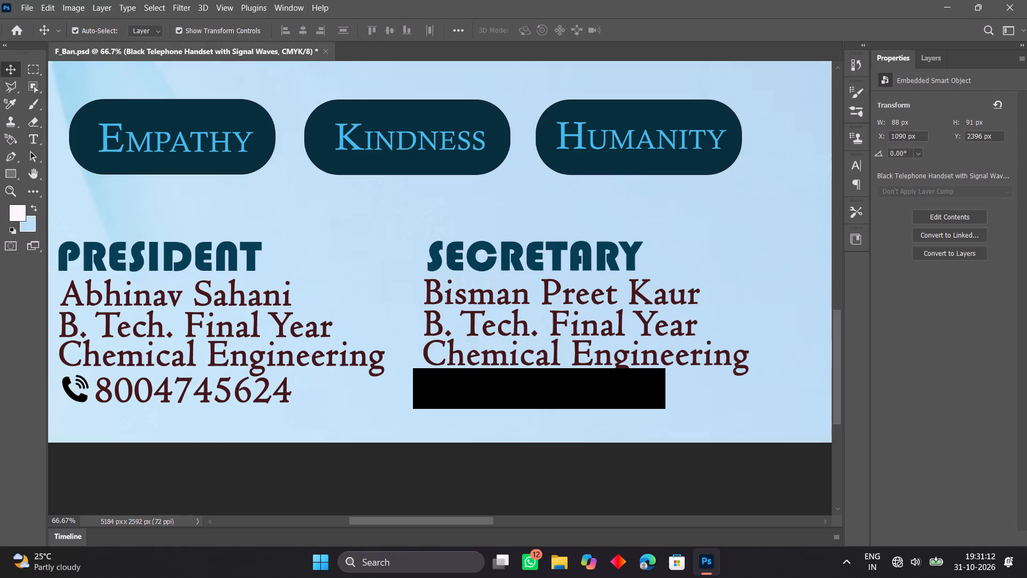
# Nudge the secretary's phone number left and slightly up, closer to the phone icon.
pyautogui.click(496, 400)
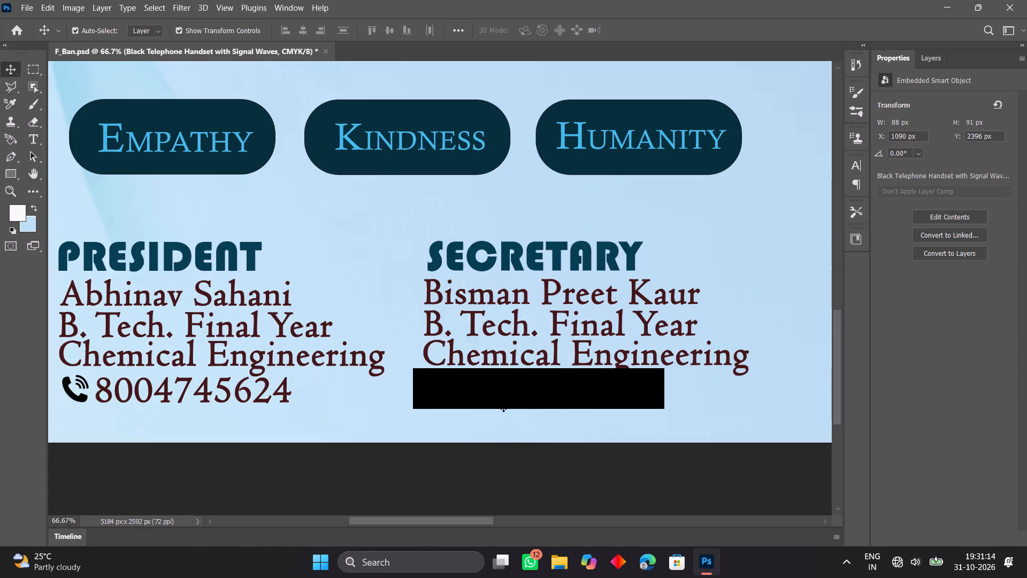
pyautogui.press('Left')
pyautogui.press('Left')
pyautogui.press('Left')
pyautogui.press('Left')
pyautogui.press('Left')
pyautogui.press('Left')
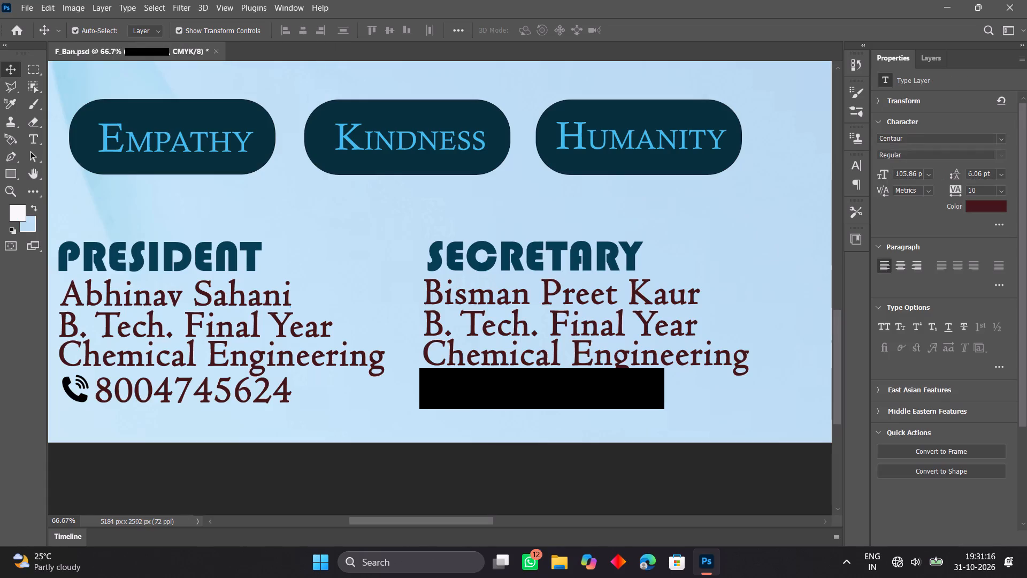
pyautogui.press('Up')
# Nudge the black gear-shaped club logo at the banner's top down to Y 99 px.
pyautogui.click(566, 163)
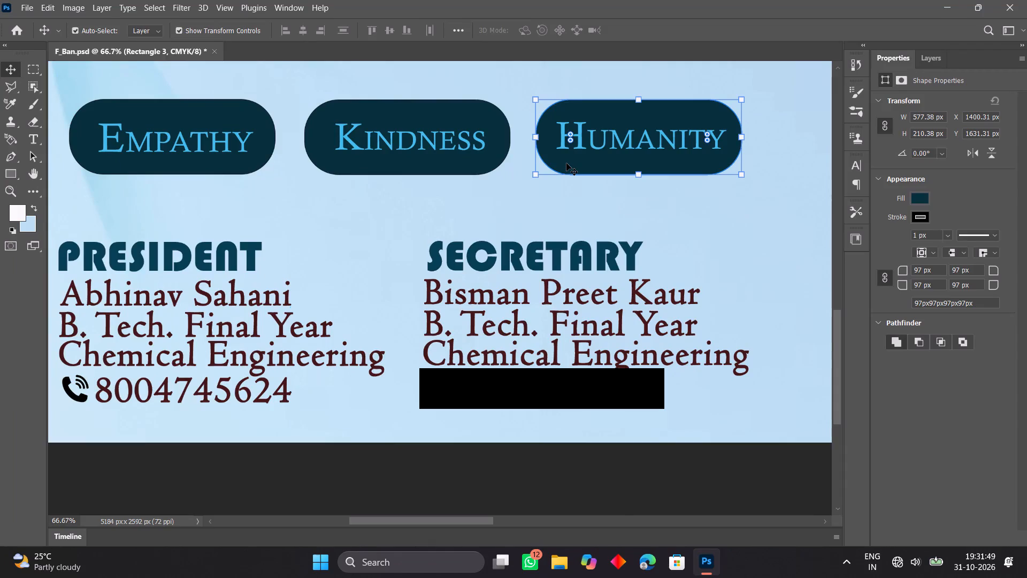
pyautogui.hotkey('ctrl', '0')
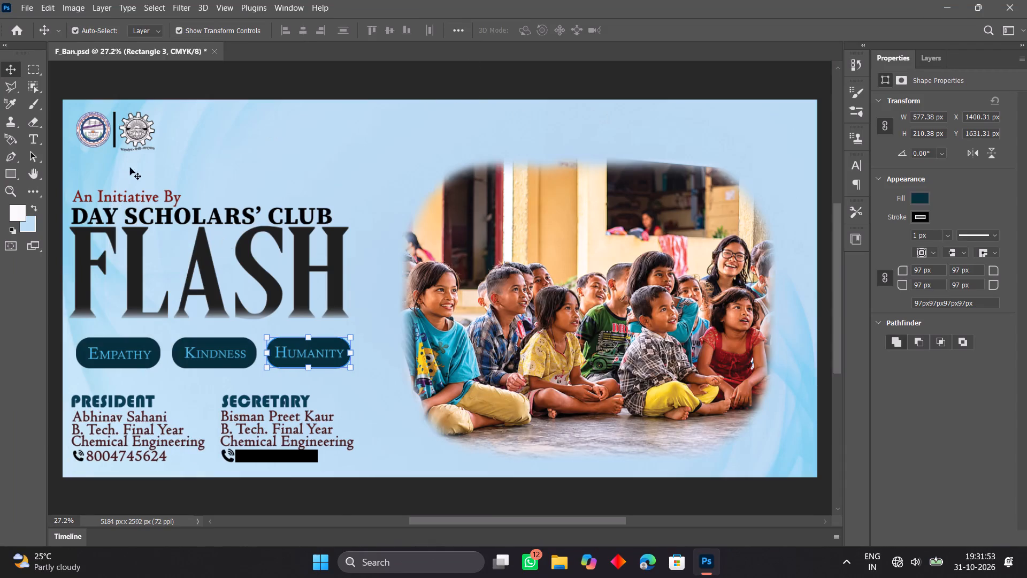
pyautogui.click(136, 136)
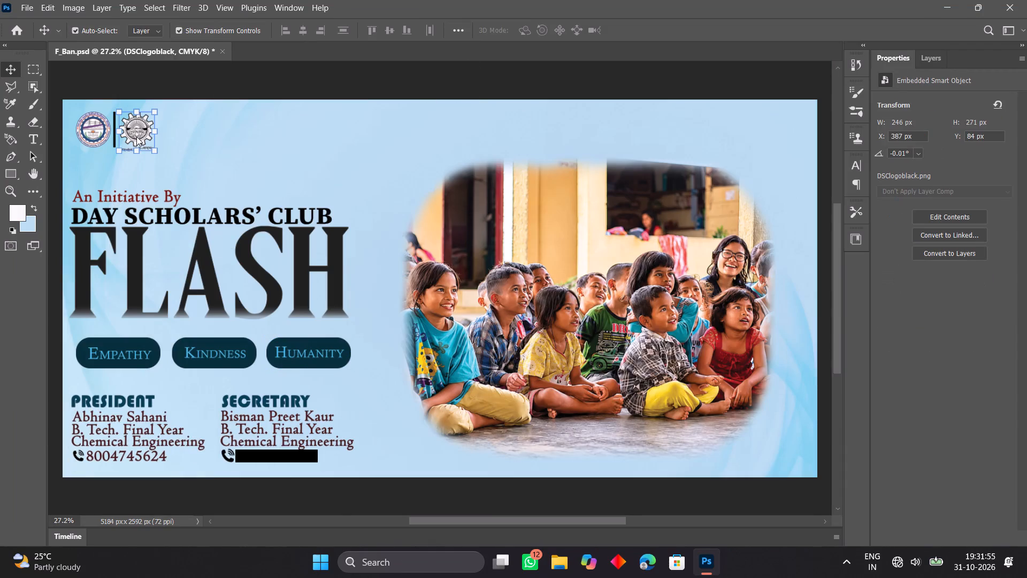
pyautogui.press('Down')
pyautogui.press('Down')
pyautogui.press('Down')
pyautogui.press('Down')
pyautogui.press('Down')
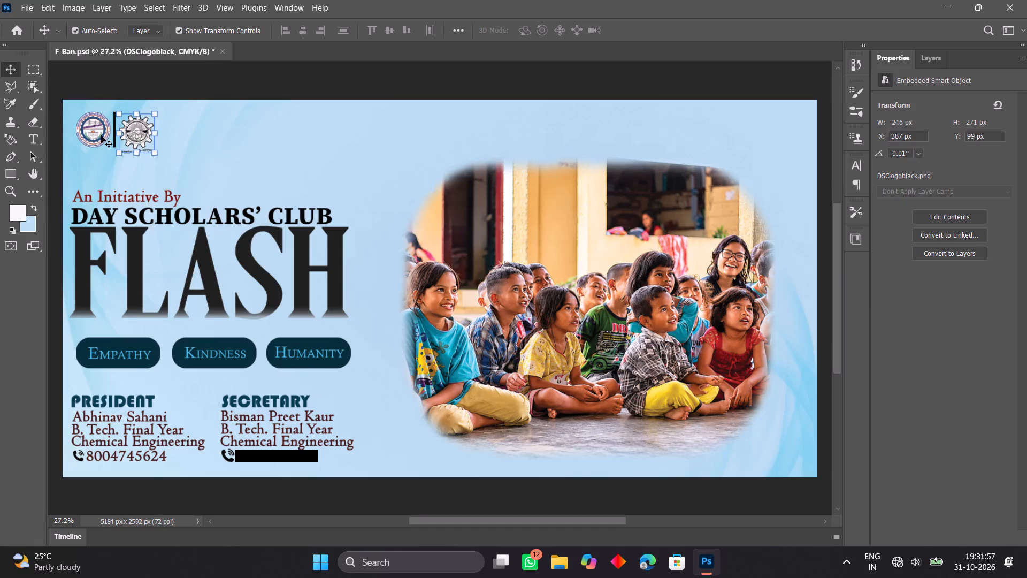
# Nudge the round MMMUT logo slightly down to line up with the club logo.
pyautogui.click(103, 135)
pyautogui.press('Down')
pyautogui.press('Down')
pyautogui.press('Down')
pyautogui.press('Down')
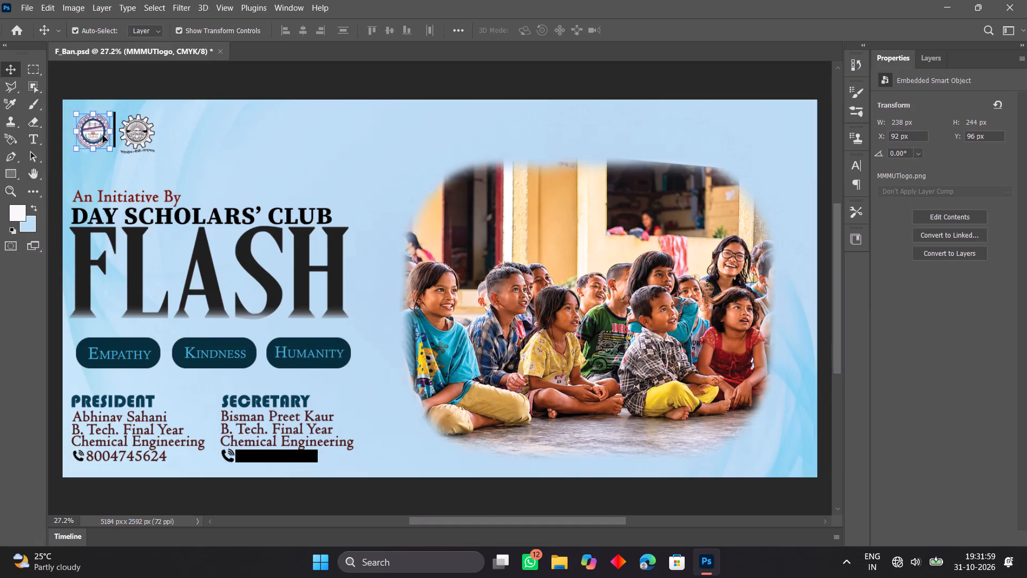
pyautogui.press('Down')
# Nudge the black divider bar between the two logos down to Y 96.53 px.
pyautogui.click(141, 134)
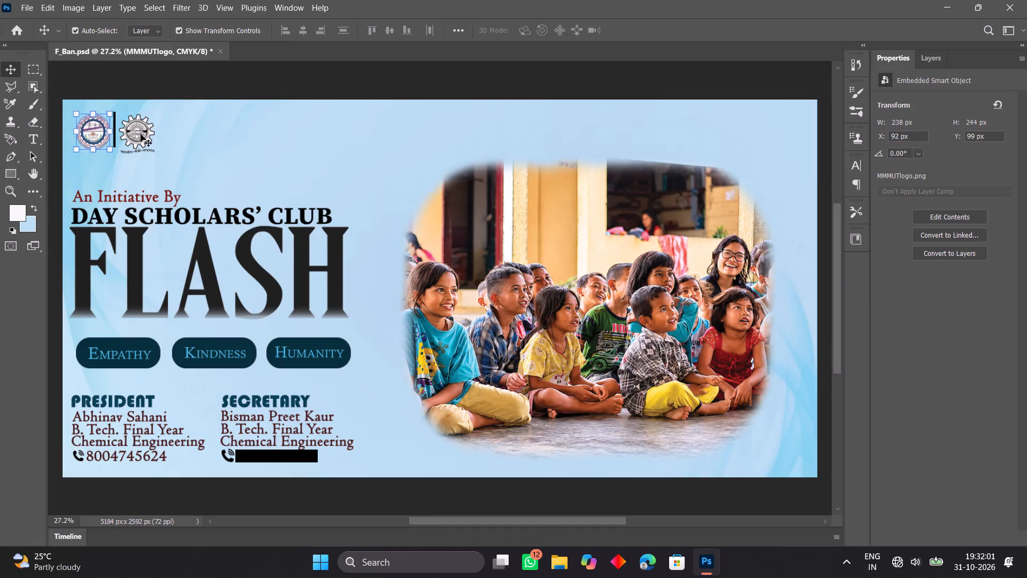
pyautogui.click(86, 242)
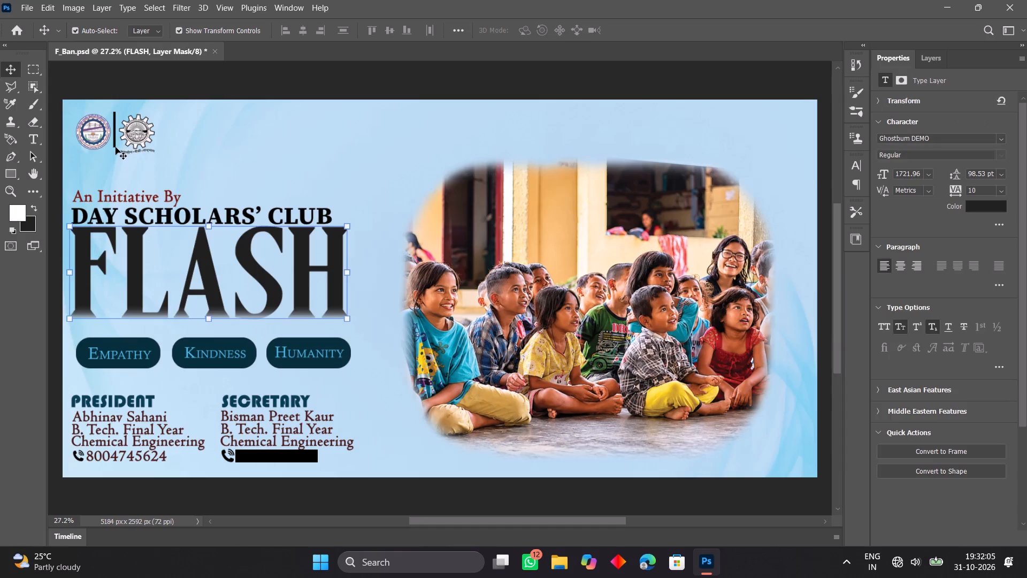
pyautogui.click(114, 147)
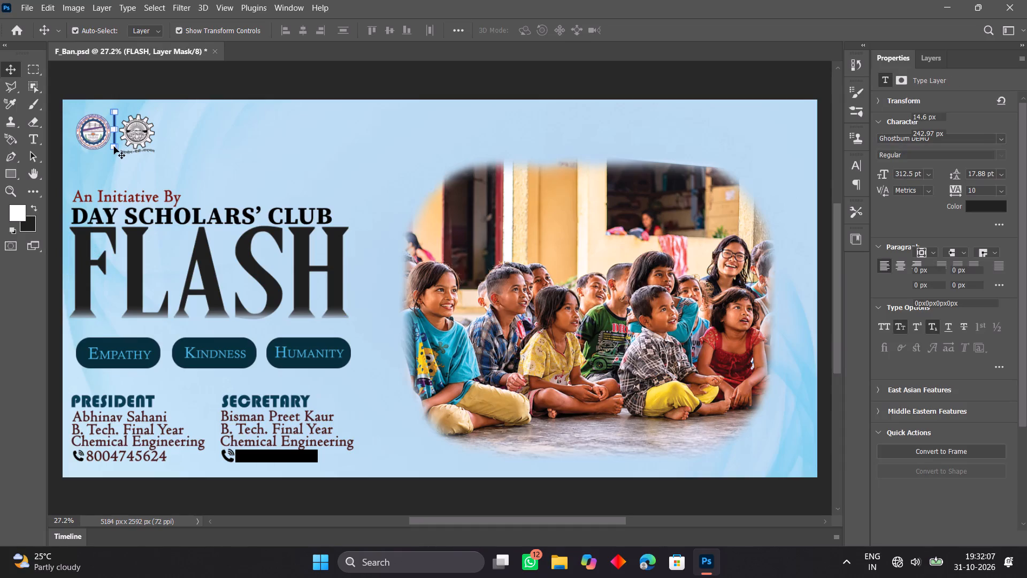
pyautogui.press('Down')
pyautogui.press('Down')
pyautogui.press('Down')
pyautogui.press('Down')
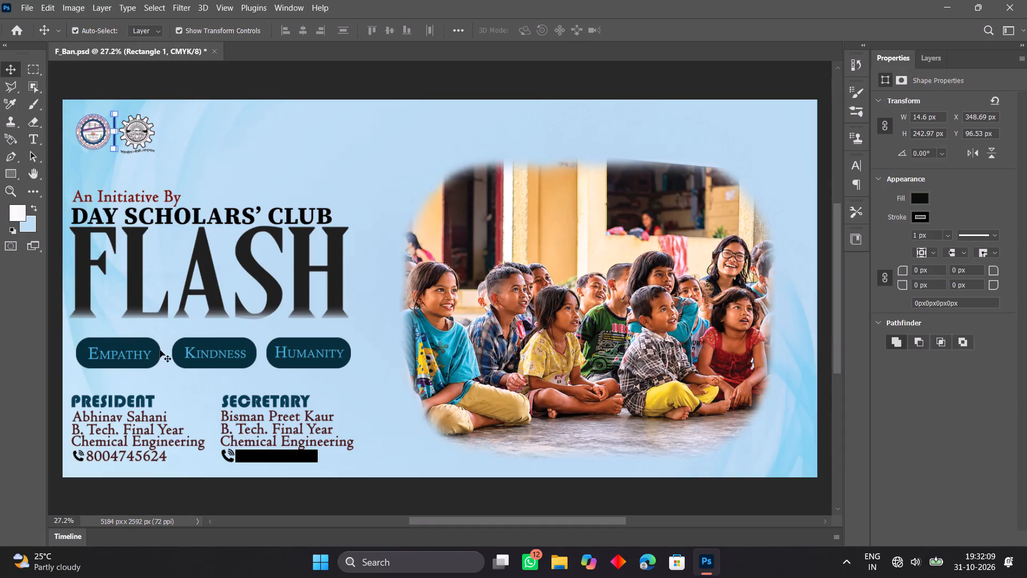
# Delete the Empathy badge below the FLASH title, both its rounded rectangle and its text.
pyautogui.click(149, 363)
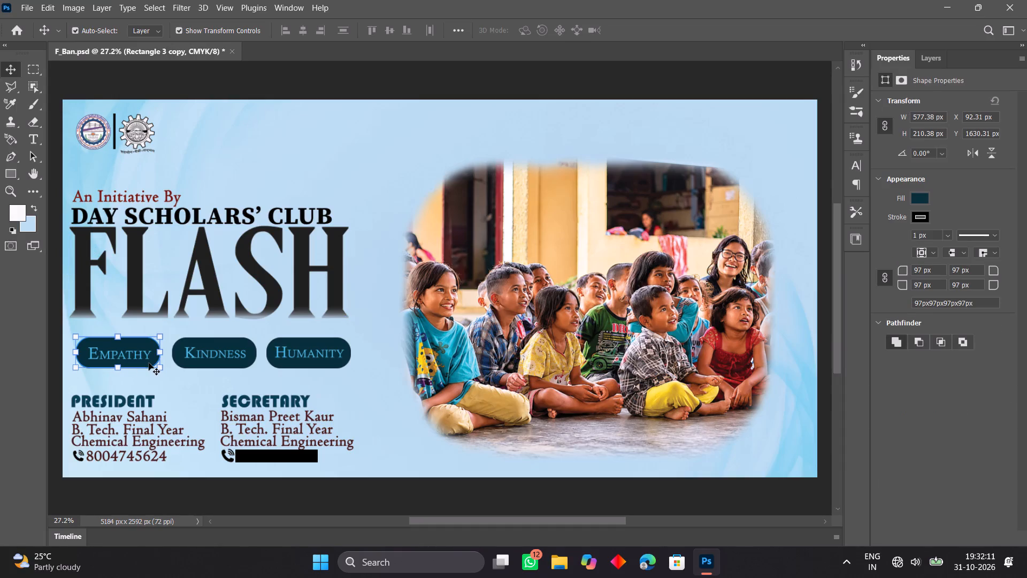
pyautogui.press('Delete')
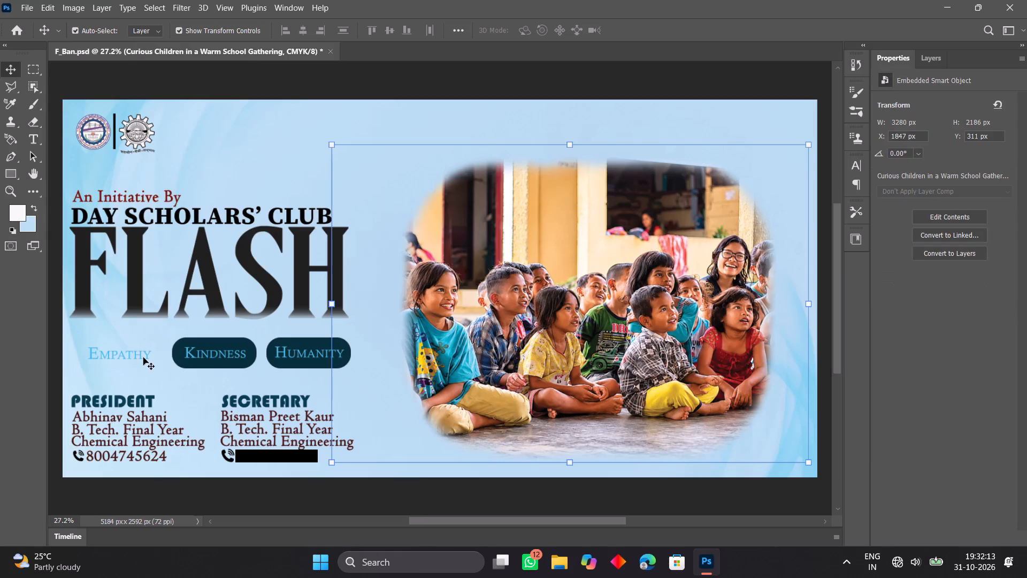
pyautogui.click(143, 355)
pyautogui.press('Delete')
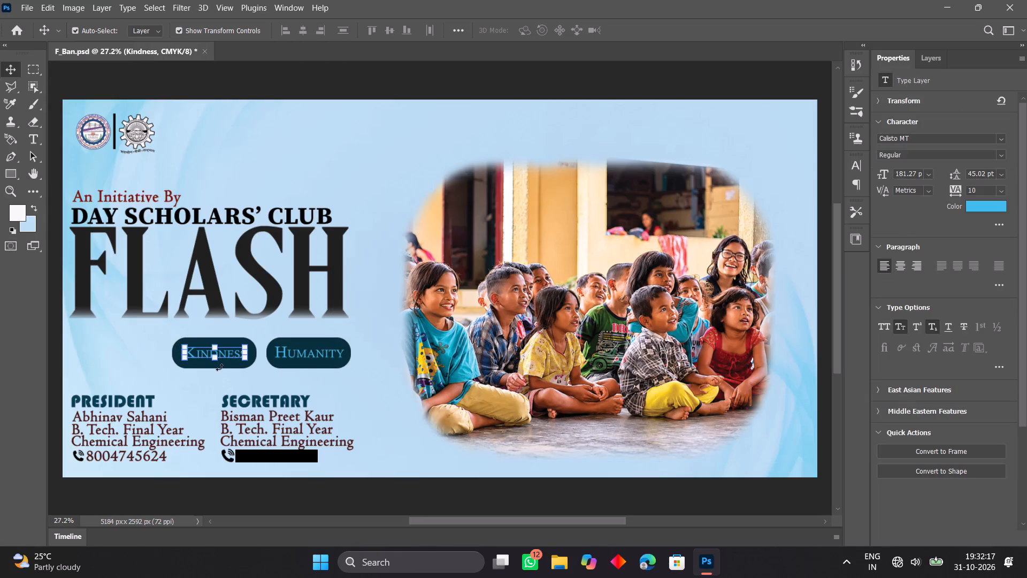
# Delete the Humanity badge below the FLASH title, both its rounded rectangle and its text.
pyautogui.click(304, 362)
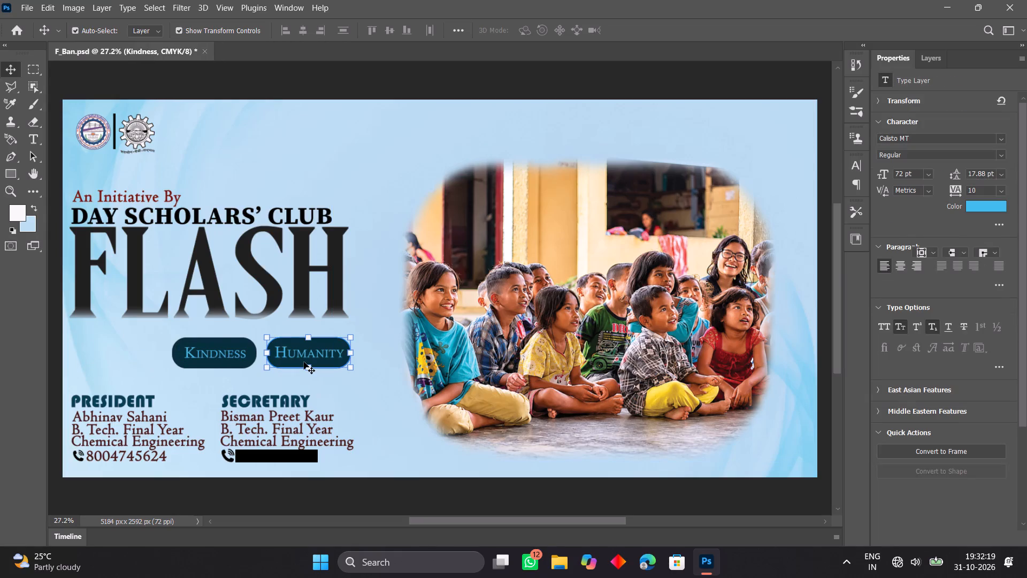
pyautogui.press('Delete')
pyautogui.click(295, 355)
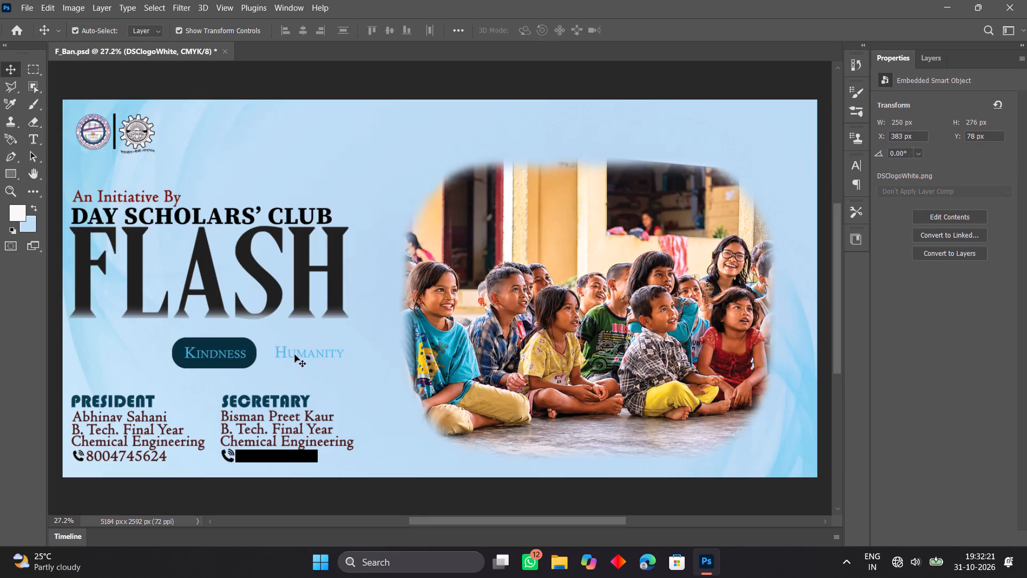
pyautogui.press('Delete')
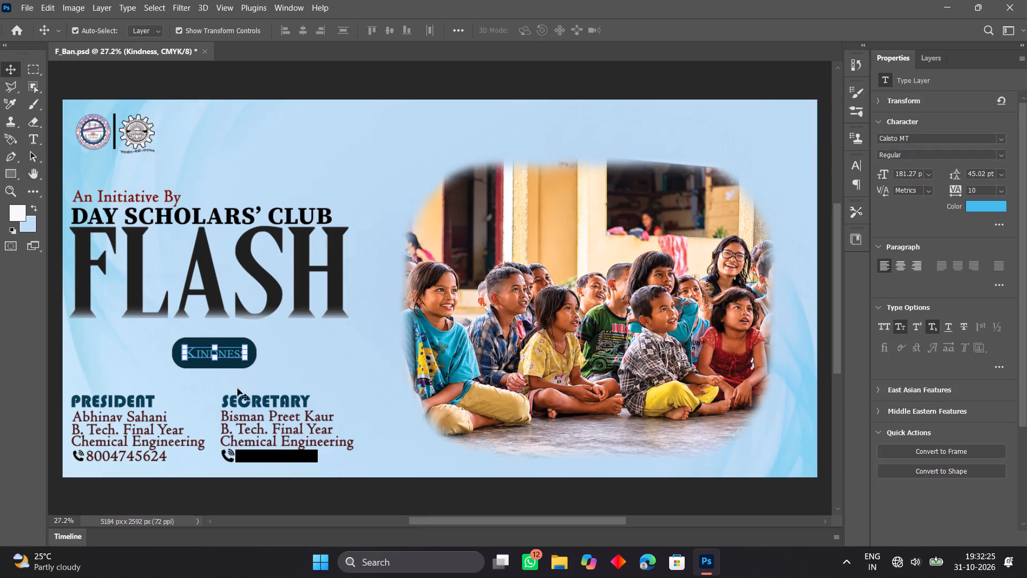
# Delete the Kindness badge below the FLASH title, both its rounded rectangle and its text.
pyautogui.click(246, 406)
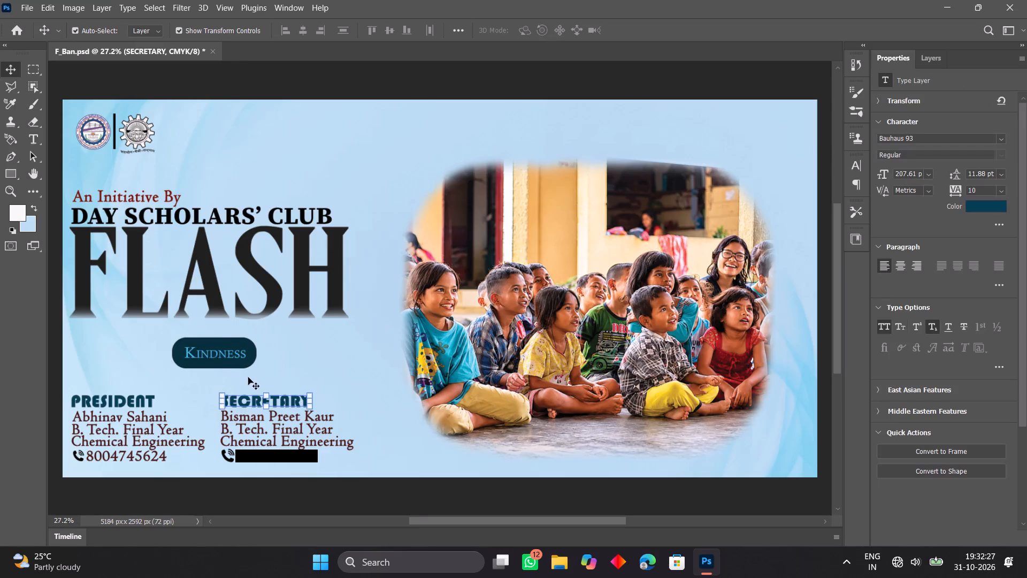
pyautogui.click(243, 364)
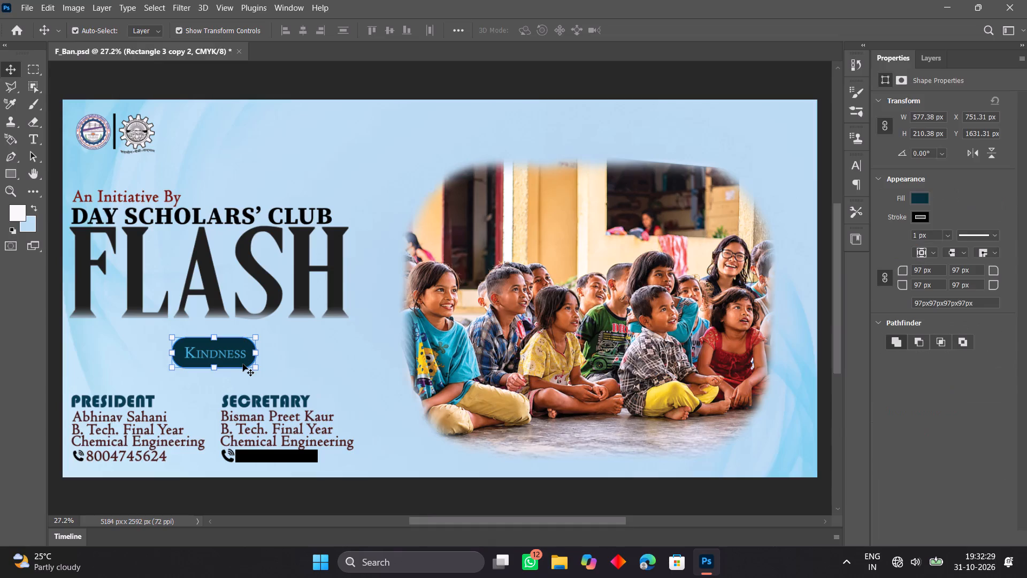
pyautogui.press('Delete')
pyautogui.click(234, 355)
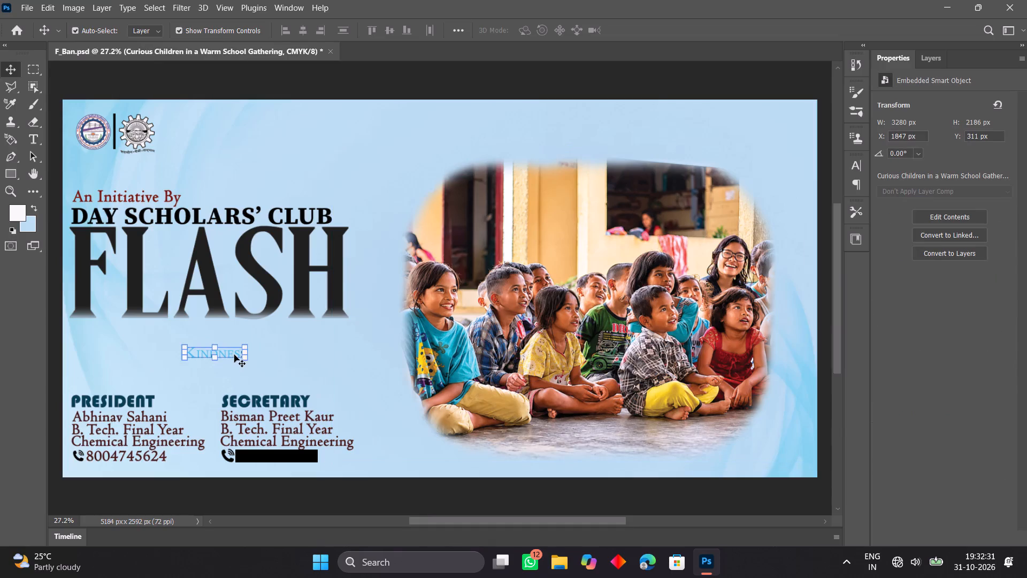
pyautogui.press('Delete')
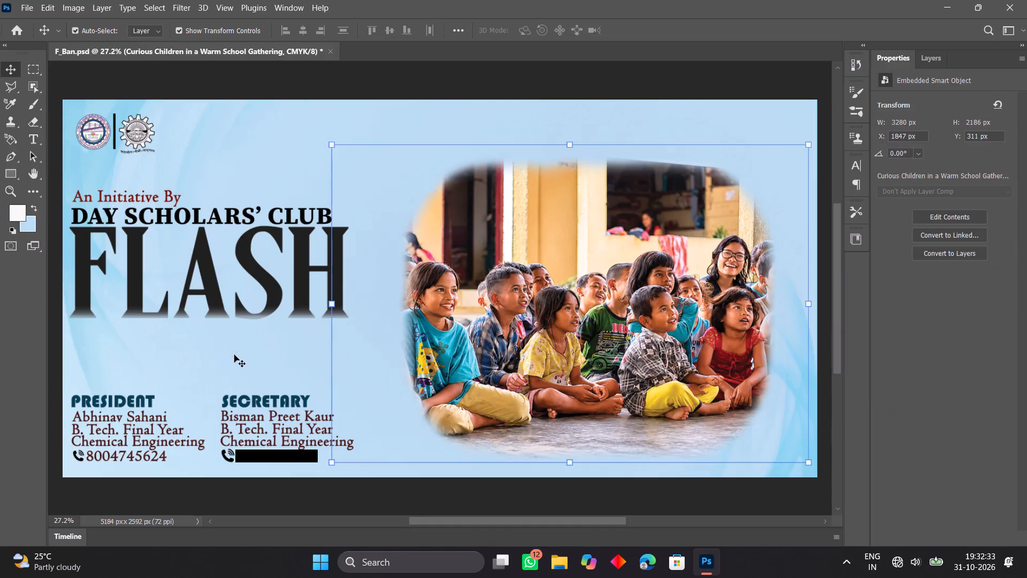
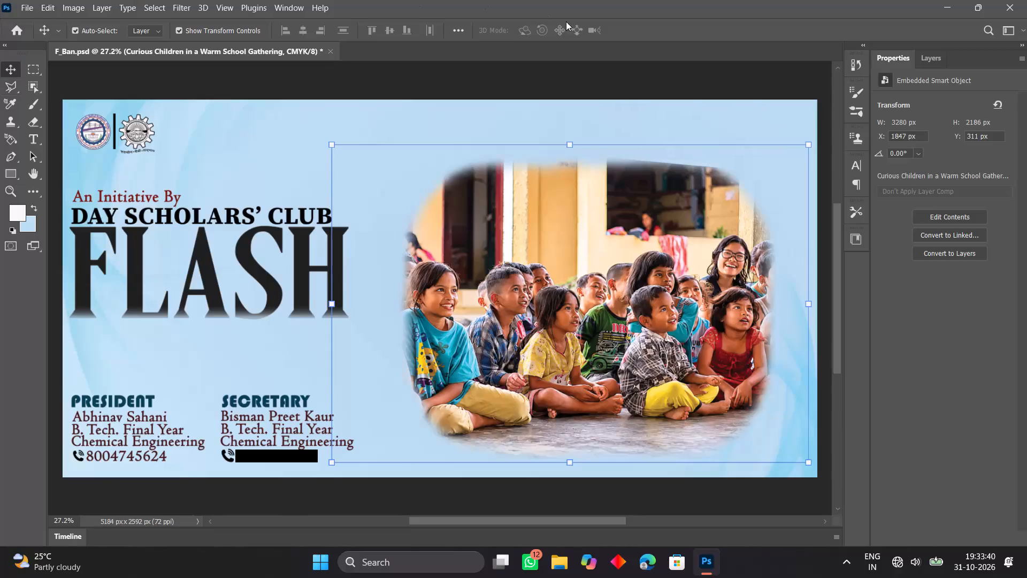
# Minimize the Photoshop window to reveal the desktop.
pyautogui.click(952, 6)
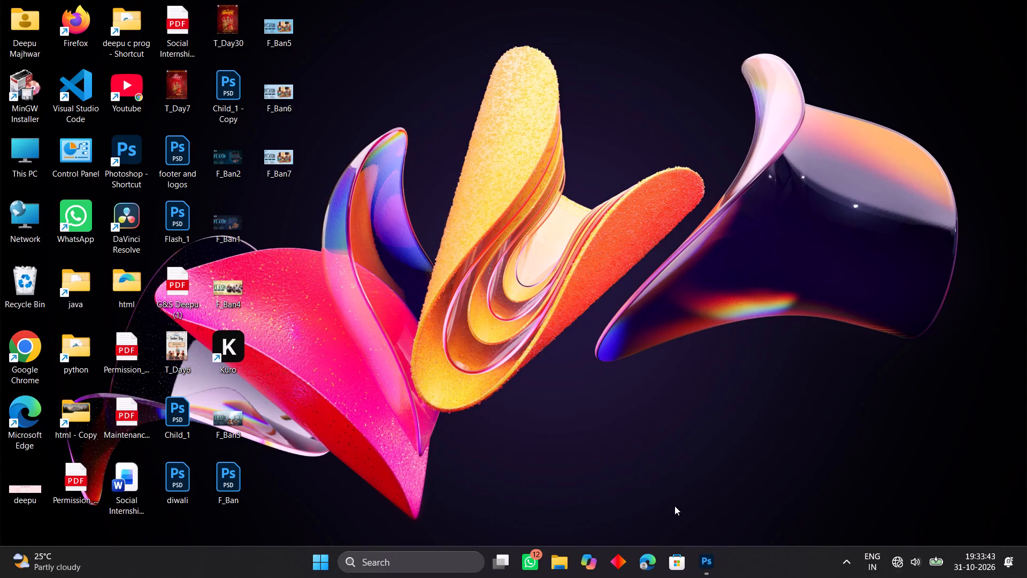
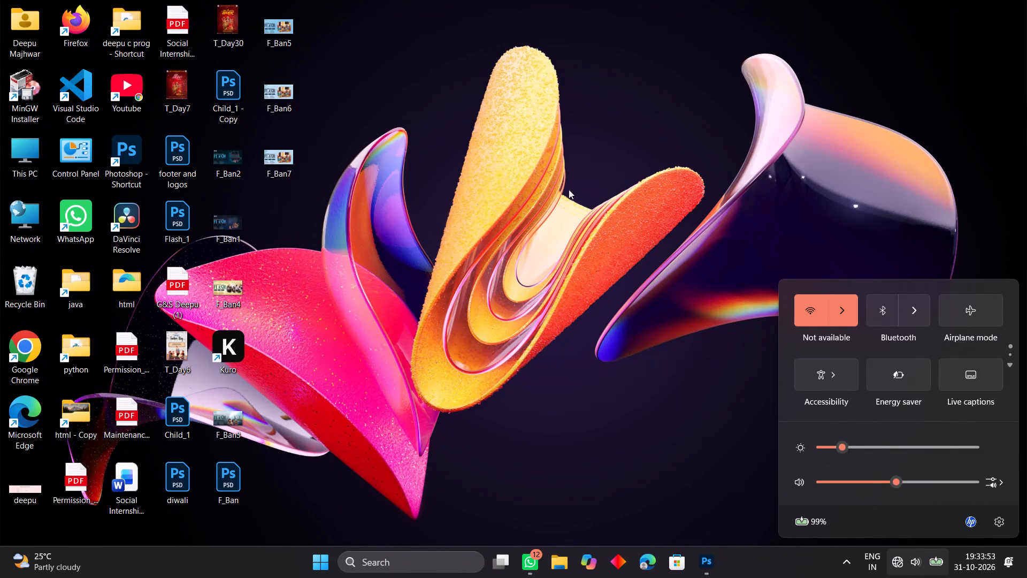
# Dismiss the quick settings flyout and refresh the Windows desktop twice.
pyautogui.click(501, 133)
pyautogui.rightClick(463, 111)
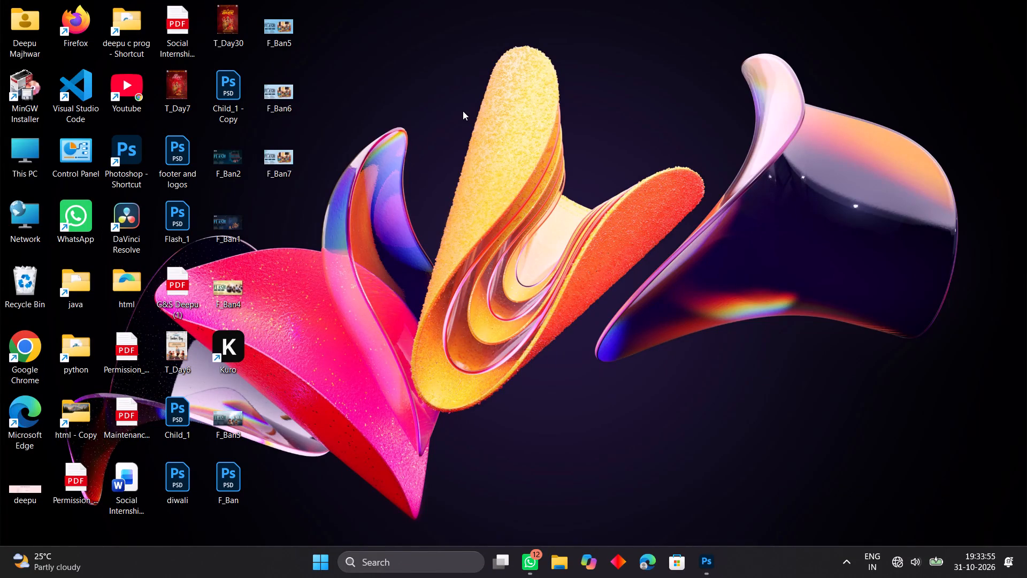
pyautogui.click(479, 161)
pyautogui.rightClick(479, 161)
pyautogui.click(493, 215)
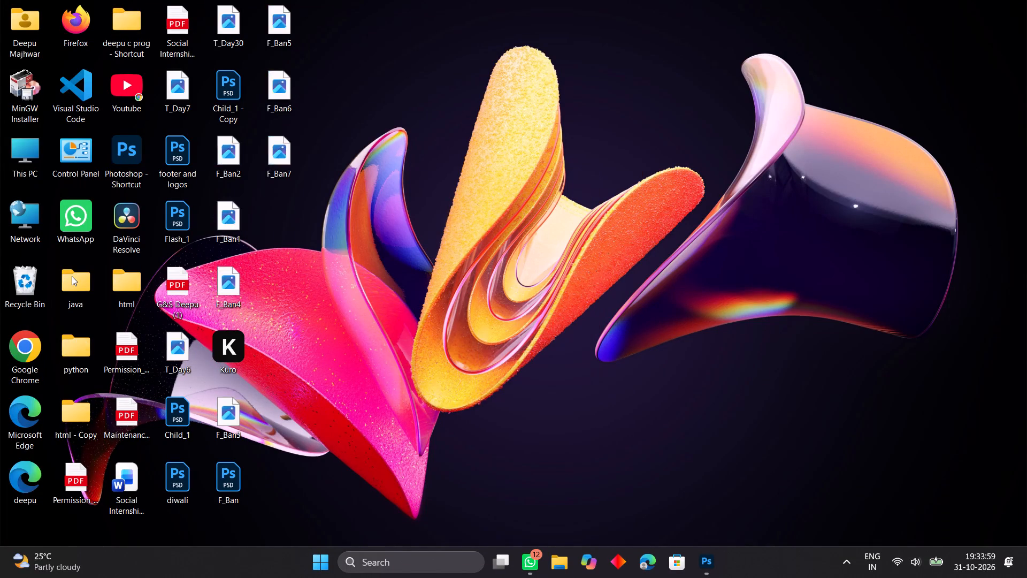
pyautogui.click(477, 119)
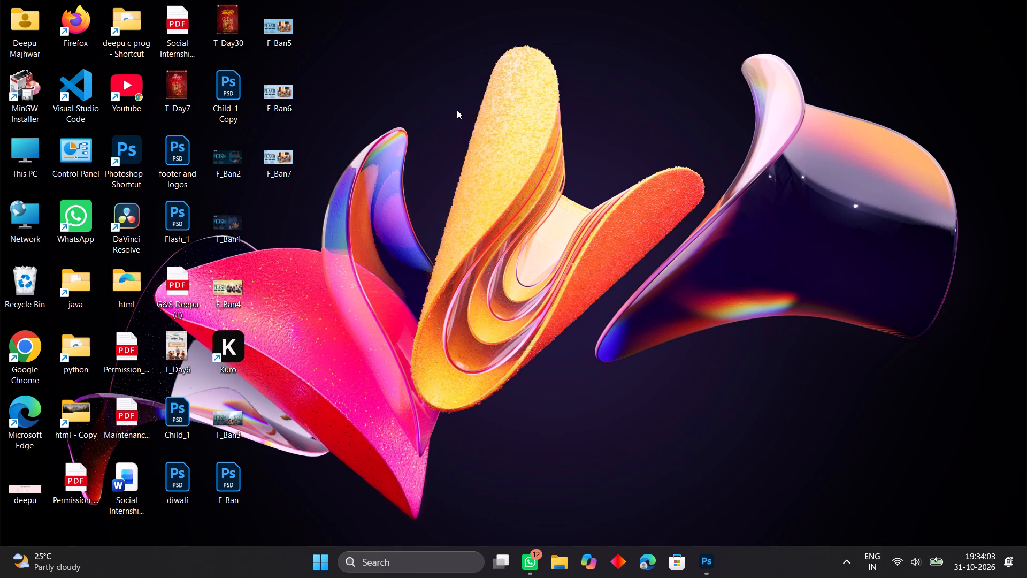
pyautogui.rightClick(457, 110)
pyautogui.click(474, 168)
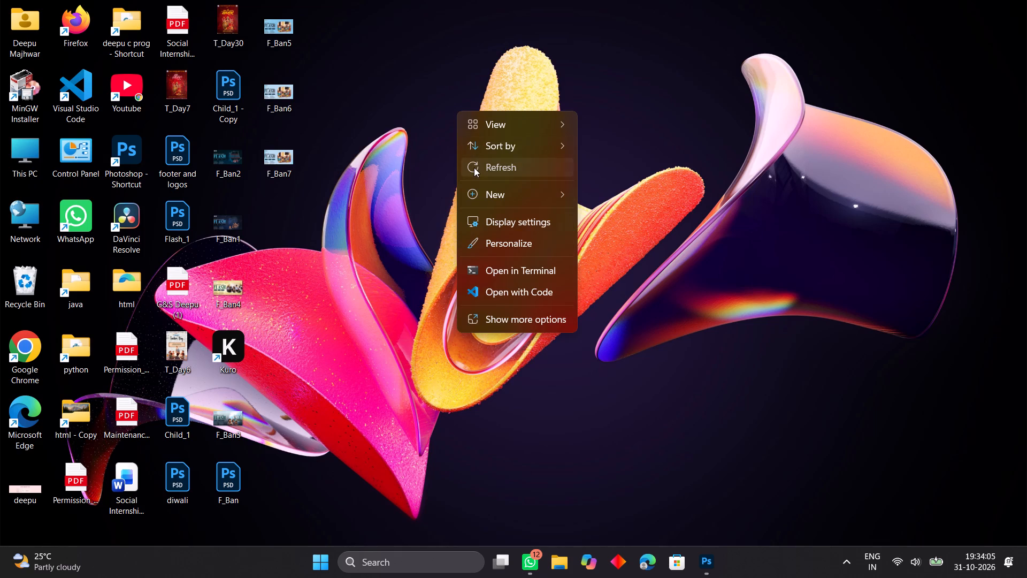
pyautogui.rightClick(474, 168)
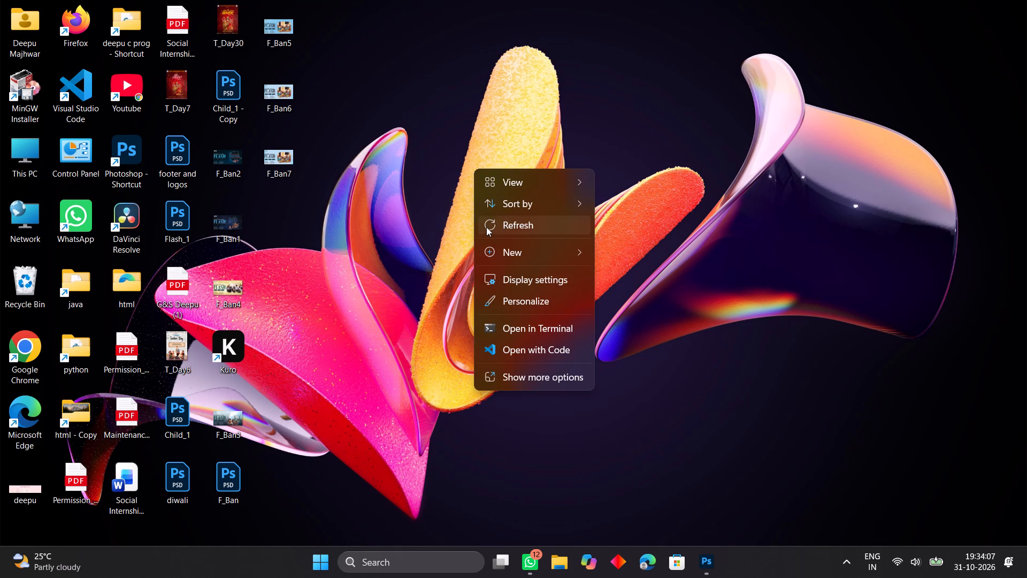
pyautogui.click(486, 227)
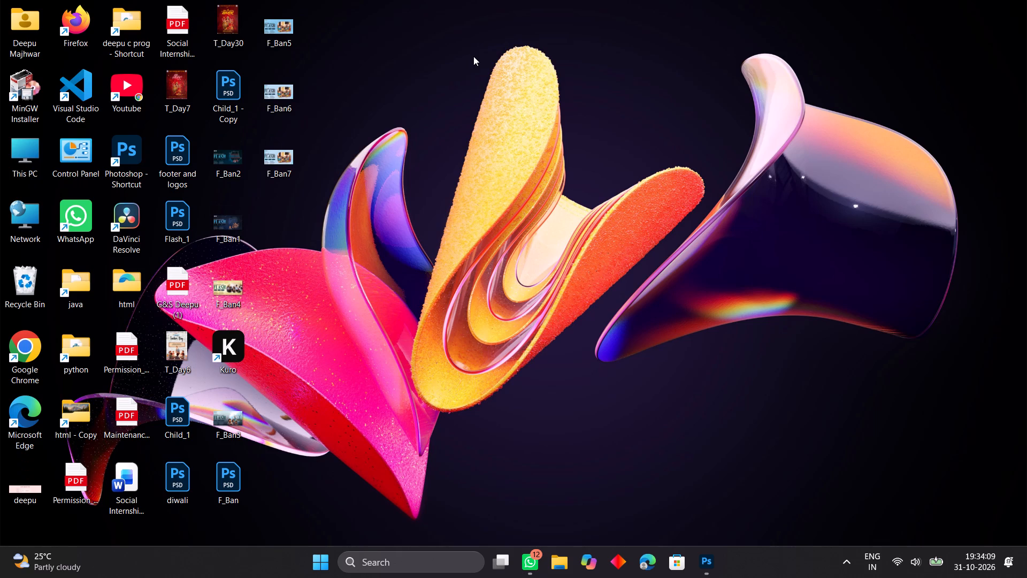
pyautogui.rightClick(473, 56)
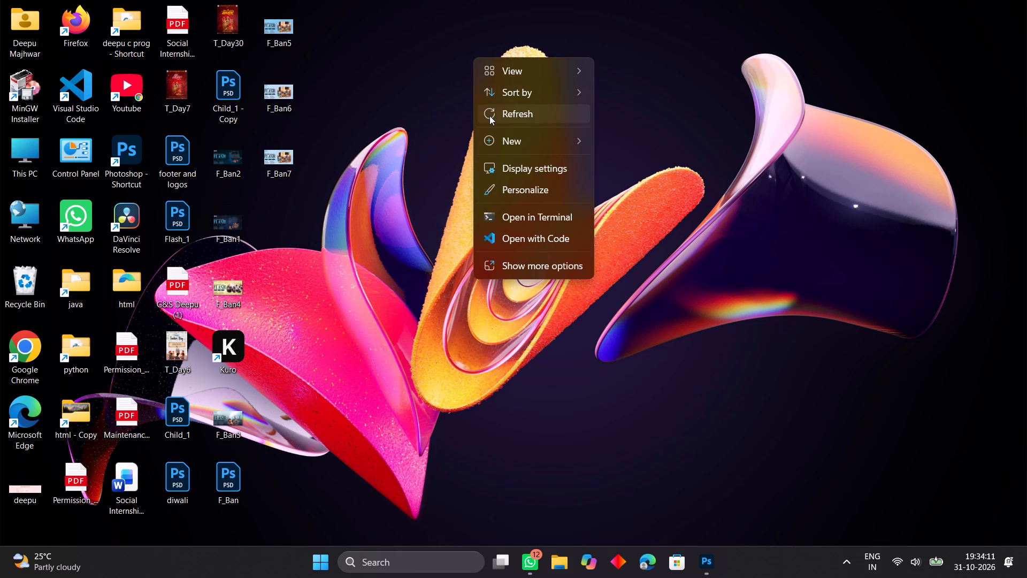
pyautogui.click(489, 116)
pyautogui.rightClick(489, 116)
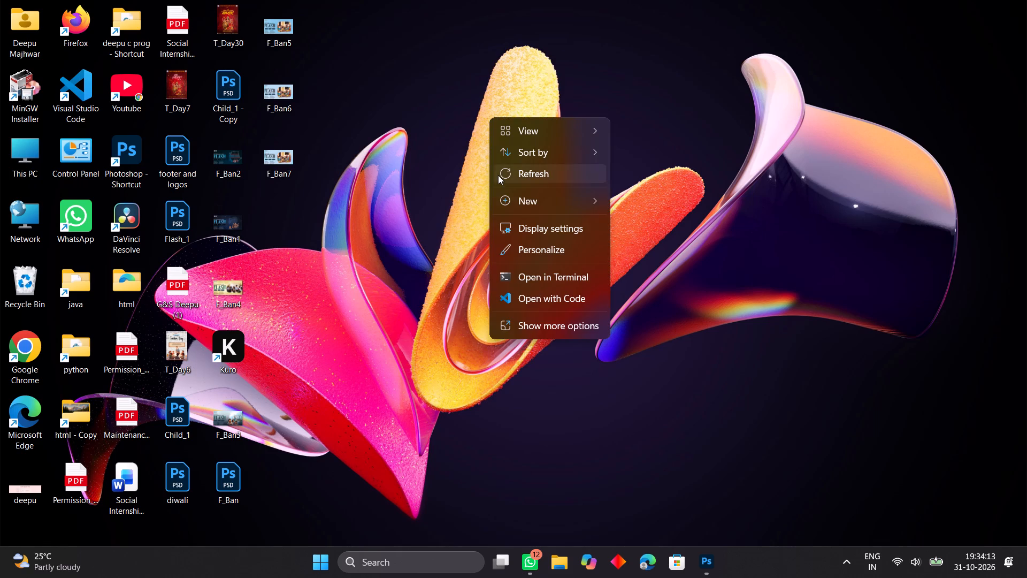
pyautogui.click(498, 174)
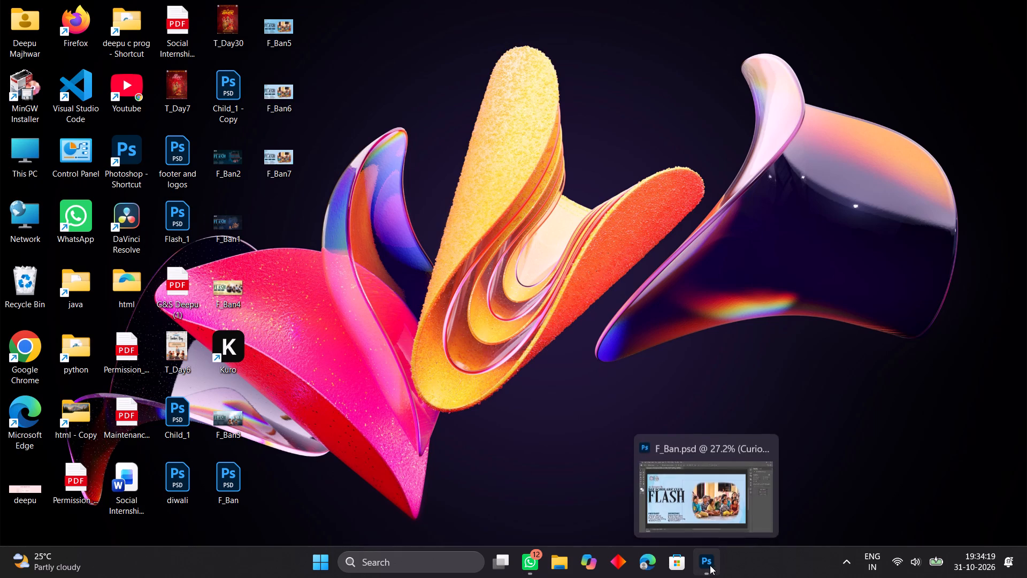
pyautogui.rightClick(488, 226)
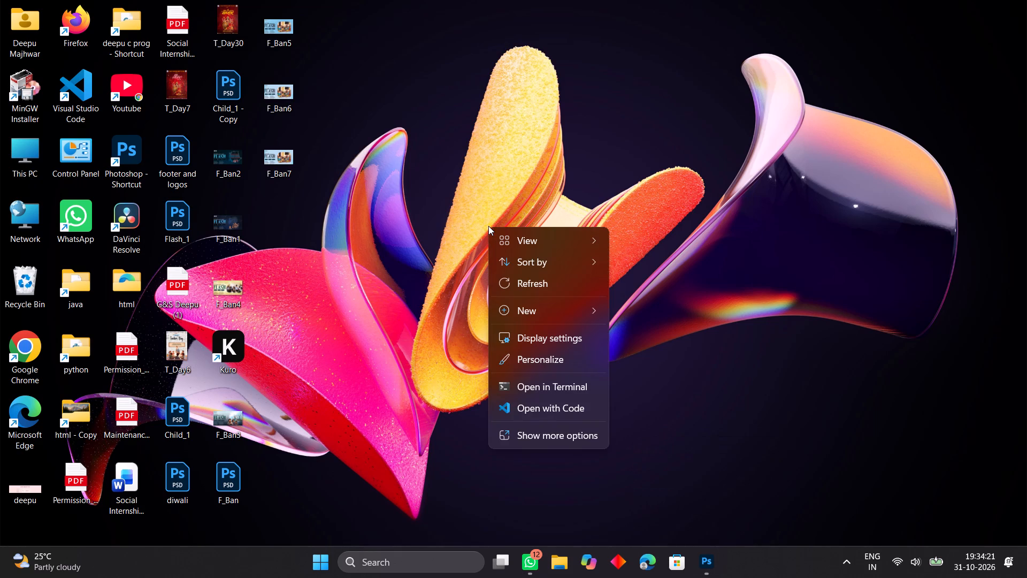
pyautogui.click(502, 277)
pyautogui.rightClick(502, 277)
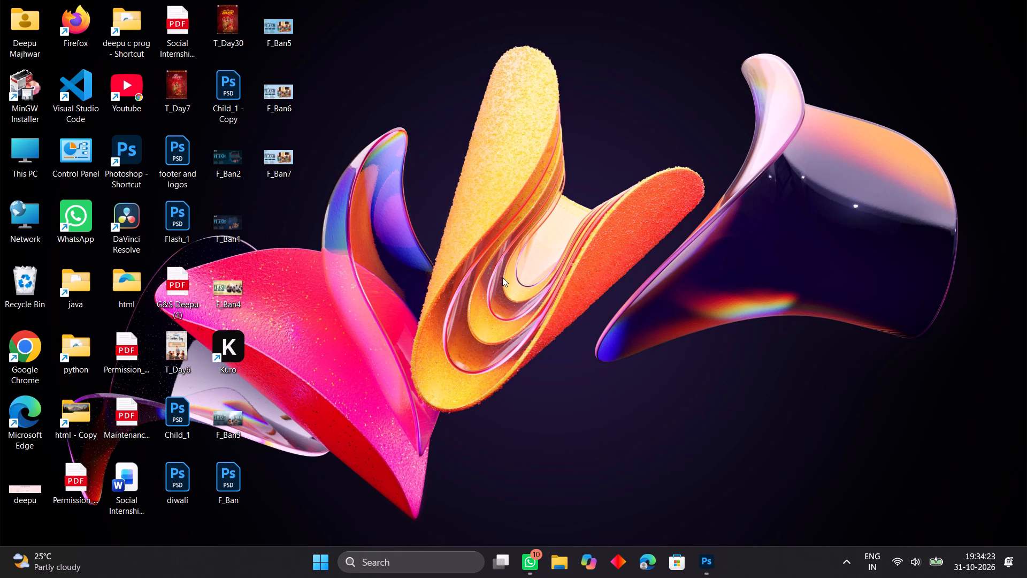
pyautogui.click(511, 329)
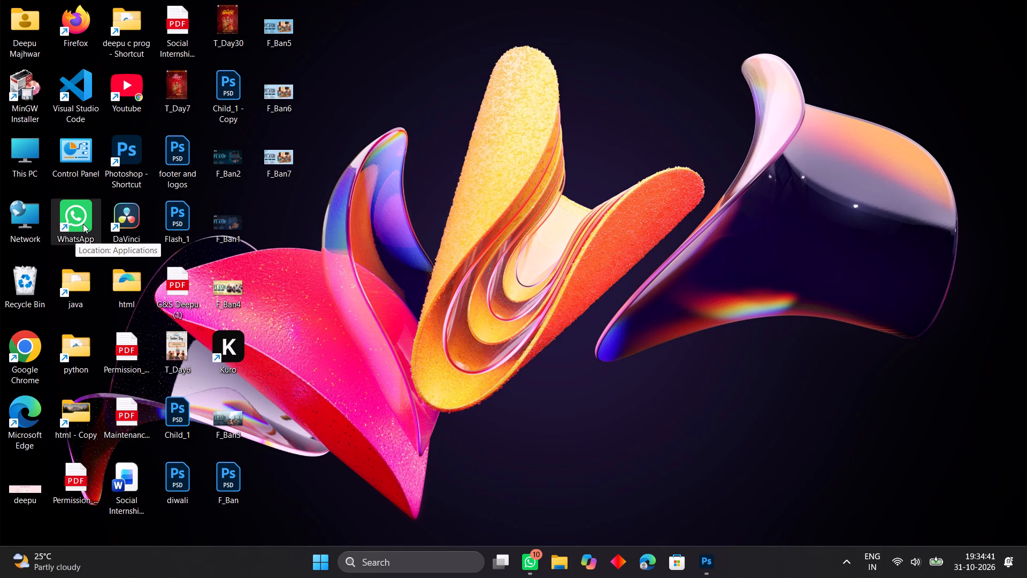
# Open Microsoft Edge in a maximized window, search the web for "printerest" and open the Pinterest site.
pyautogui.doubleClick(27, 399)
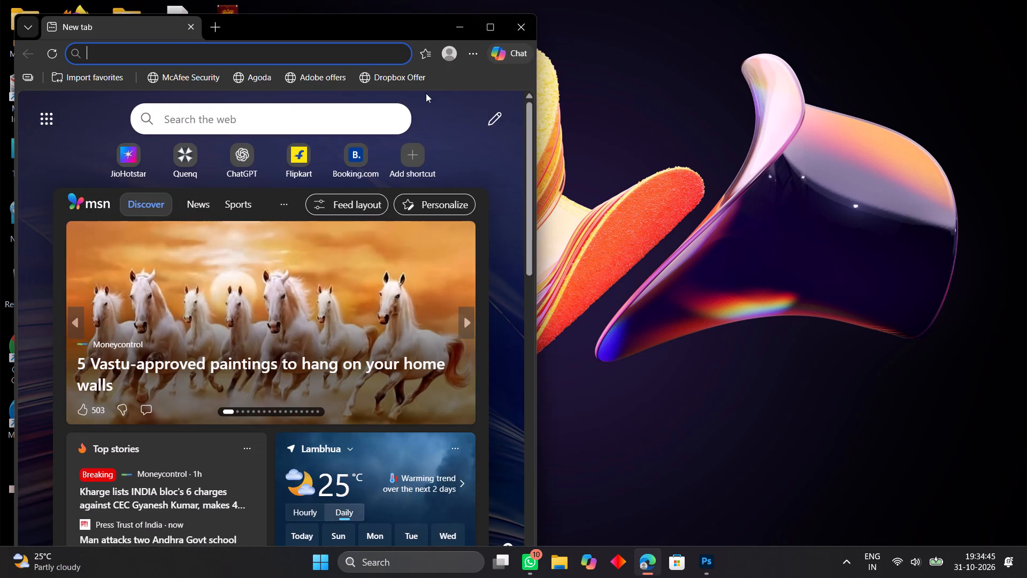
pyautogui.click(487, 32)
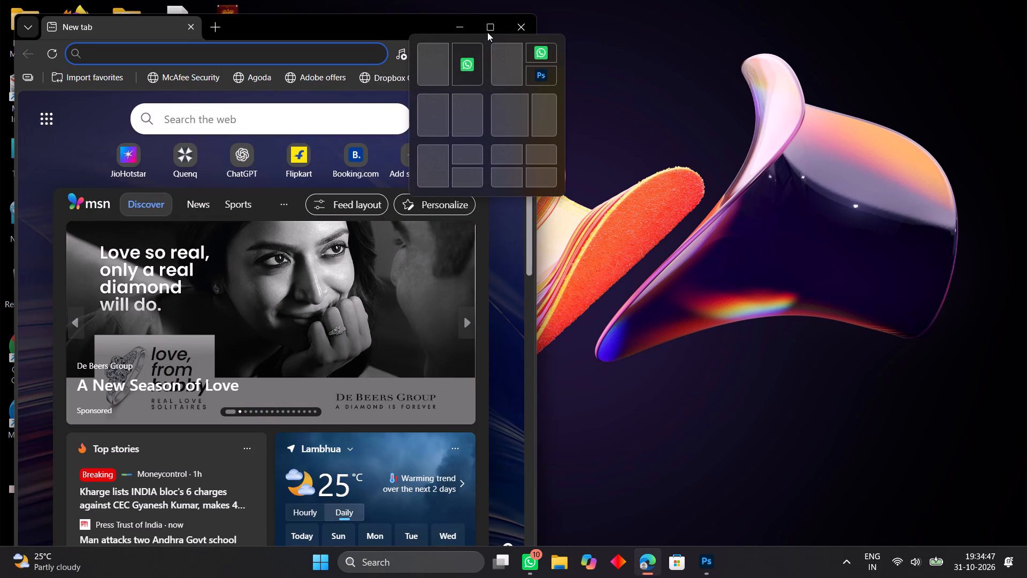
pyautogui.click(487, 32)
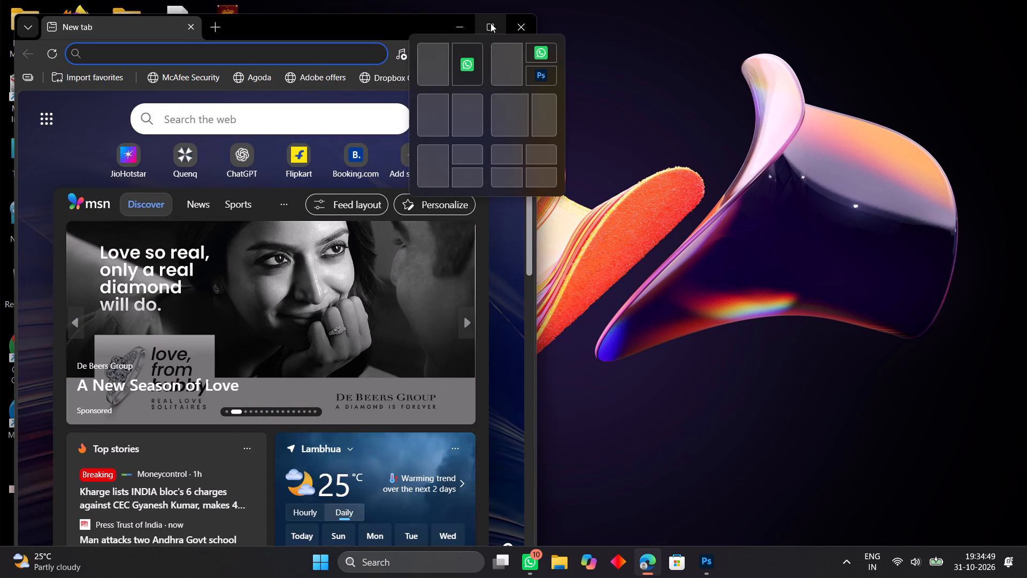
pyautogui.click(490, 23)
pyautogui.click(454, 37)
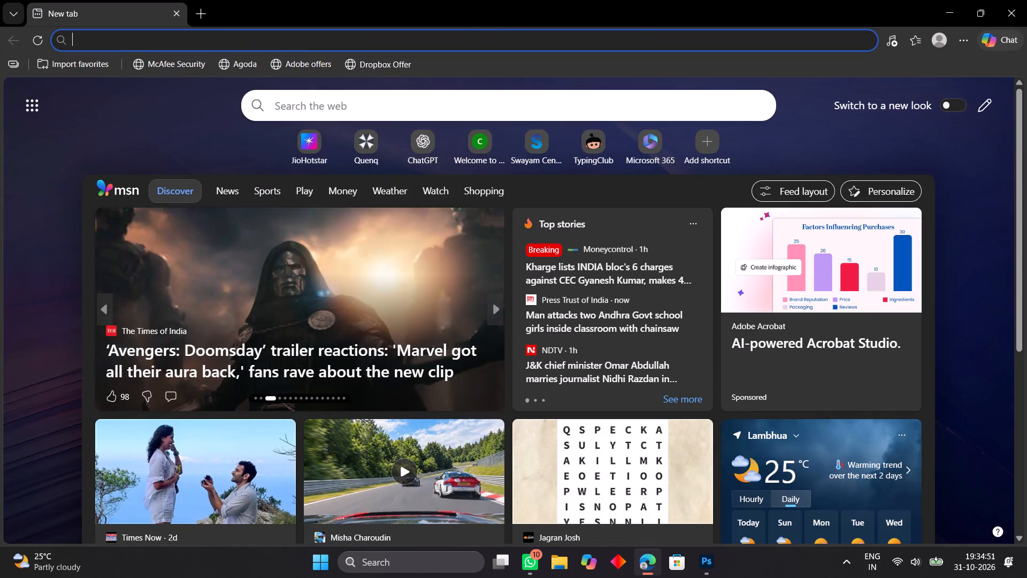
pyautogui.click(298, 90)
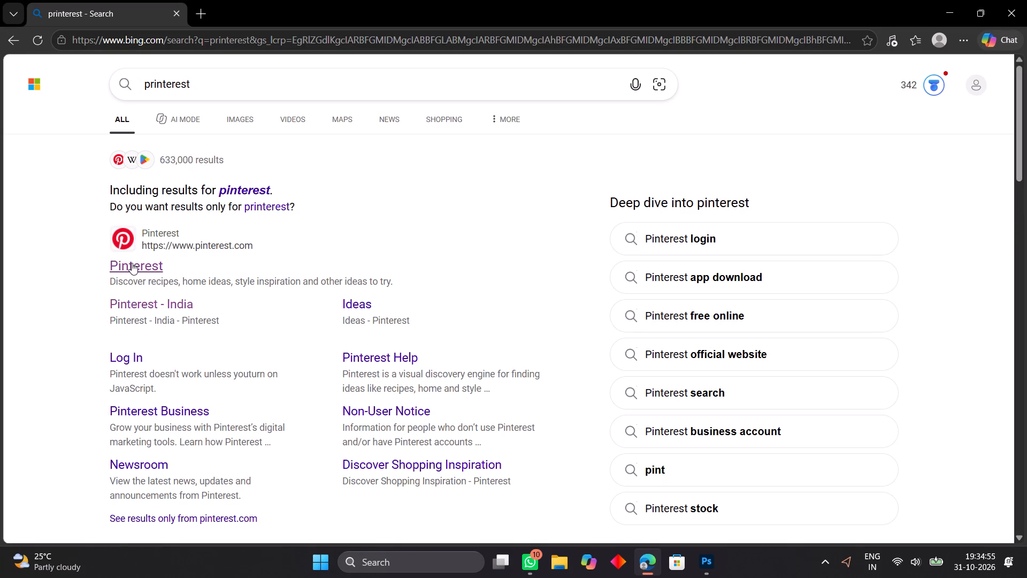
pyautogui.click(132, 263)
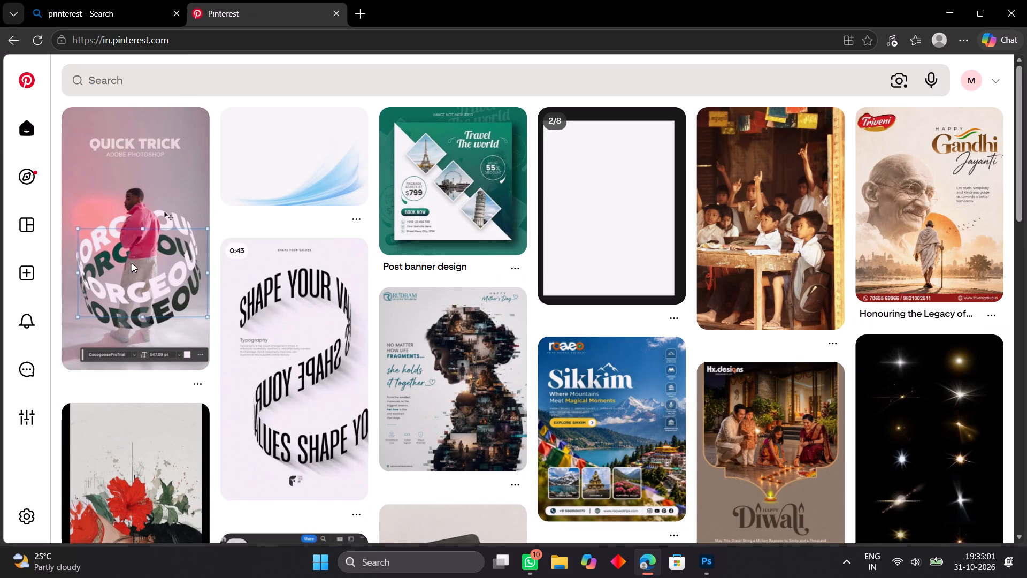
# Browse the Pinterest home feed for design ideas and start a search with "SOME DESIG".
pyautogui.scroll(-3, 132, 263)
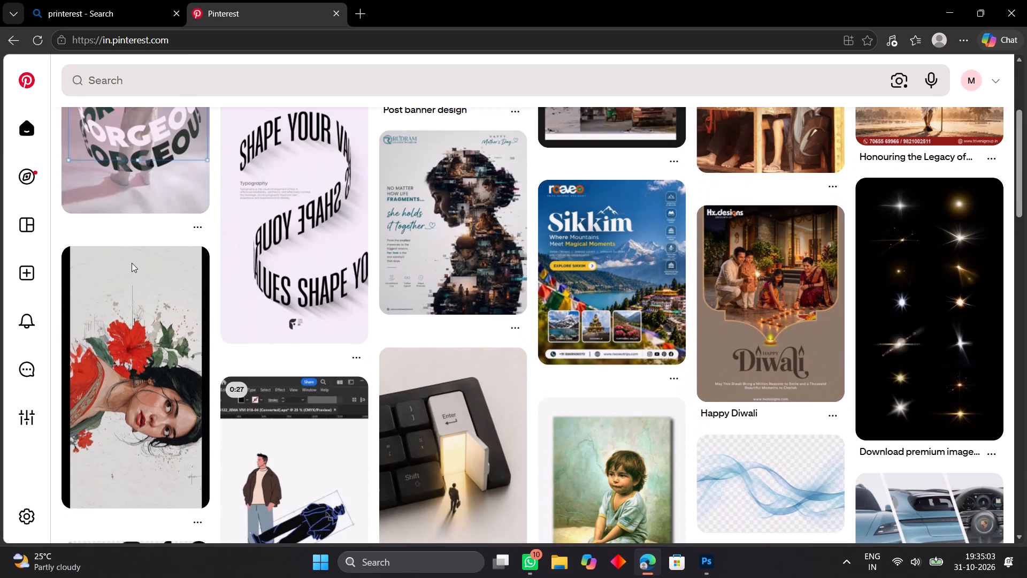
pyautogui.scroll(-3, 132, 263)
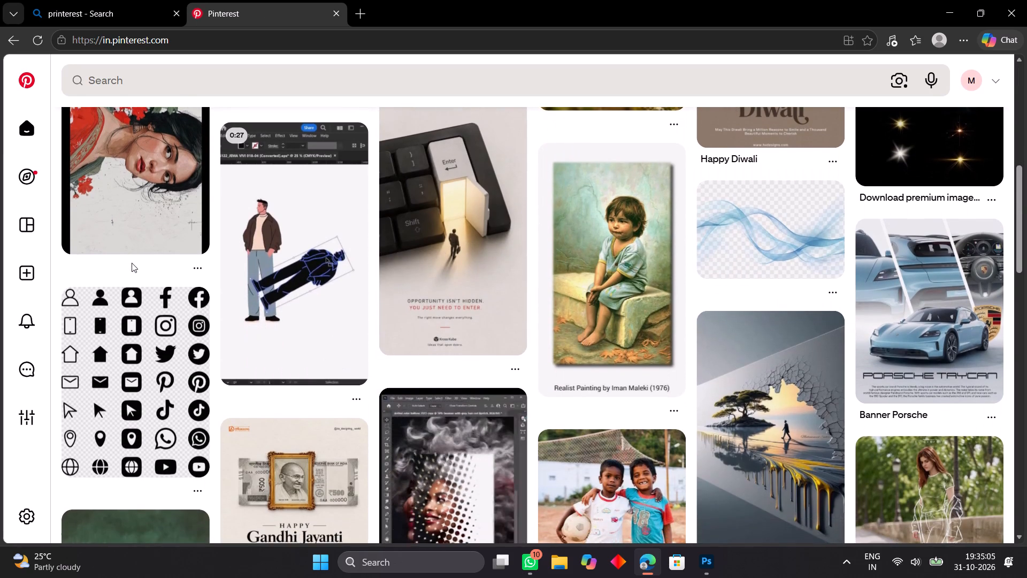
pyautogui.scroll(-4, 132, 263)
pyautogui.scroll(9, 132, 263)
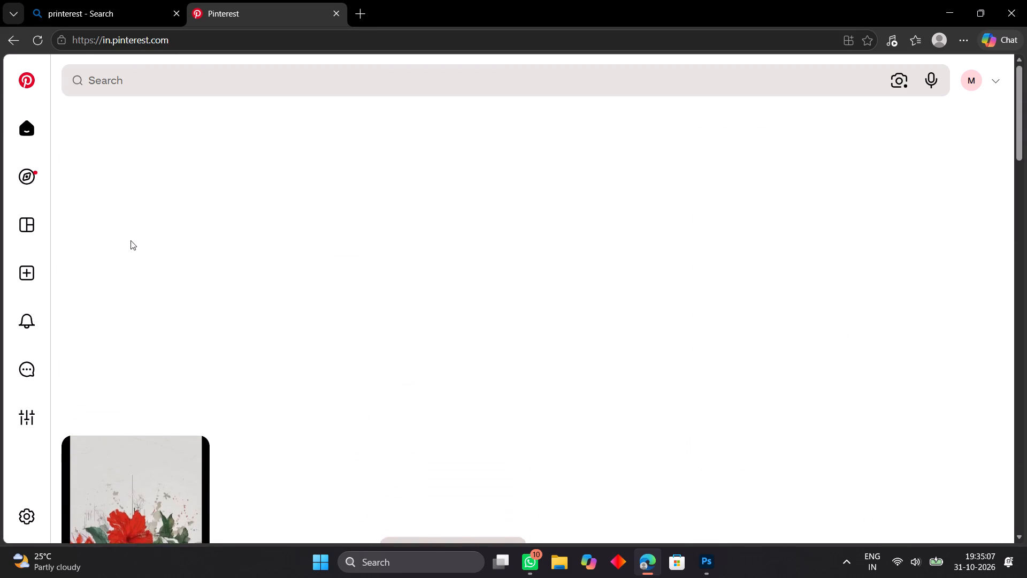
pyautogui.click(98, 85)
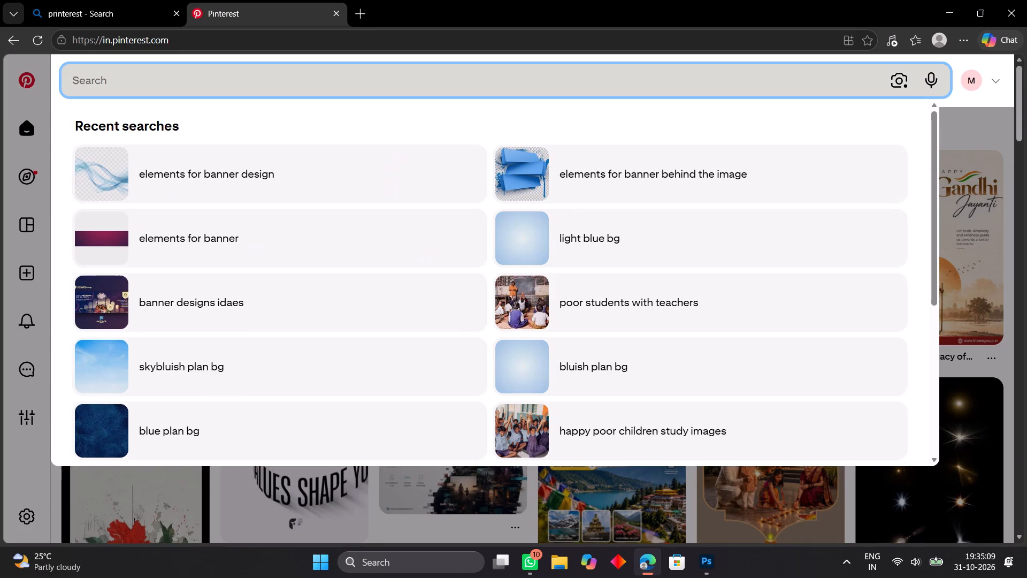
pyautogui.press('s')
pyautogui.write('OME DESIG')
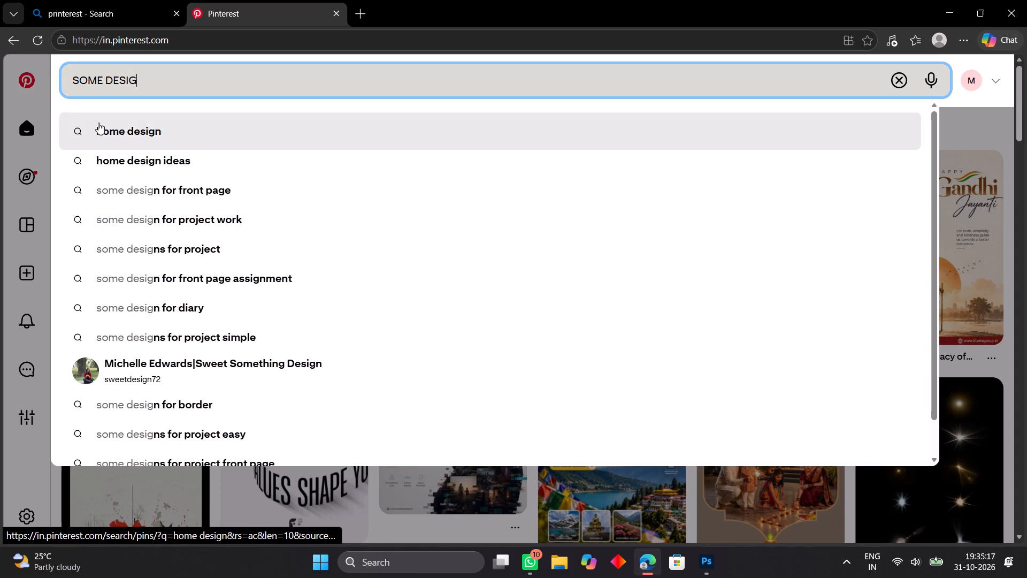
# Replace the unfinished Pinterest search text with "some design for banner" and run the search.
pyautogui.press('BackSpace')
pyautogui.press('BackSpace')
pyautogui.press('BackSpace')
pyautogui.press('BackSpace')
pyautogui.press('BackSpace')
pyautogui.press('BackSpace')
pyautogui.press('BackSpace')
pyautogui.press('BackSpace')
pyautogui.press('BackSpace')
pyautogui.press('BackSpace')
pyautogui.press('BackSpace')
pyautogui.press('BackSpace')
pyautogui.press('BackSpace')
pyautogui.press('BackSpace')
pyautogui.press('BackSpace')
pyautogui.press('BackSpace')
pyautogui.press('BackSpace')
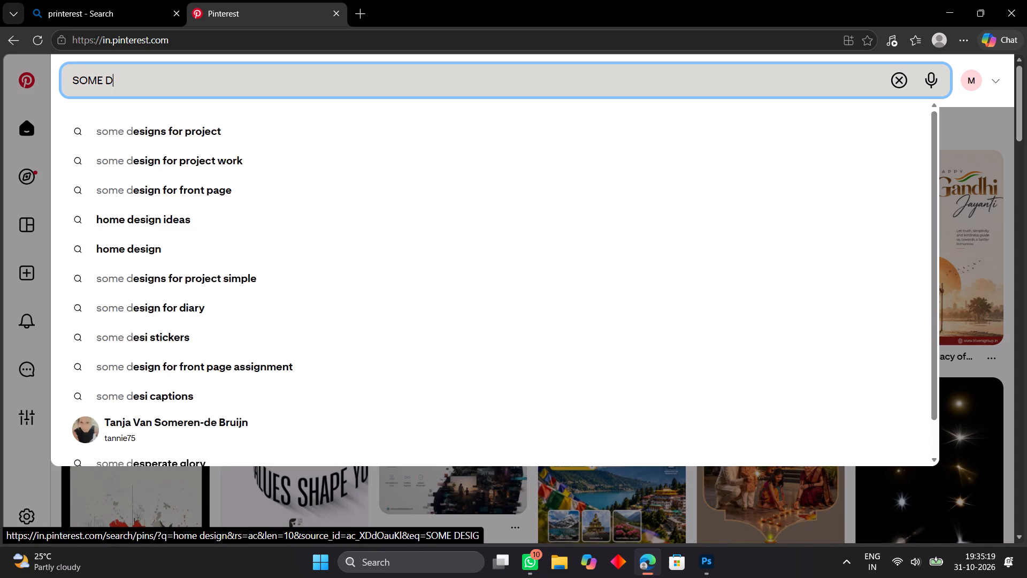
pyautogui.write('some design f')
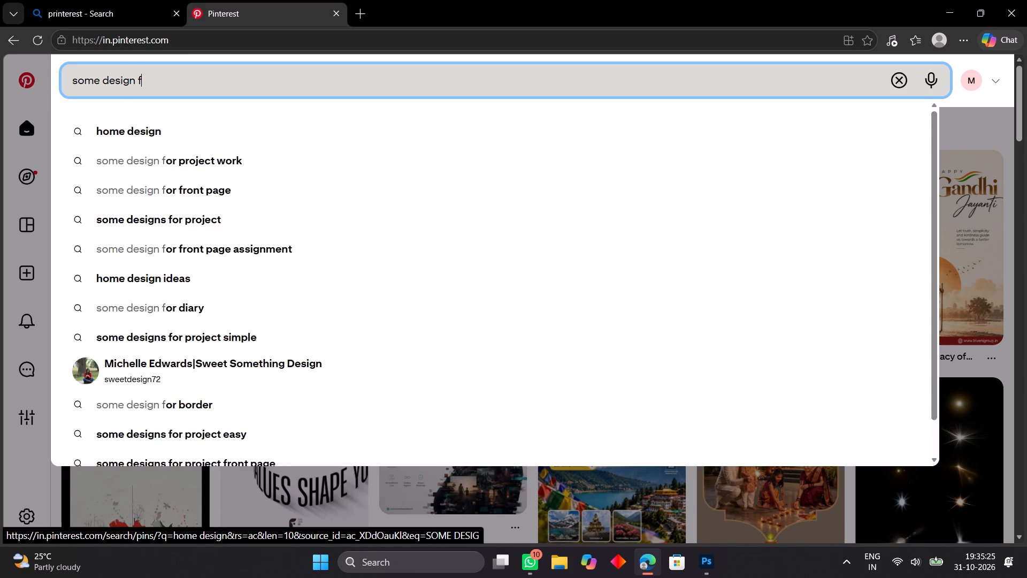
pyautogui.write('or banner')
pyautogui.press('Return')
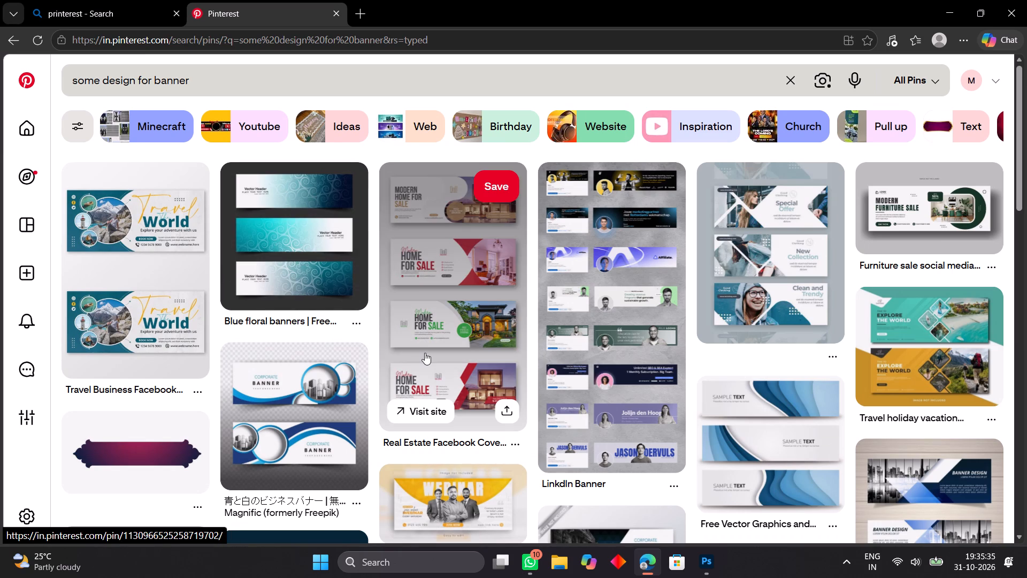
# Browse the banner design search results for layout and decoration ideas.
pyautogui.scroll(-3, 425, 353)
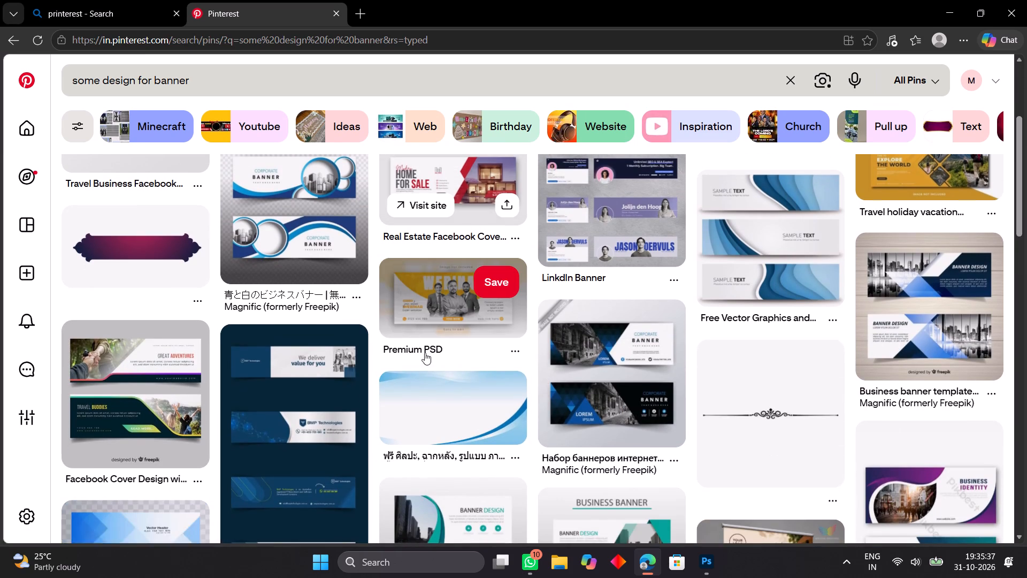
pyautogui.scroll(-4, 425, 353)
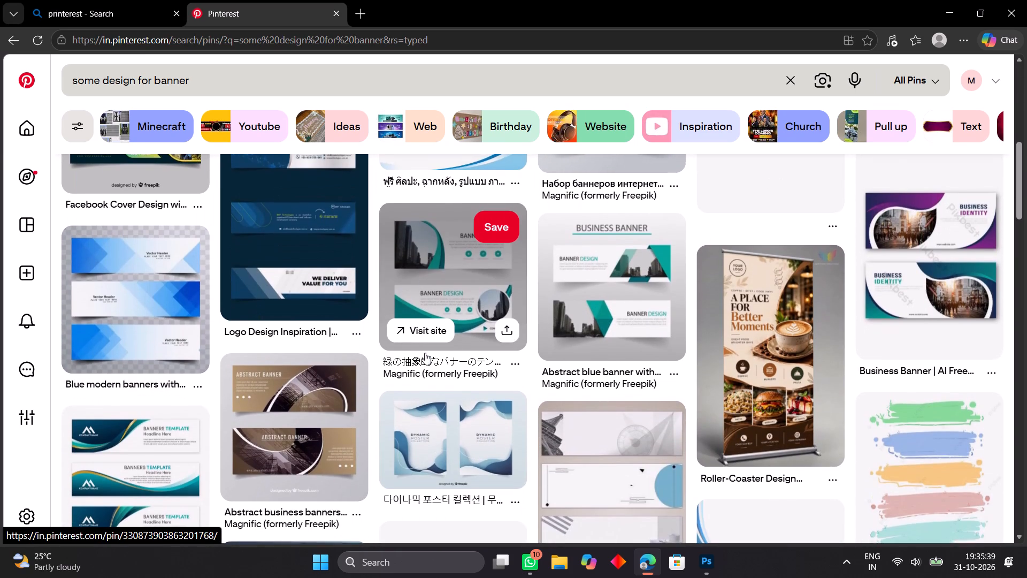
pyautogui.scroll(-2, 425, 353)
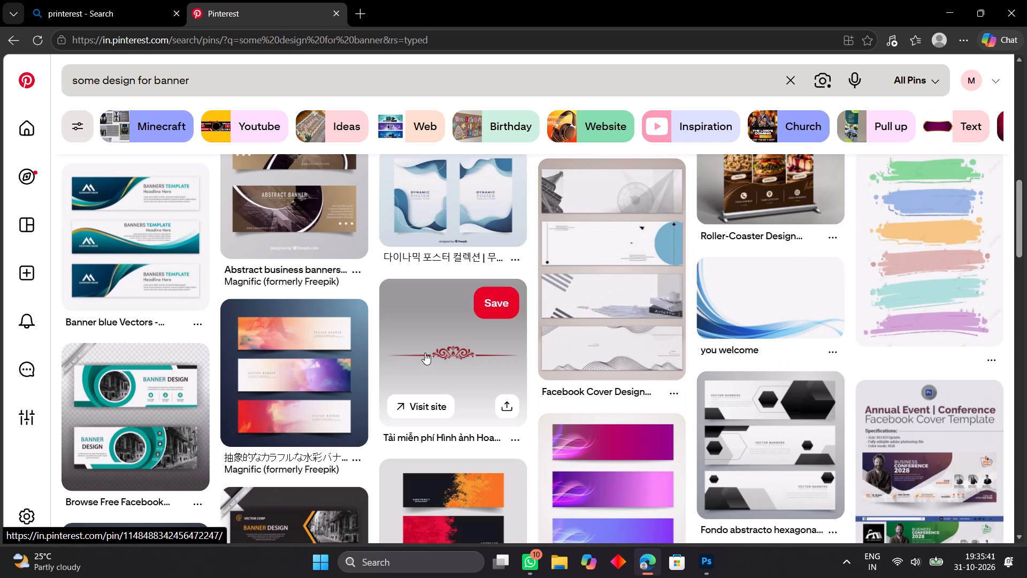
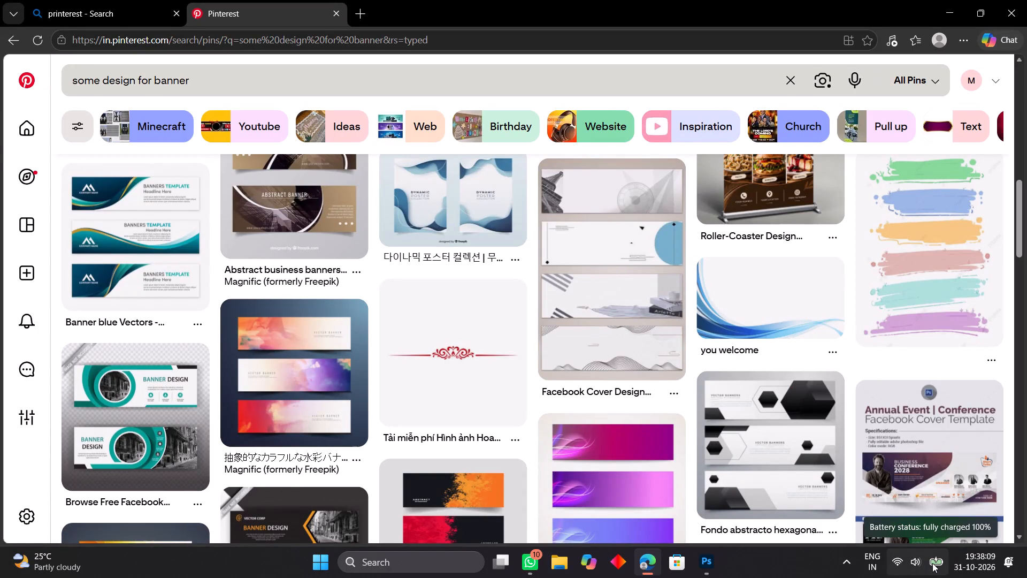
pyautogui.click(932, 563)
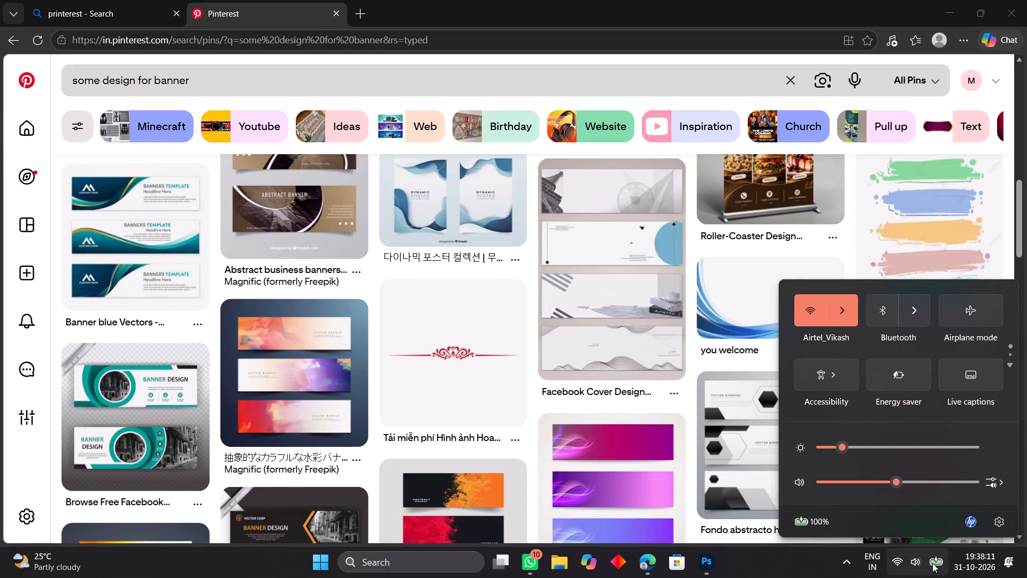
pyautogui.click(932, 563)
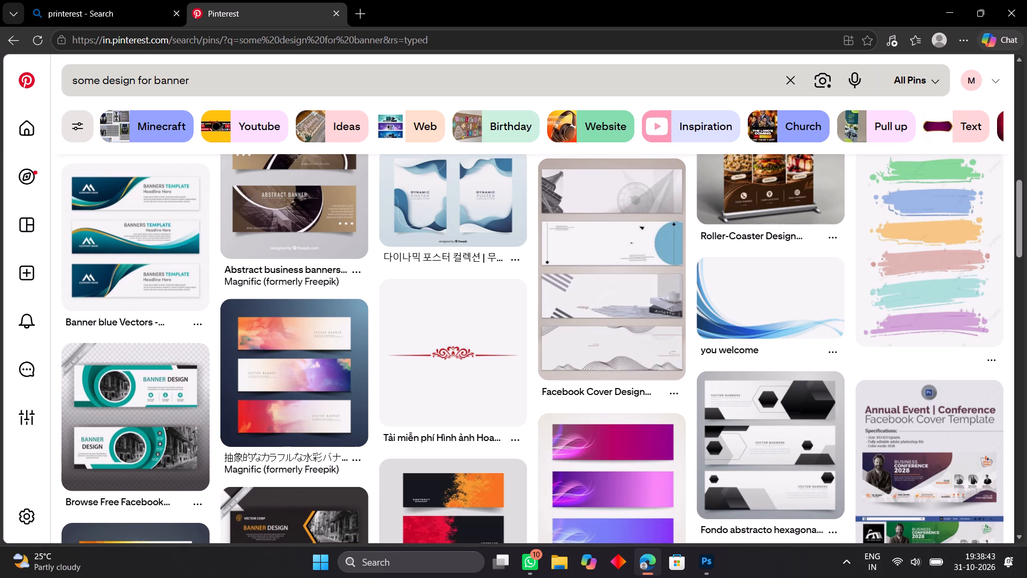
# Look through the Pinterest results for "some design for banner" for banner design ideas, and minimize the browser window.
pyautogui.scroll(-6, 484, 446)
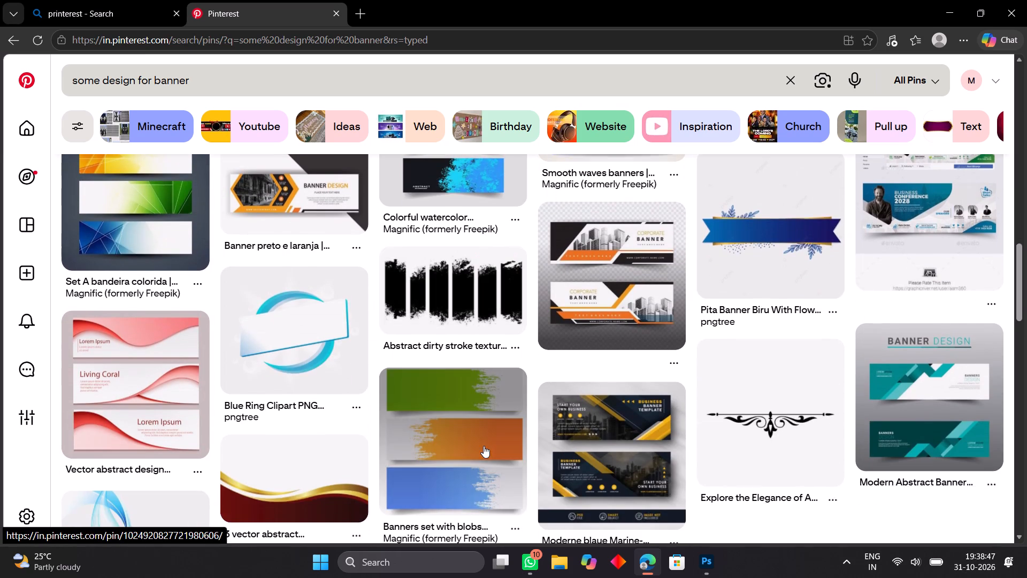
pyautogui.scroll(-5, 484, 446)
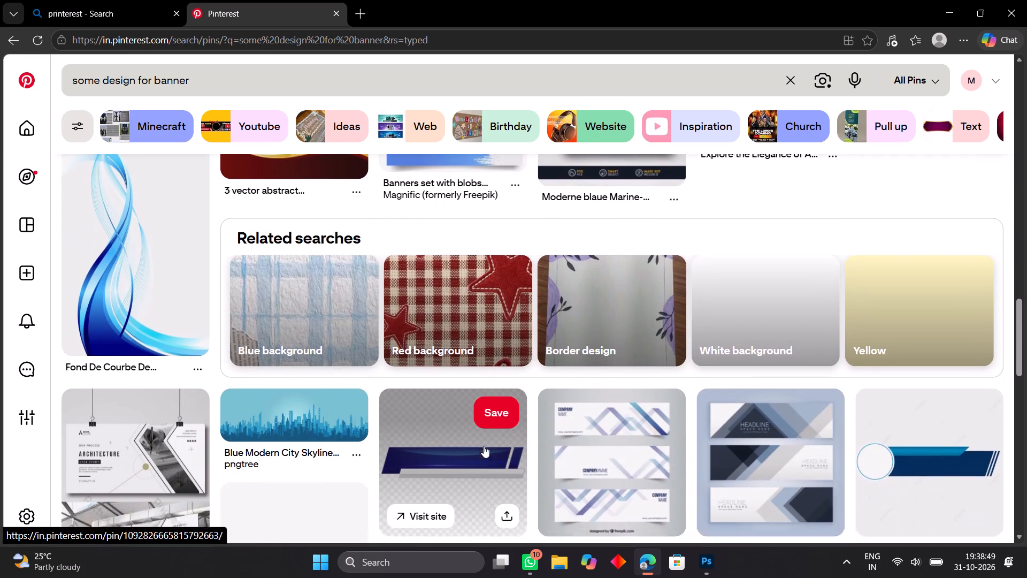
pyautogui.scroll(-5, 484, 446)
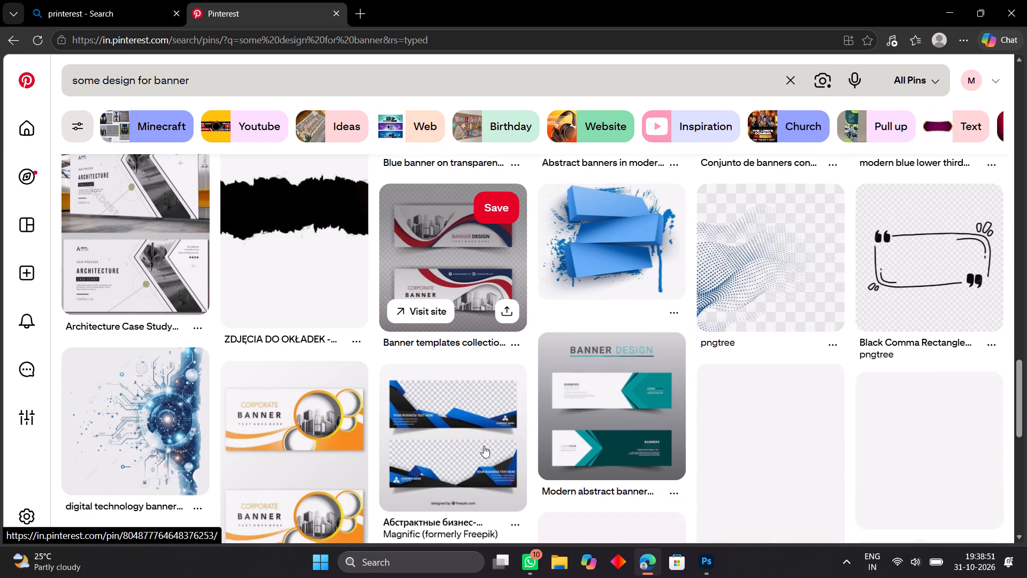
pyautogui.scroll(-4, 484, 446)
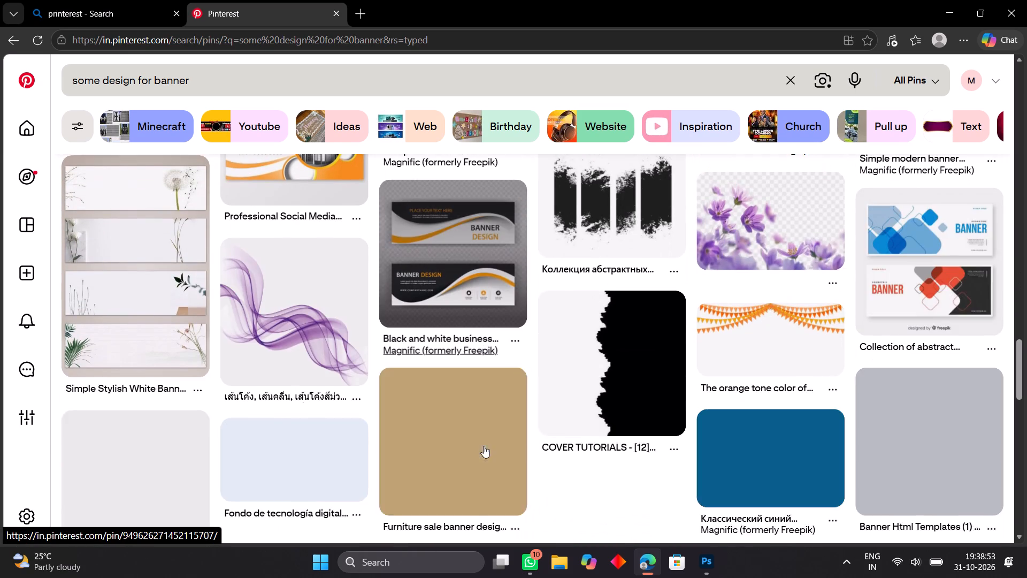
pyautogui.scroll(-3, 484, 446)
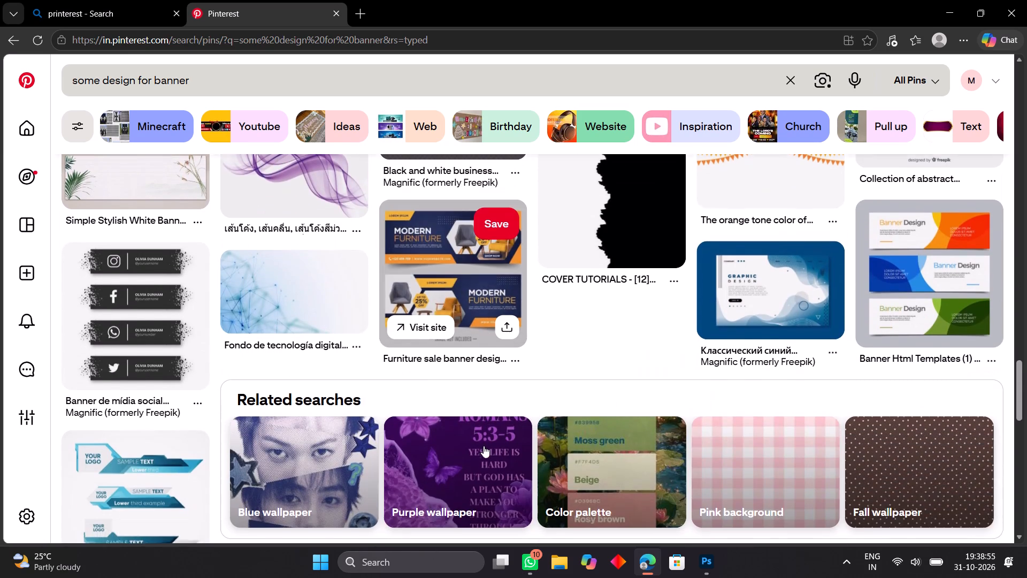
pyautogui.scroll(-7, 484, 446)
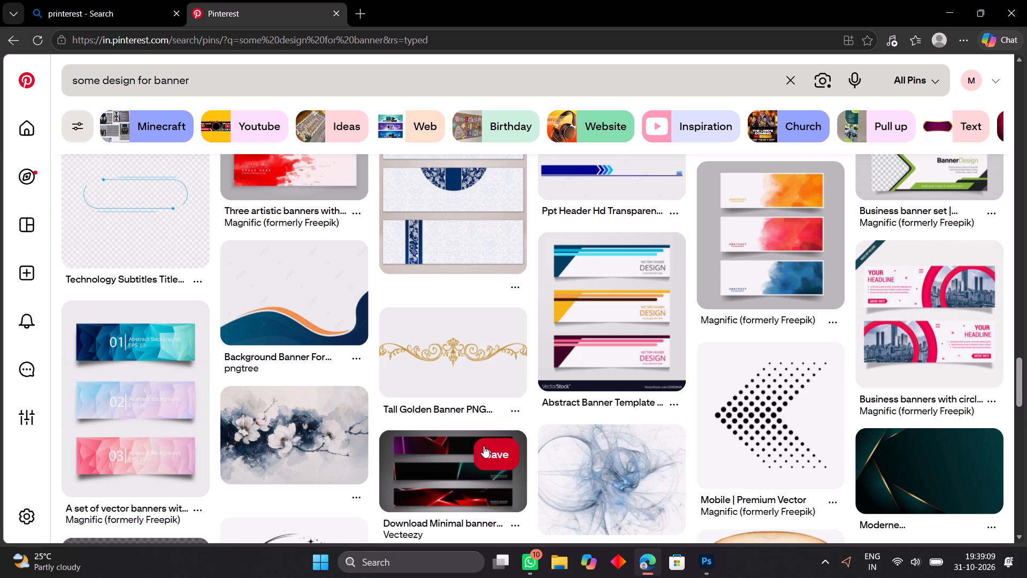
pyautogui.scroll(-3, 484, 446)
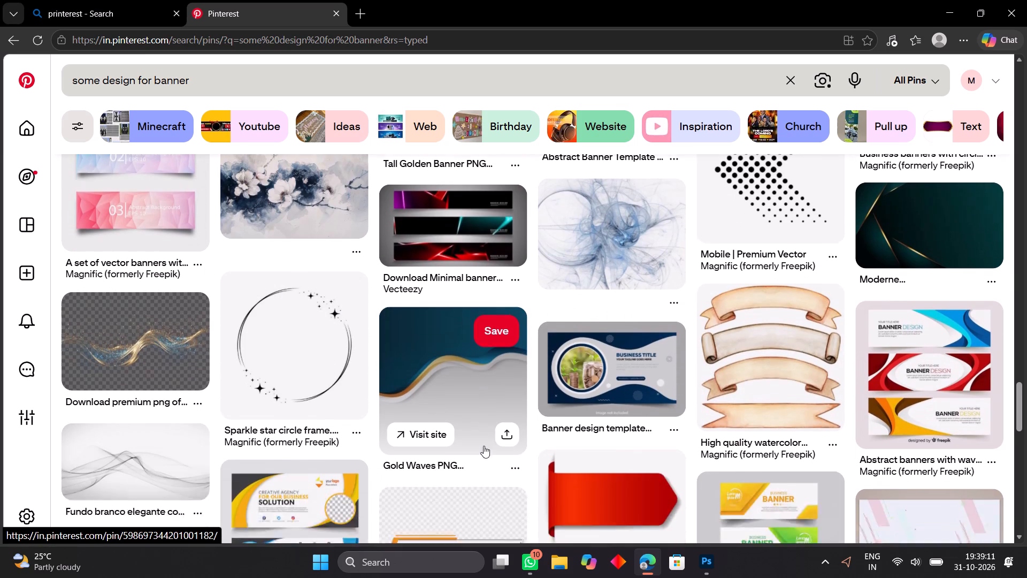
pyautogui.scroll(-2, 484, 446)
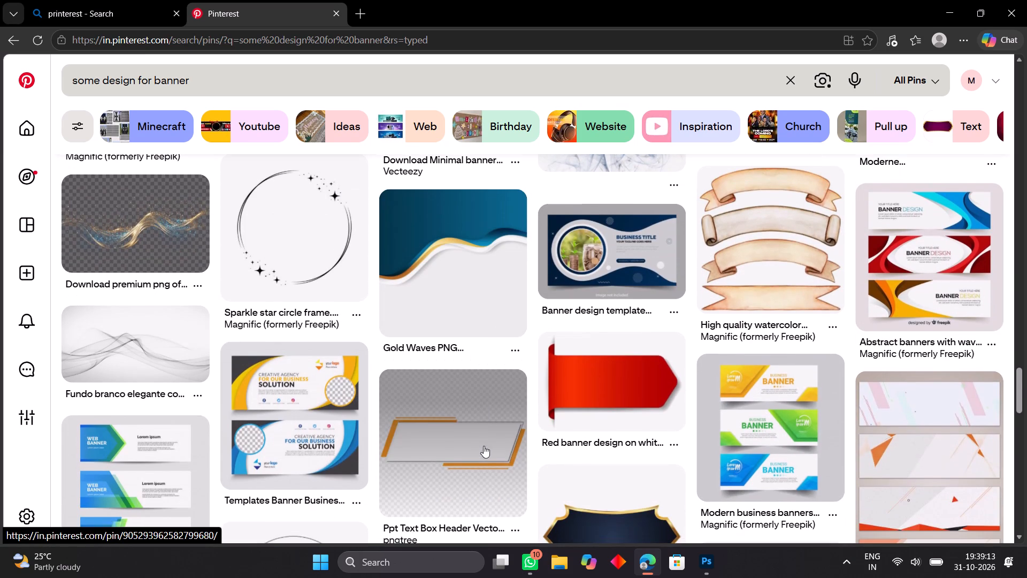
pyautogui.scroll(-2, 484, 446)
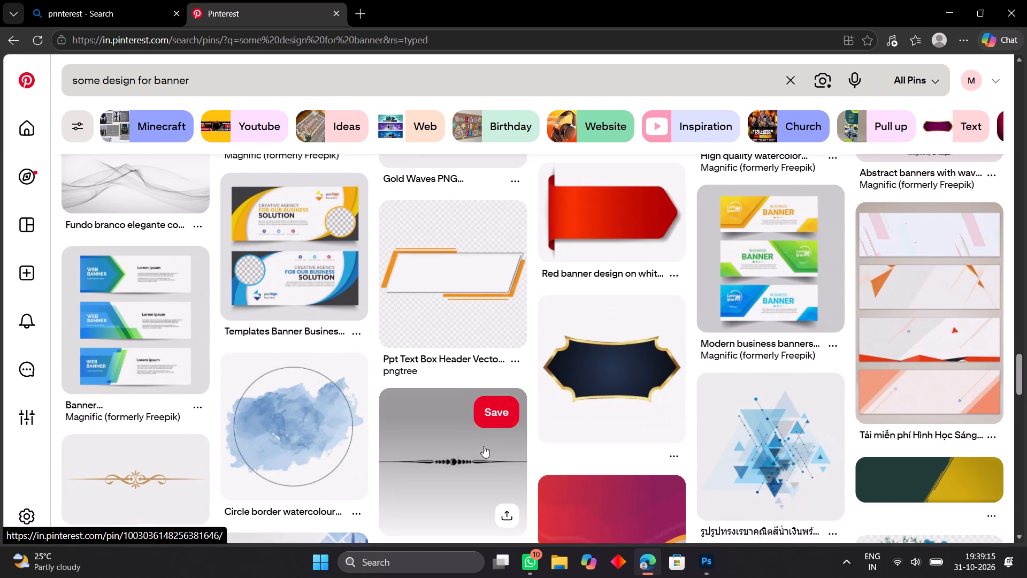
pyautogui.scroll(-8, 484, 446)
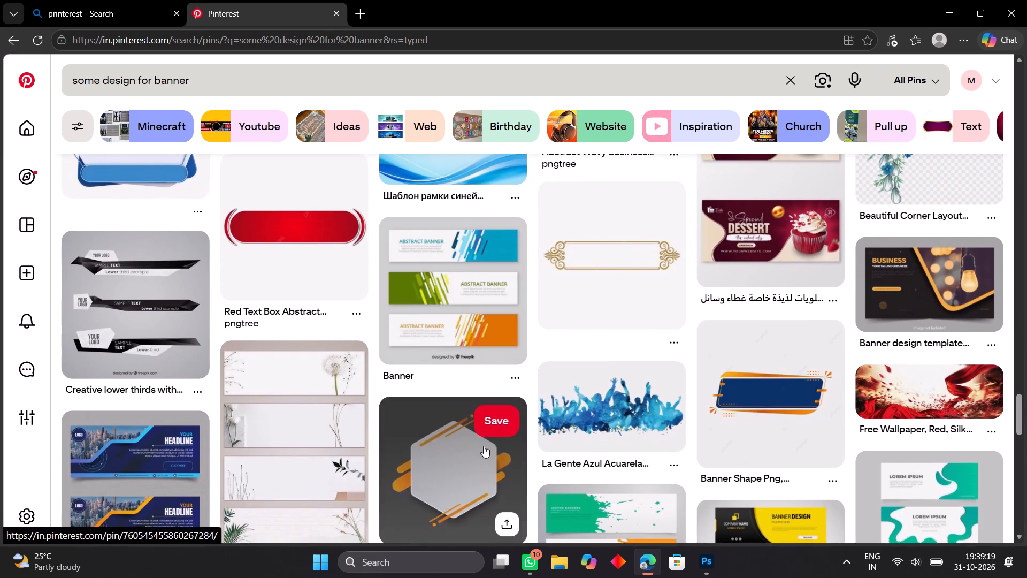
pyautogui.scroll(-1, 484, 446)
pyautogui.scroll(1, 484, 446)
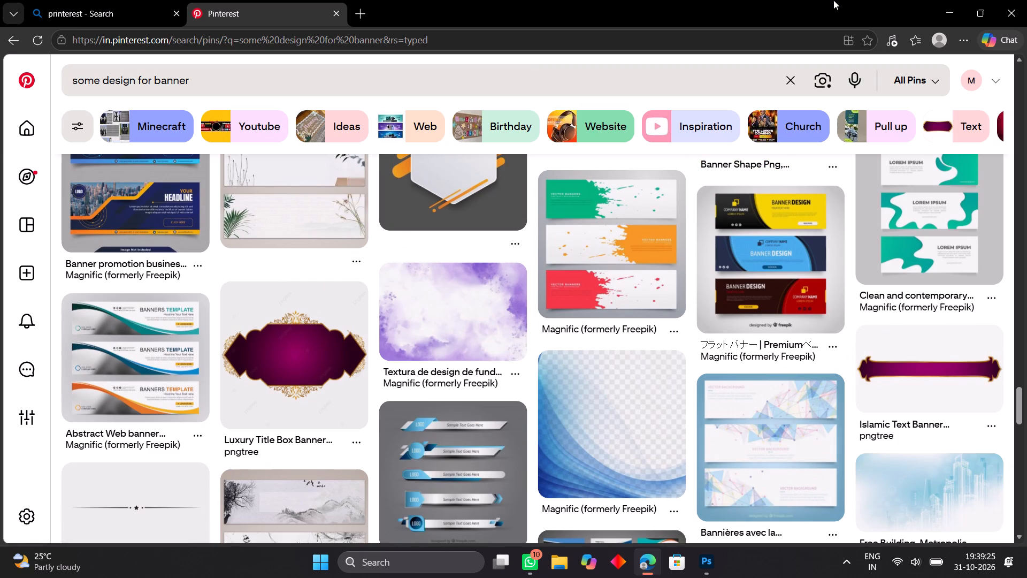
pyautogui.click(954, 10)
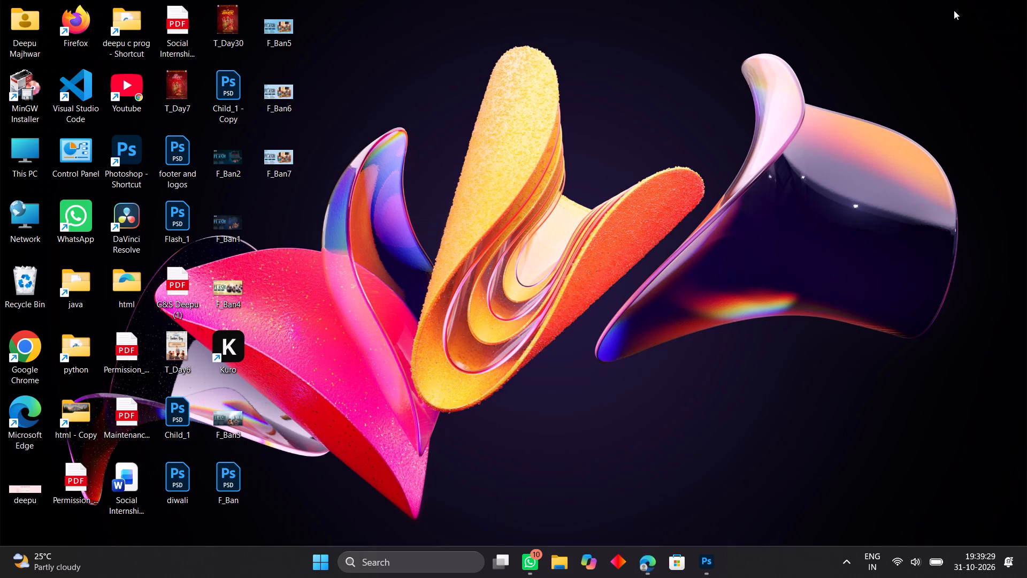
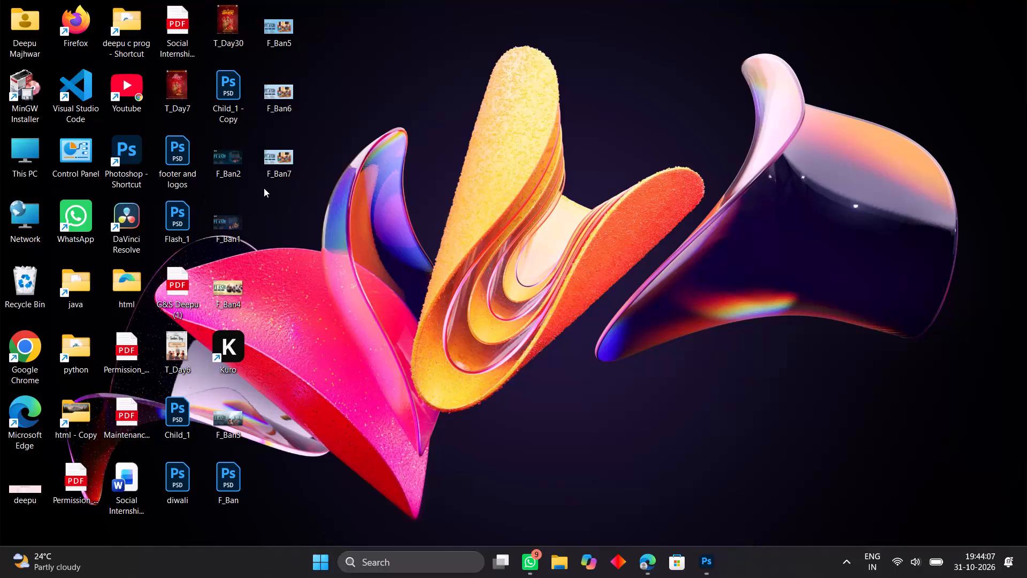
# Open the exported banner image F_Ban7 from the desktop, examine its layout at full window size, and close it.
pyautogui.doubleClick(273, 171)
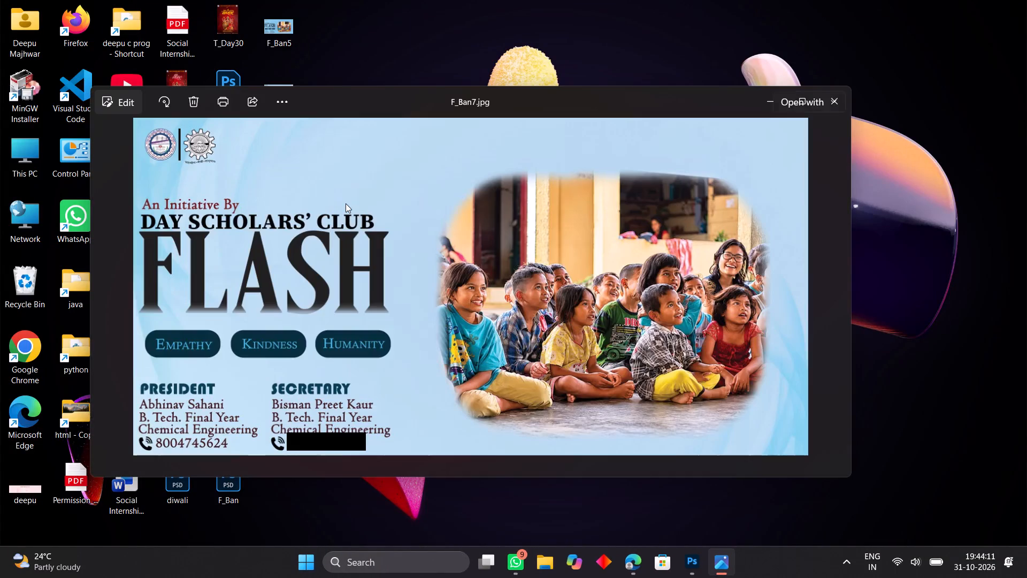
pyautogui.click(802, 104)
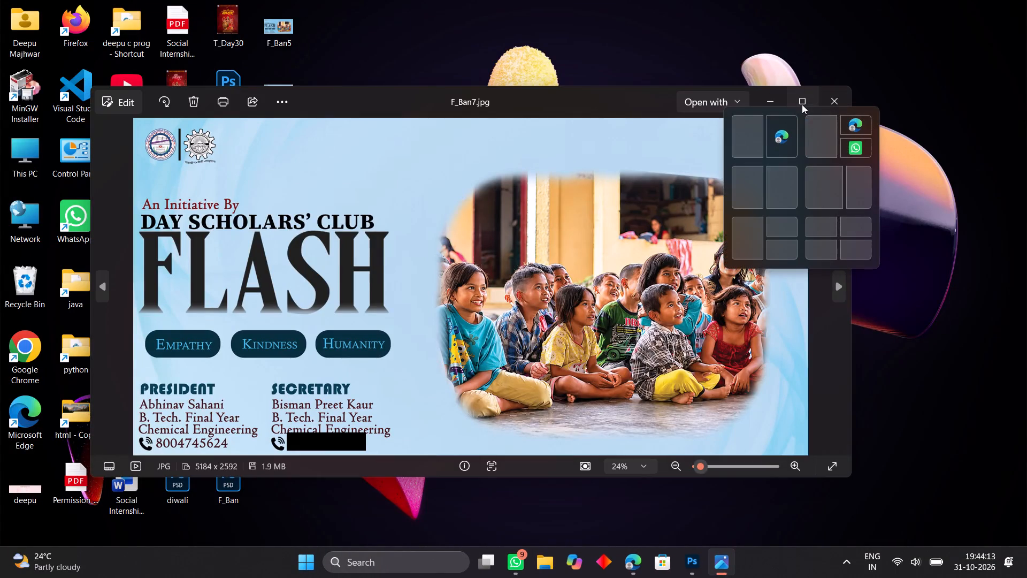
pyautogui.click(802, 104)
pyautogui.click(803, 101)
pyautogui.doubleClick(512, 268)
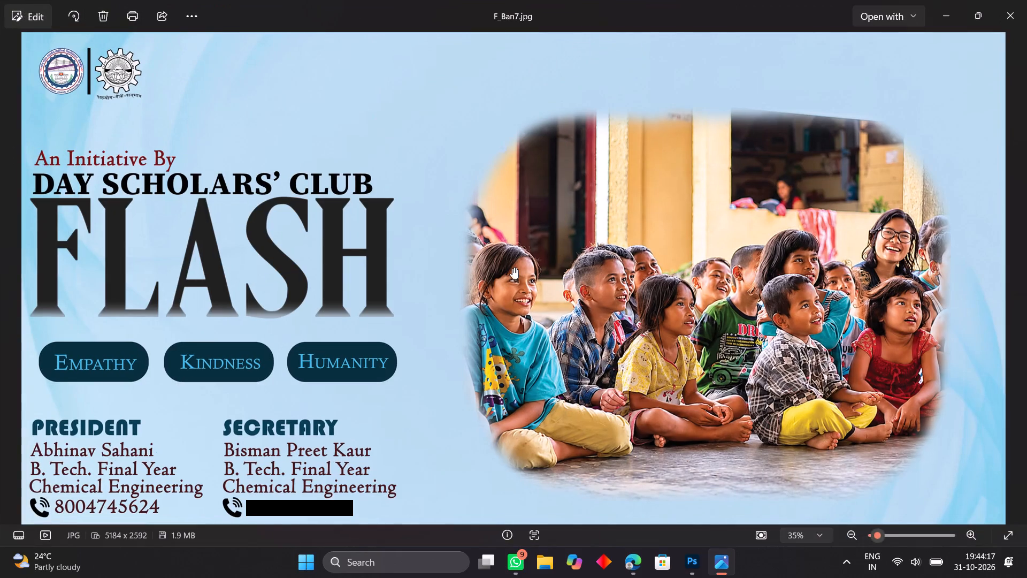
pyautogui.doubleClick(512, 268)
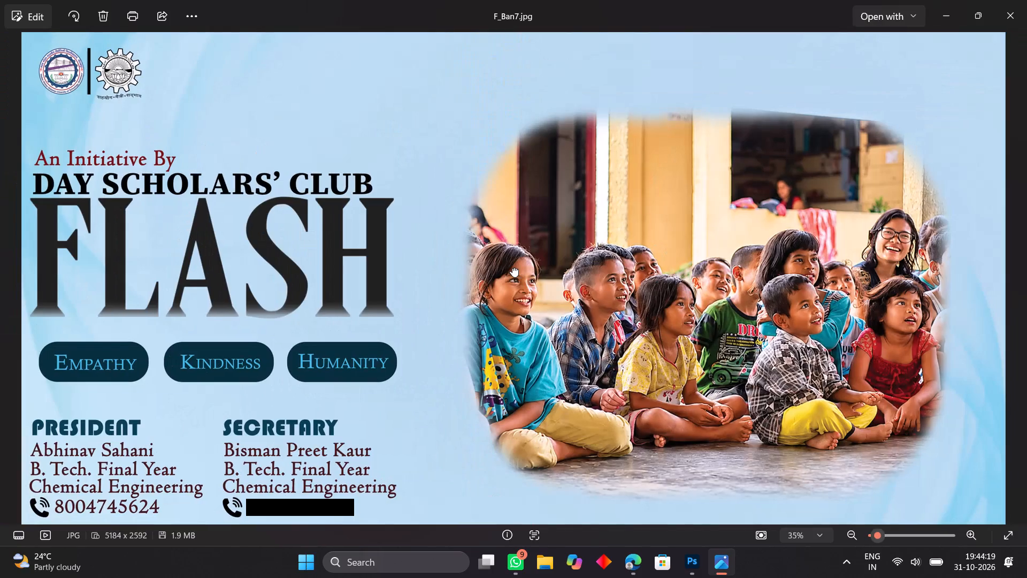
pyautogui.click(1011, 11)
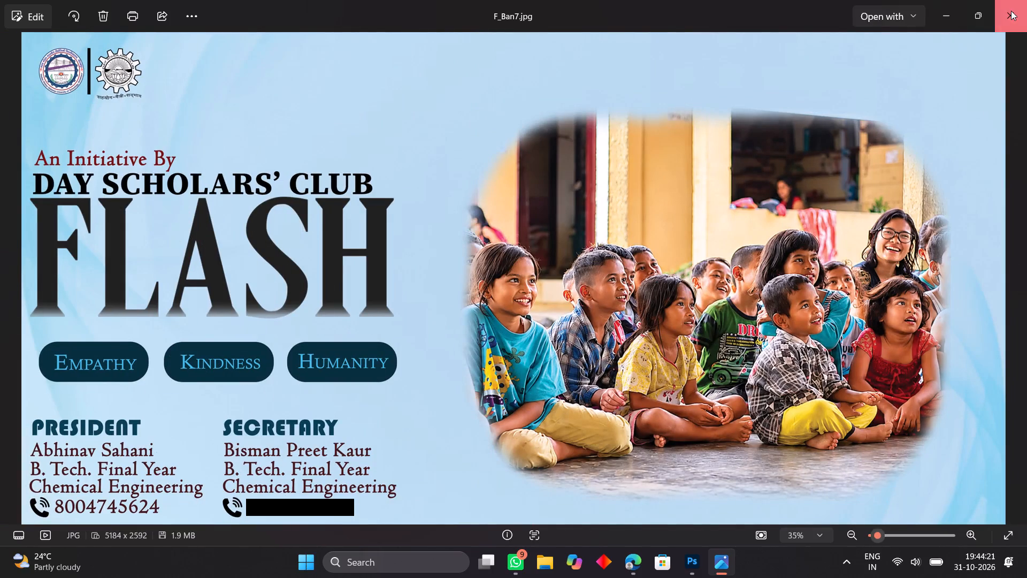